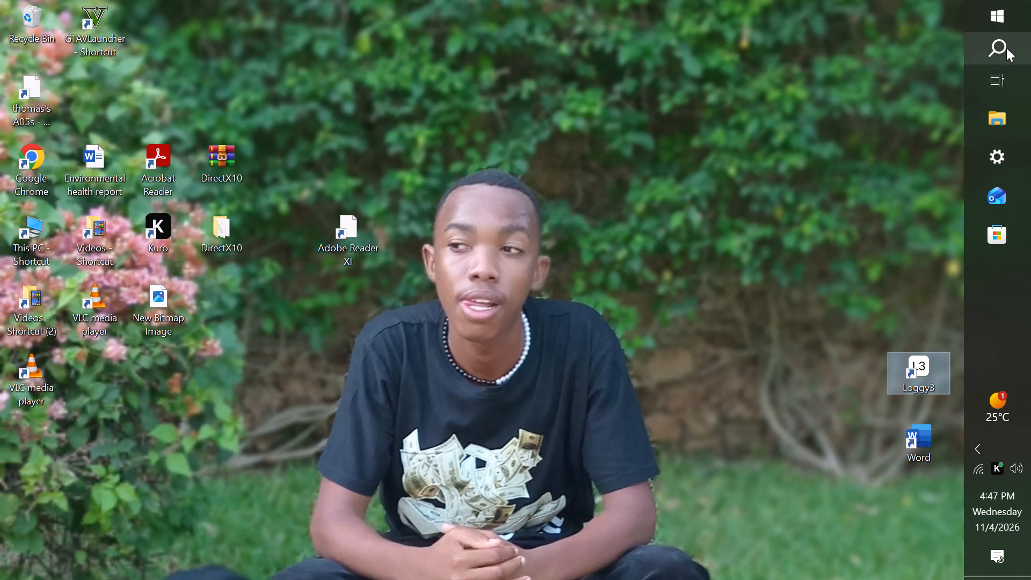
Open Word, create a new blank document and maximize its window.
{"action": "double_click", "coordinate": [990, 57]}
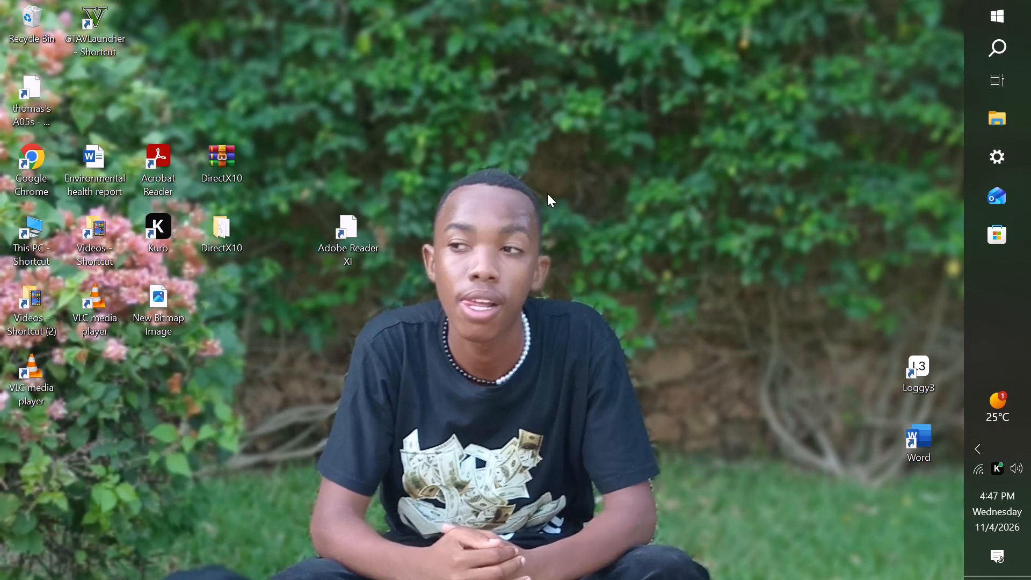
{"action": "left_click", "coordinate": [1003, 54]}
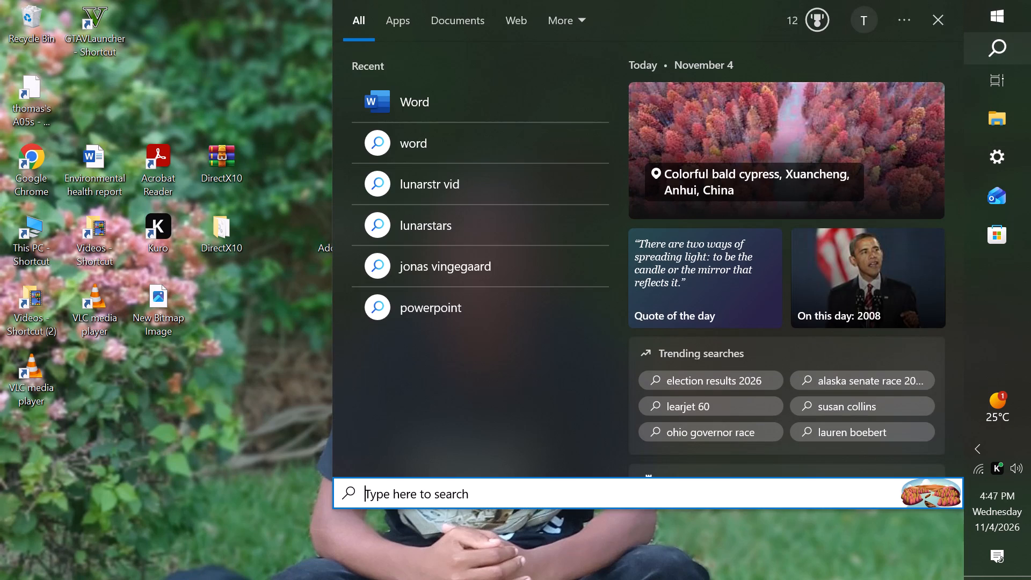
{"action": "key", "text": "w"}
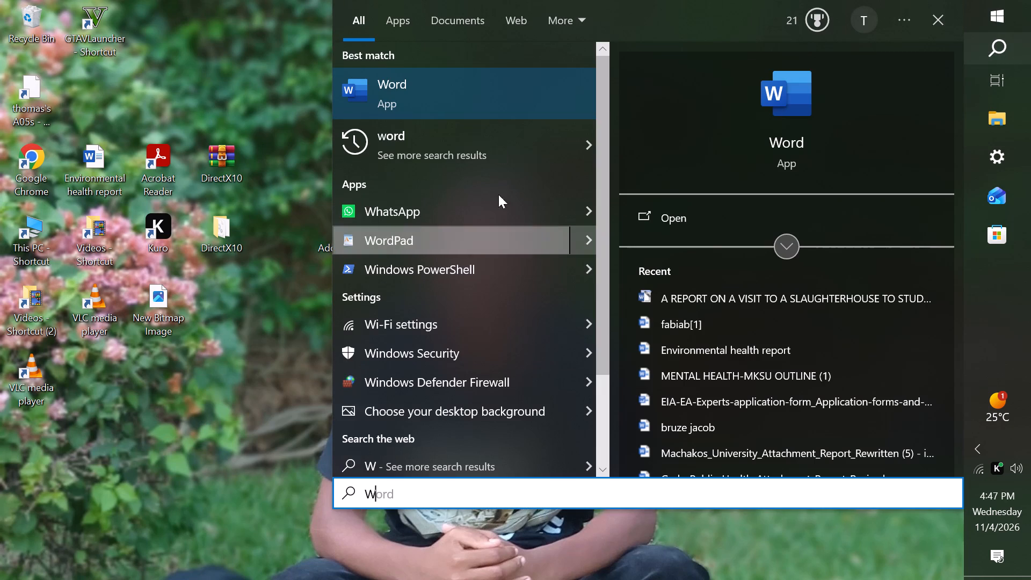
{"action": "double_click", "coordinate": [500, 107]}
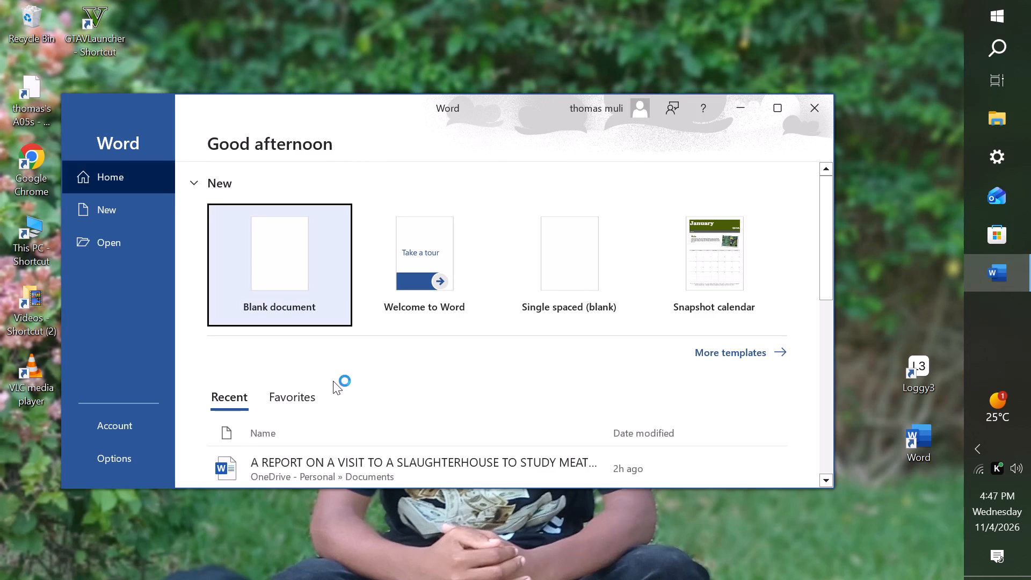
{"action": "double_click", "coordinate": [294, 301]}
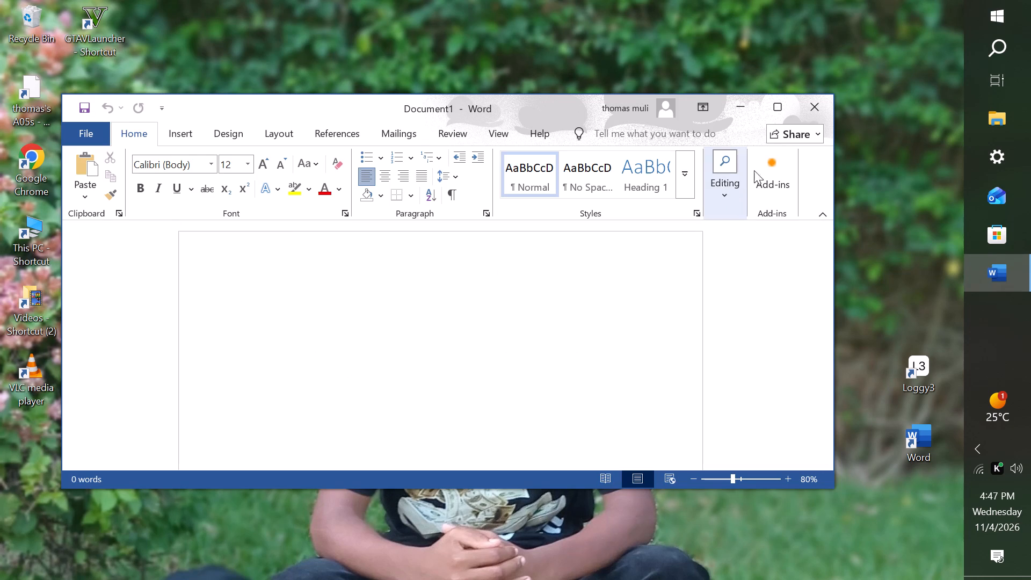
{"action": "left_click", "coordinate": [794, 115]}
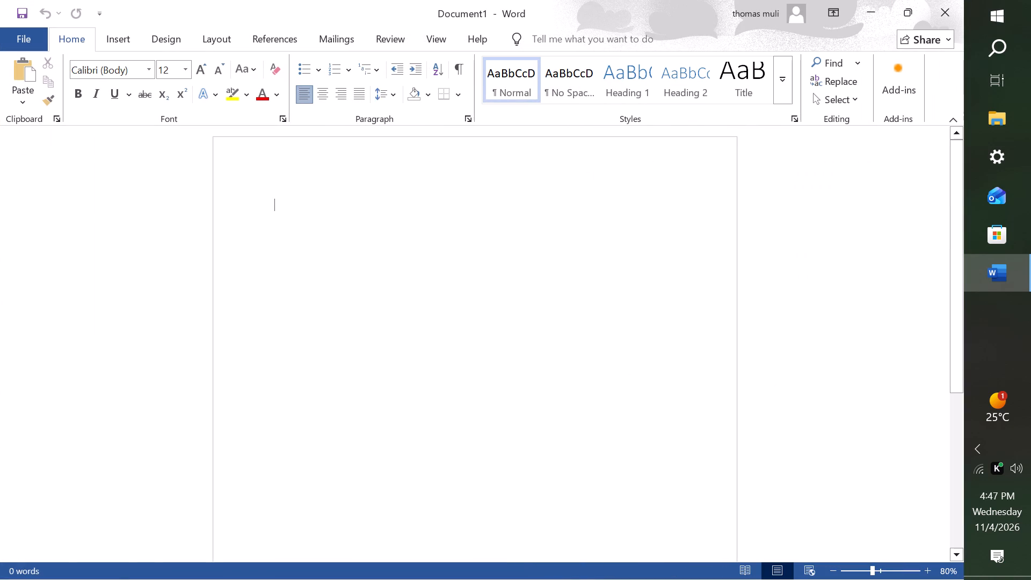
Enter the title "COURSE OUTLINE" on the first line of the document.
{"action": "key", "text": "c"}
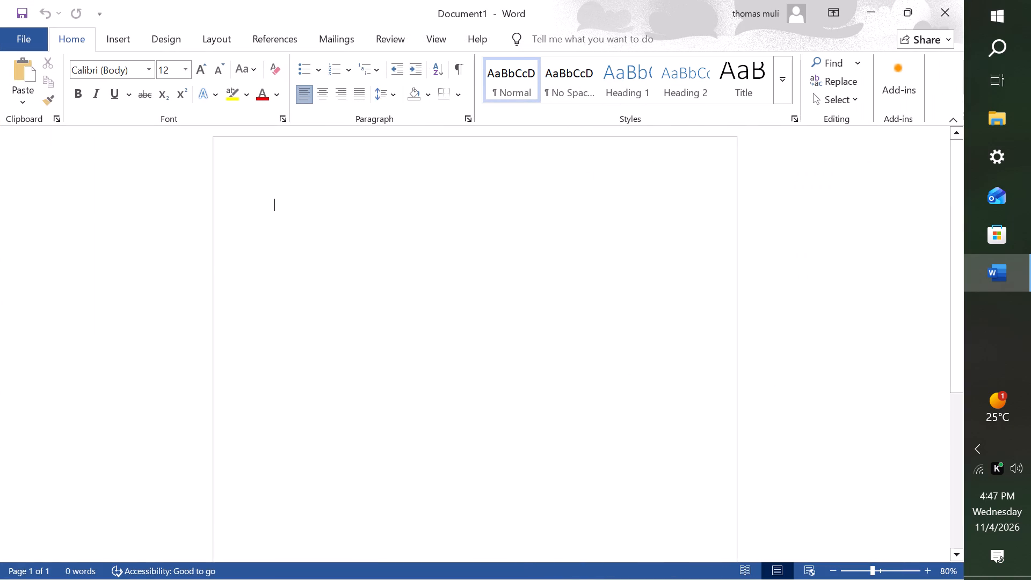
{"action": "type", "text": "OURSE"}
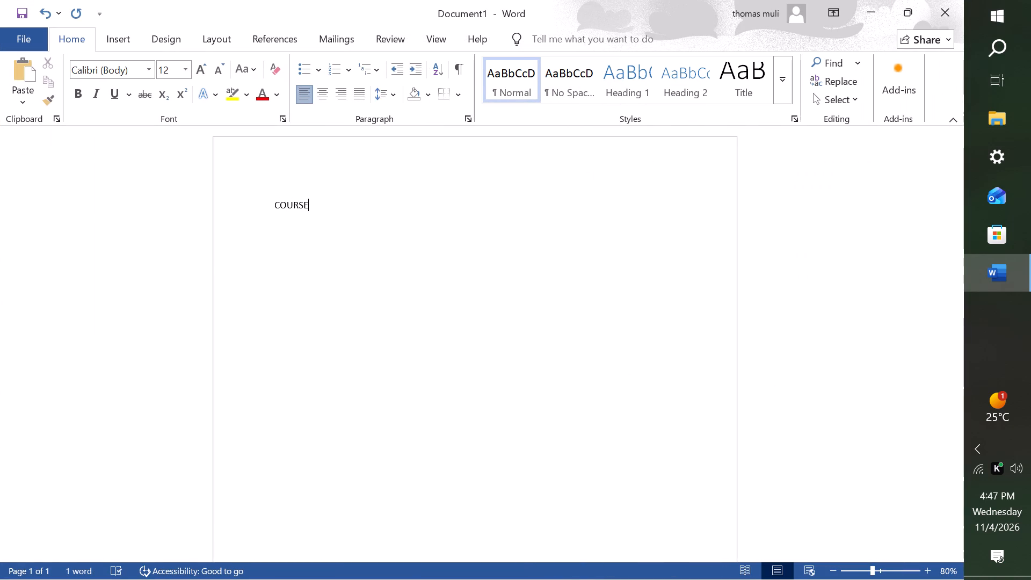
{"action": "key", "text": "space"}
{"action": "type", "text": "OUTLINE"}
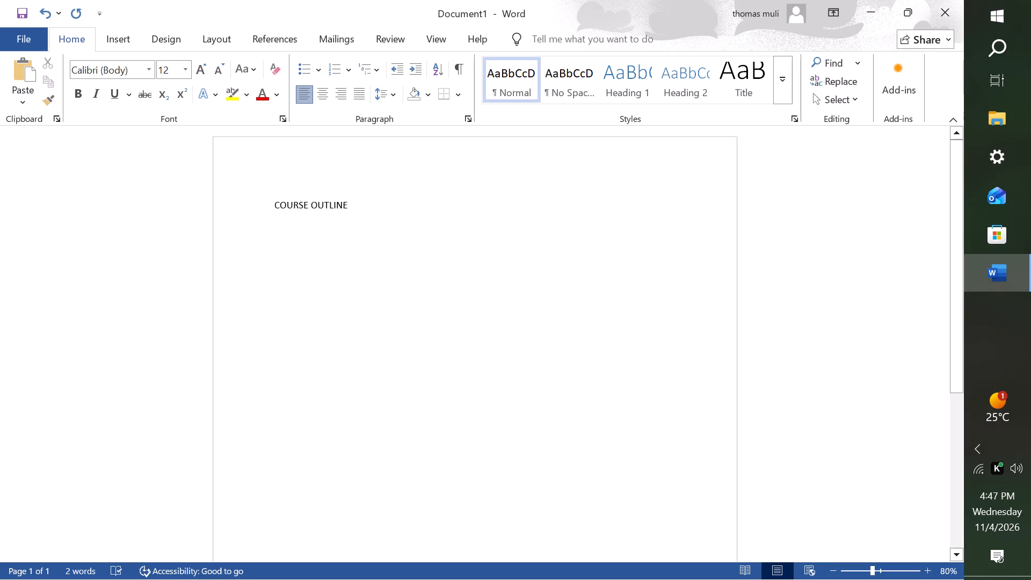
Format the "COURSE OUTLINE" title as underlined and bold.
{"action": "left_click_drag", "start_coordinate": [352, 211], "coordinate": [258, 220]}
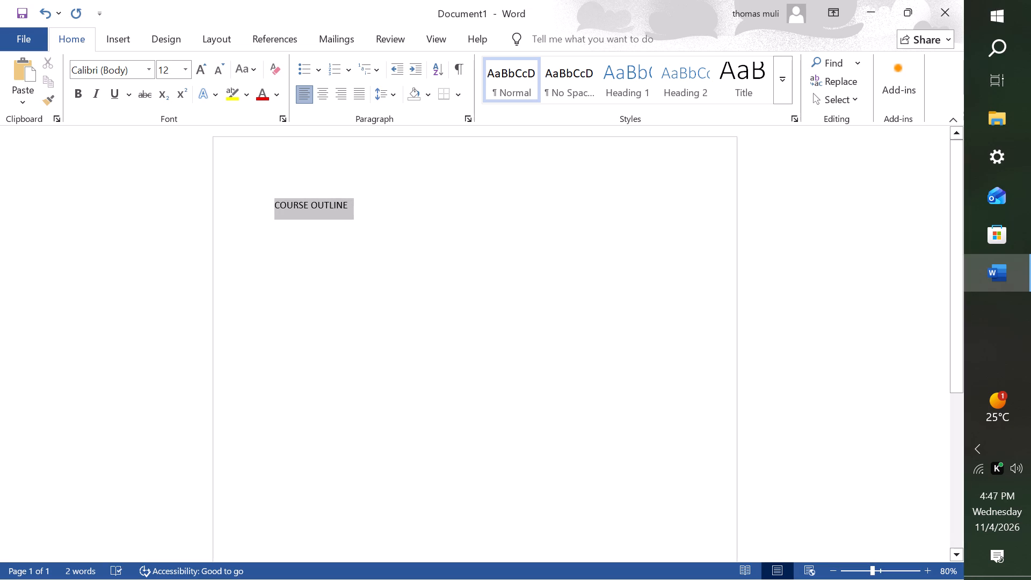
{"action": "left_click_drag", "start_coordinate": [258, 220], "coordinate": [252, 214]}
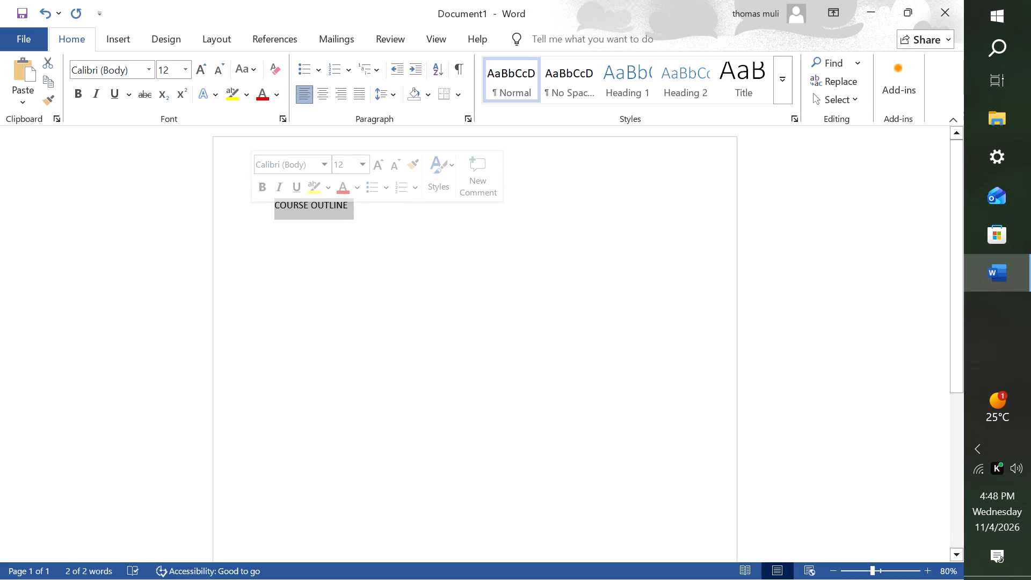
{"action": "left_click", "coordinate": [303, 189]}
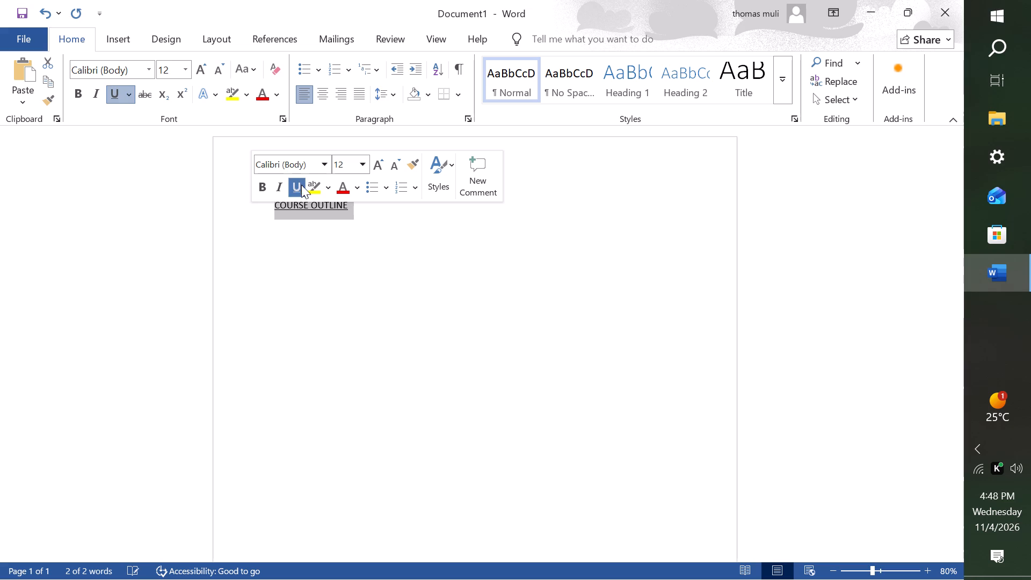
{"action": "left_click", "coordinate": [262, 191]}
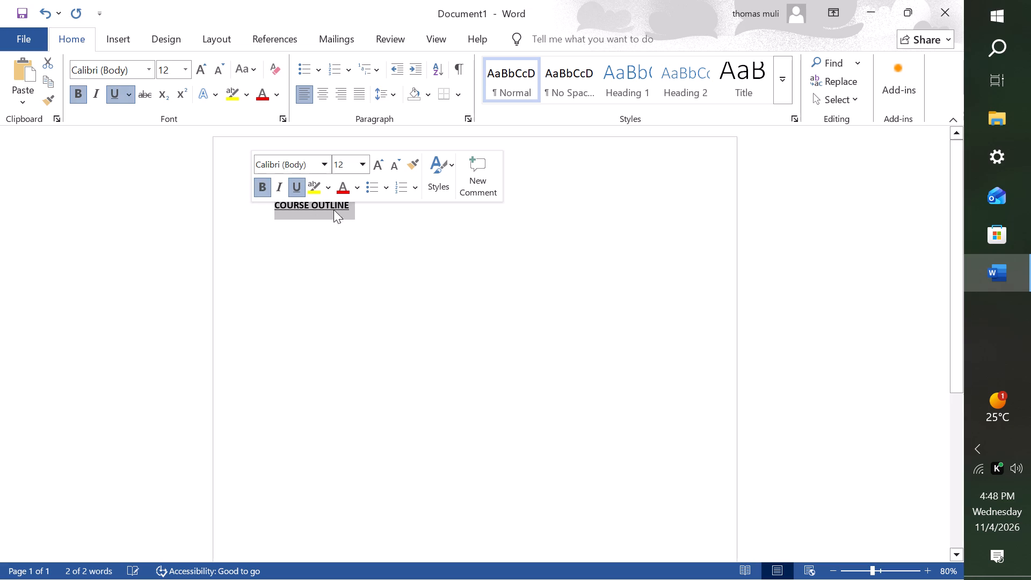
{"action": "left_click", "coordinate": [339, 213]}
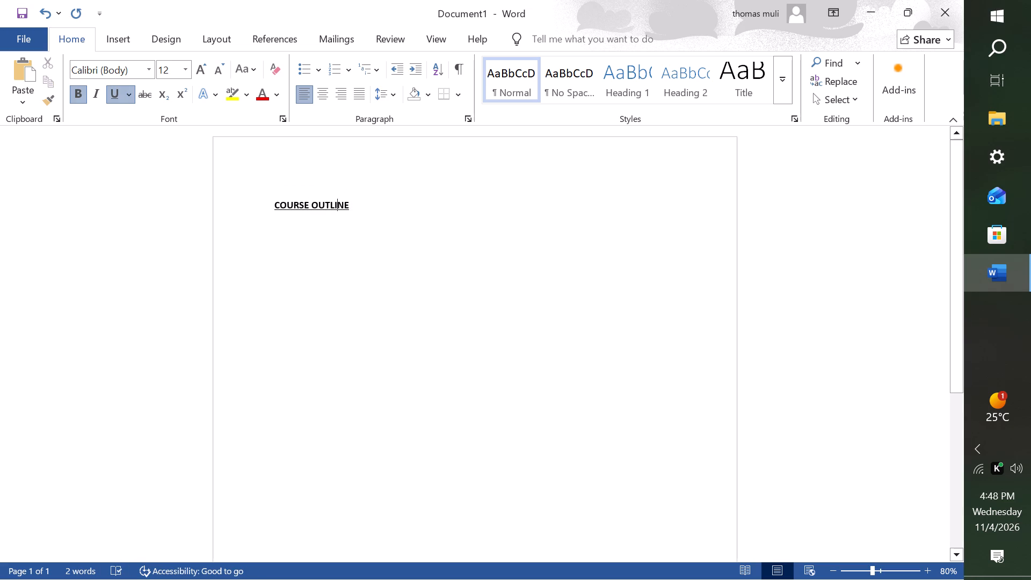
Add a second heading line reading "HPH 304: MENTAL HEALTH" below the title, followed by a new empty line.
{"action": "left_click", "coordinate": [349, 204]}
{"action": "key", "text": "Return"}
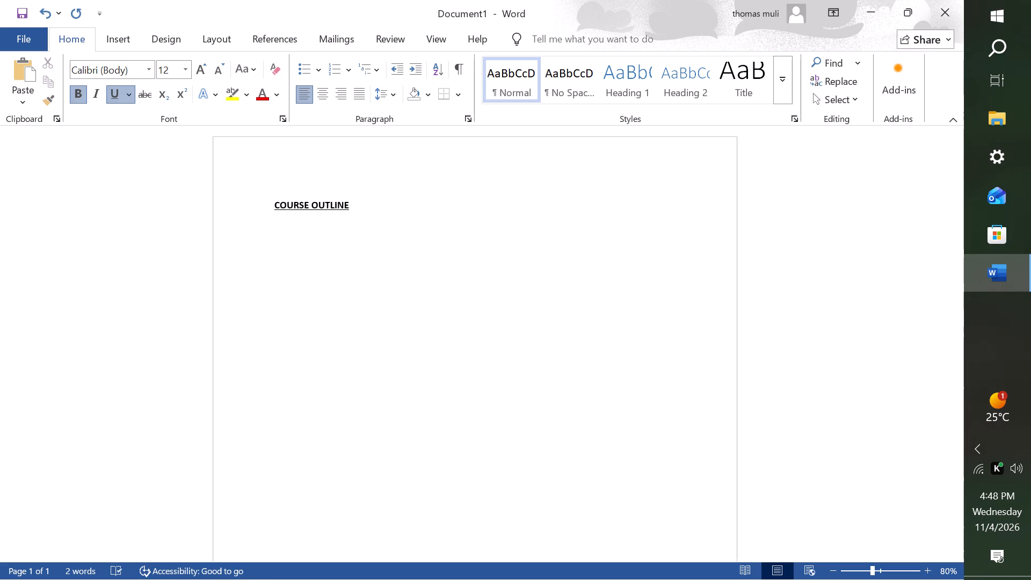
{"action": "type", "text": "HPH"}
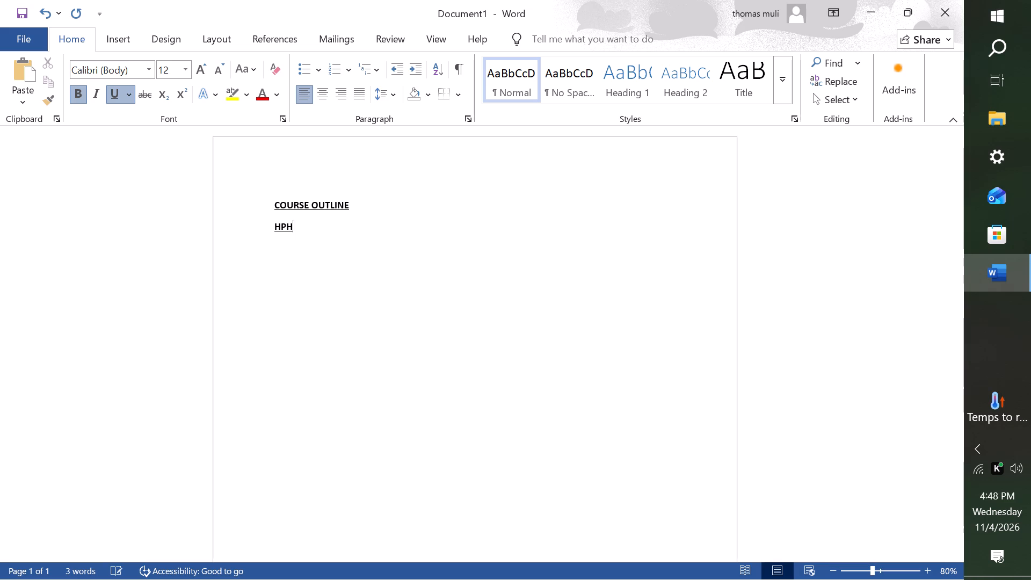
{"action": "key", "text": "space"}
{"action": "type", "text": "304"}
{"action": "key", "text": "shift+colon"}
{"action": "key", "text": "space"}
{"action": "type", "text": "MENTAL HEAL"}
{"action": "type", "text": "TH"}
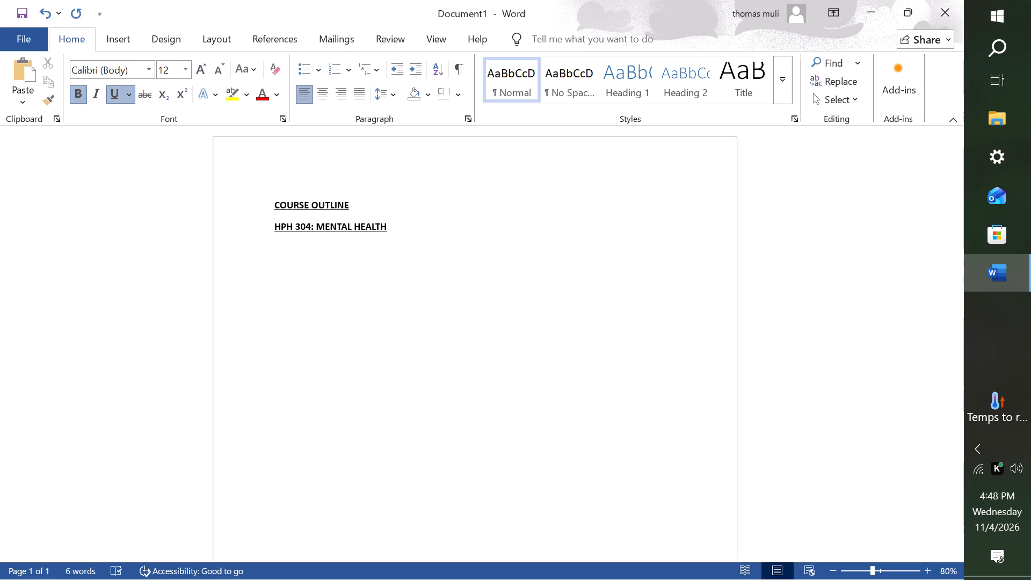
{"action": "key", "text": "Return"}
Center all the text in the document, including the empty third line.
{"action": "left_click", "coordinate": [328, 96]}
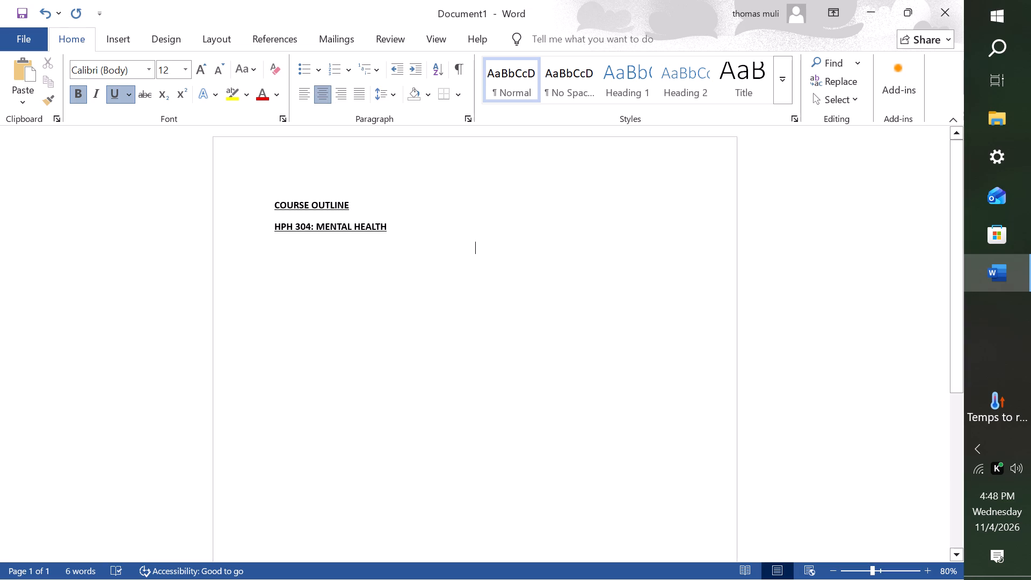
{"action": "key", "text": "ctrl+a"}
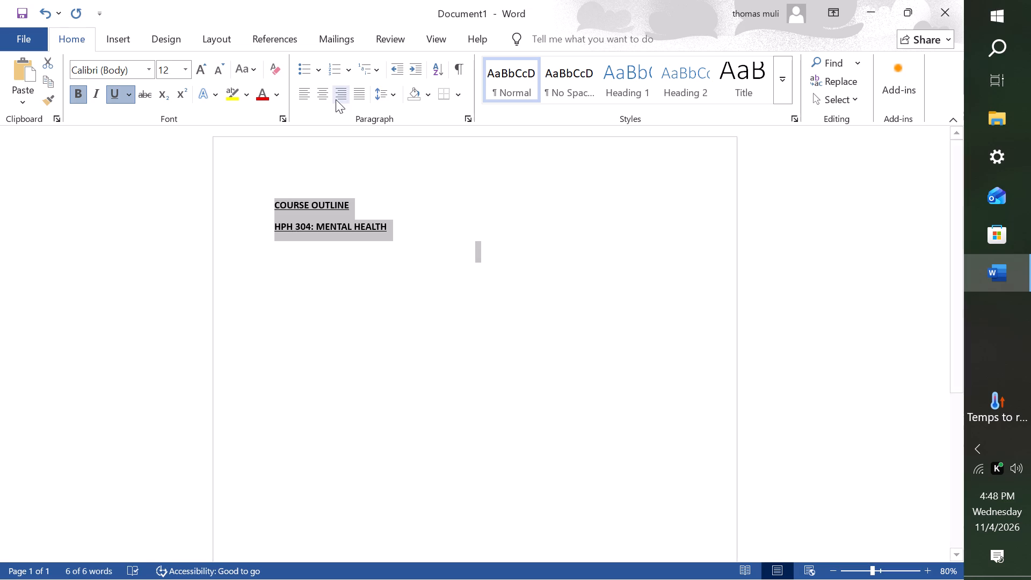
{"action": "left_click", "coordinate": [330, 97]}
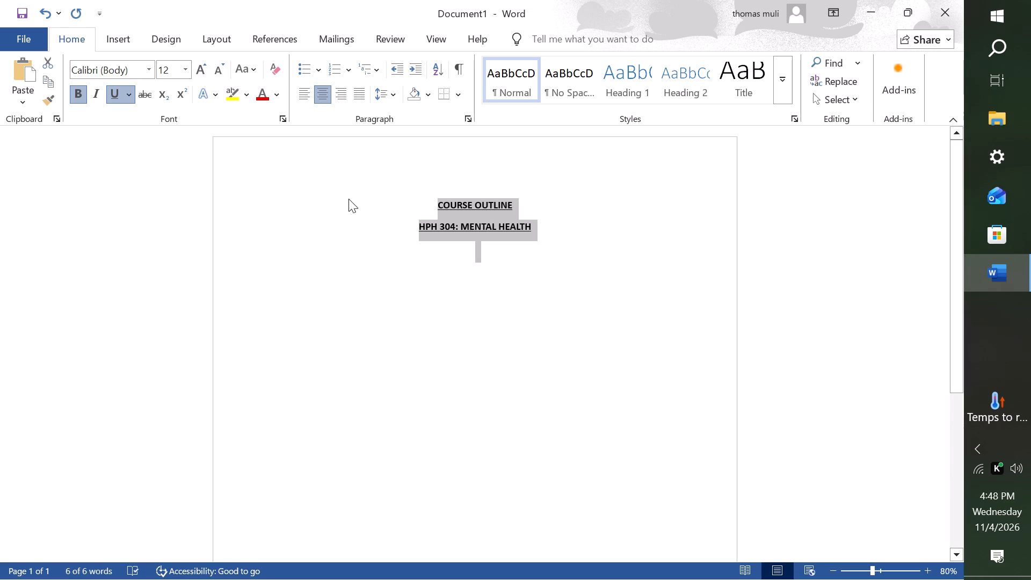
Enter "14- WEEK COURSE OUTLINE" as the third heading line, below "HPH 304: MENTAL HEALTH".
{"action": "left_click", "coordinate": [353, 258]}
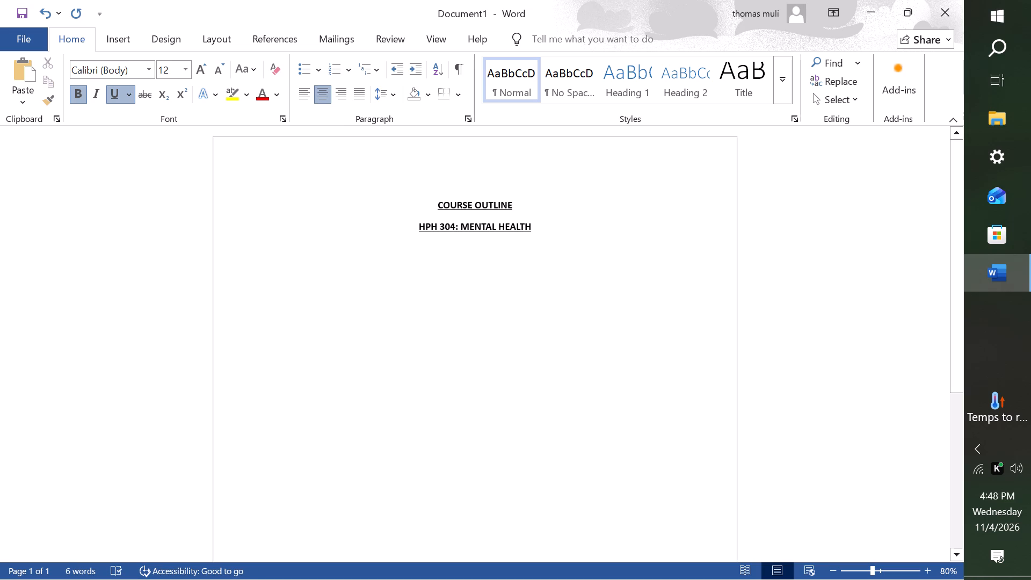
{"action": "key", "text": "1"}
{"action": "key", "text": "4"}
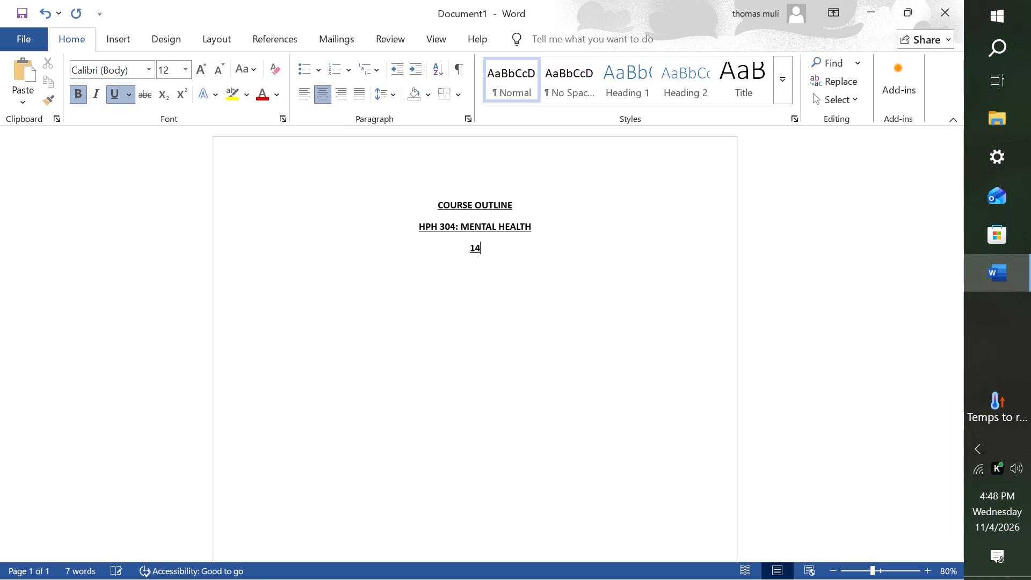
{"action": "key", "text": "minus"}
{"action": "key", "text": "space"}
{"action": "type", "text": "WEE"}
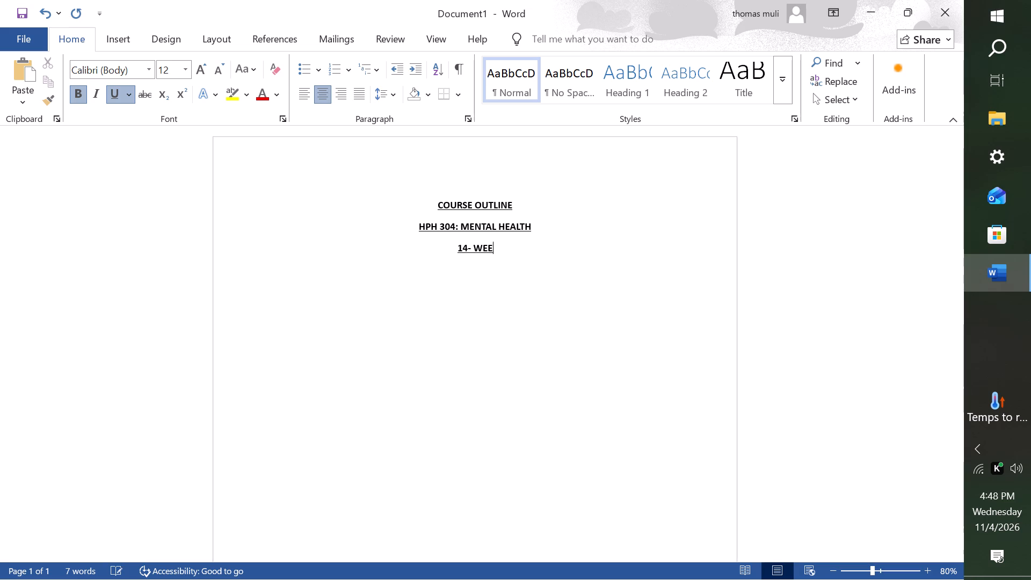
{"action": "key", "text": "k"}
{"action": "key", "text": "space"}
{"action": "type", "text": "COURSE"}
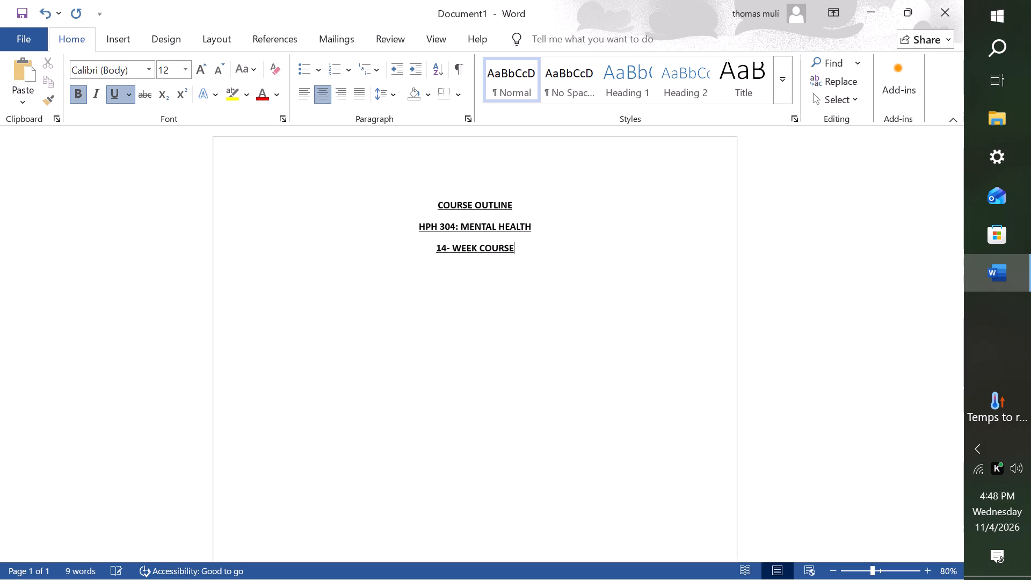
{"action": "key", "text": "space"}
{"action": "type", "text": "OUT"}
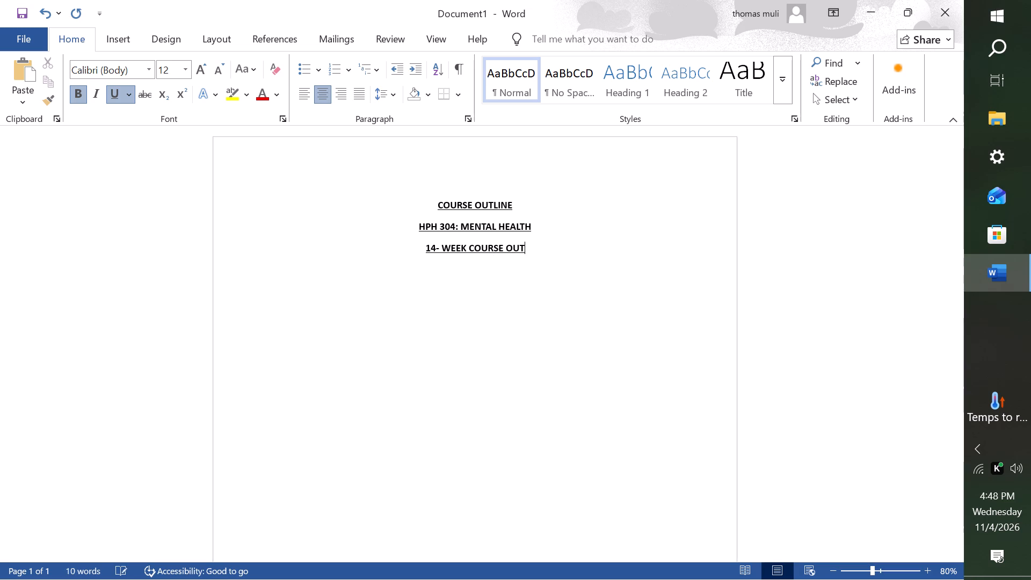
{"action": "type", "text": "LINE"}
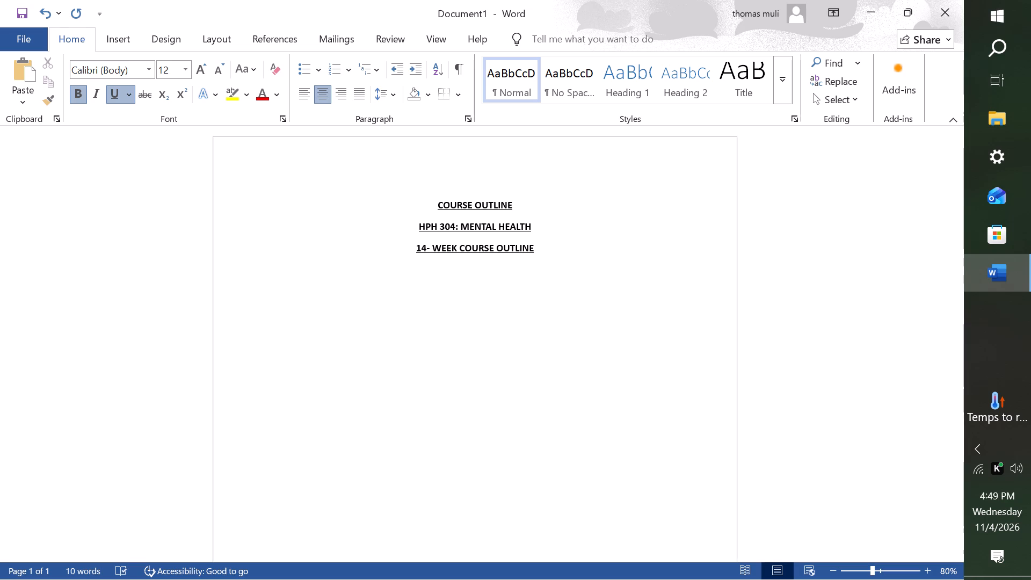
Extend the third heading line with ".45 CONTACT HOURS. 3 CREDIT UNITS" and add a new empty line below it.
{"action": "key", "text": "period"}
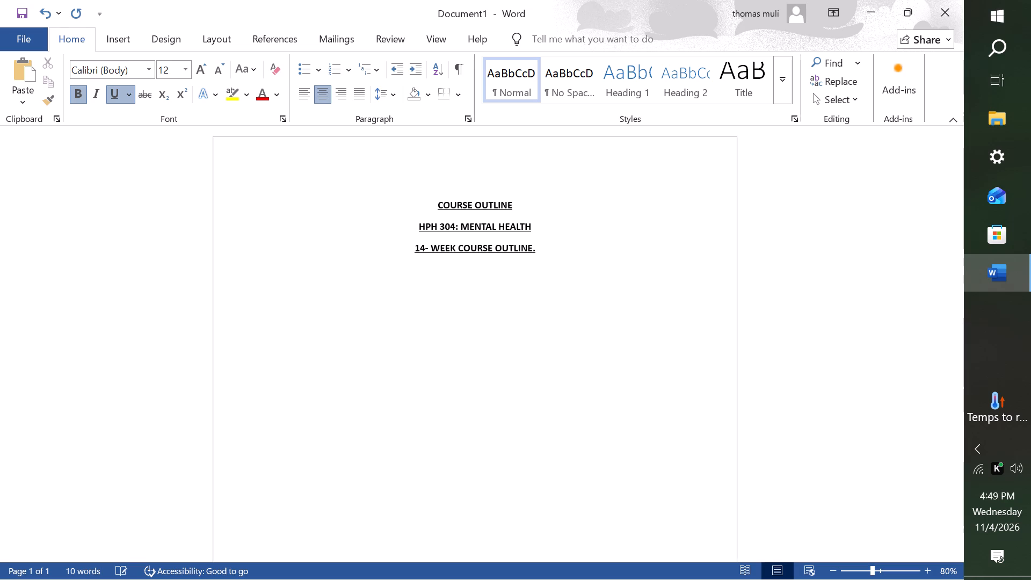
{"action": "type", "text": "45"}
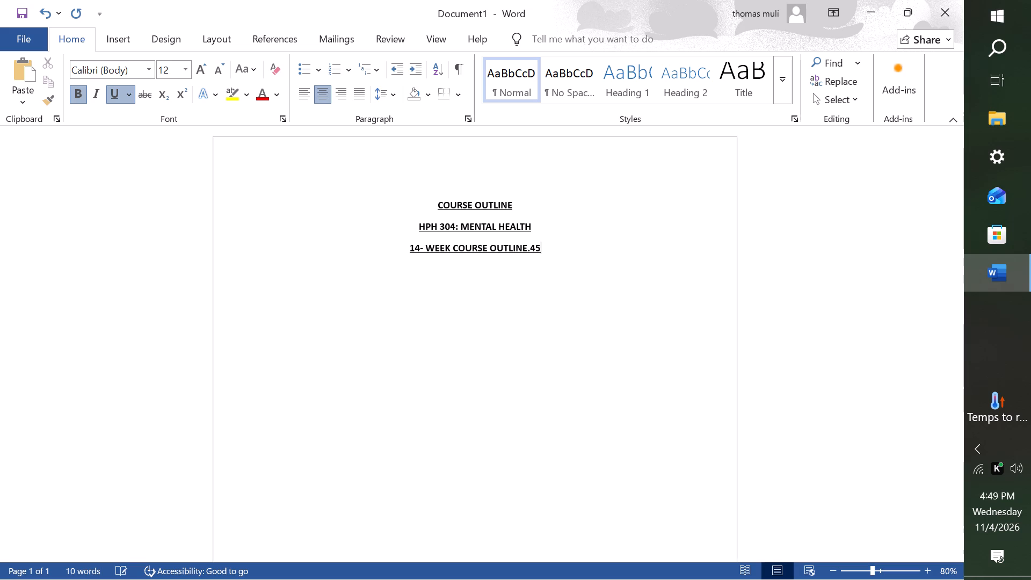
{"action": "key", "text": "space"}
{"action": "type", "text": "CONTAC"}
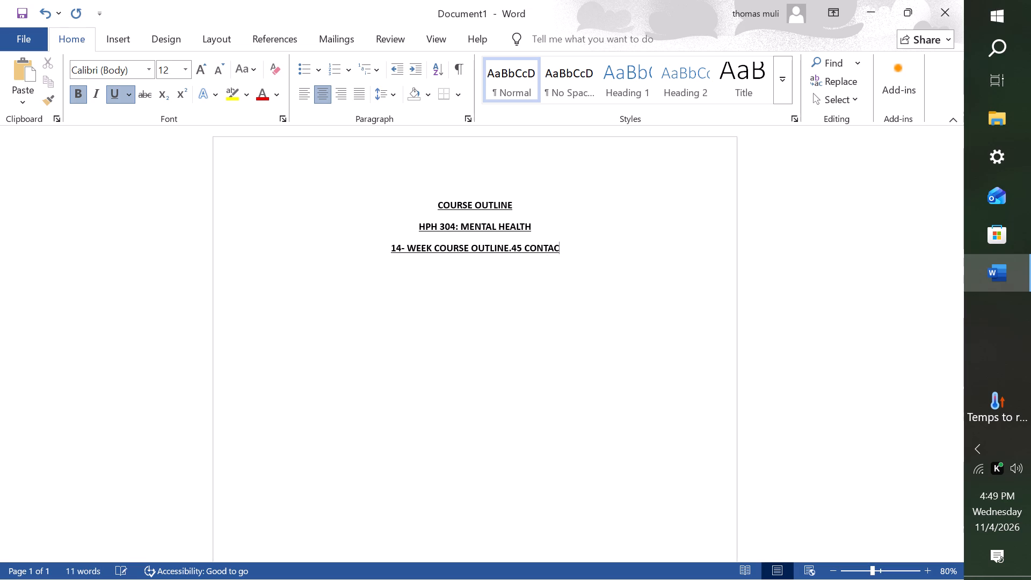
{"action": "type", "text": "T HOU"}
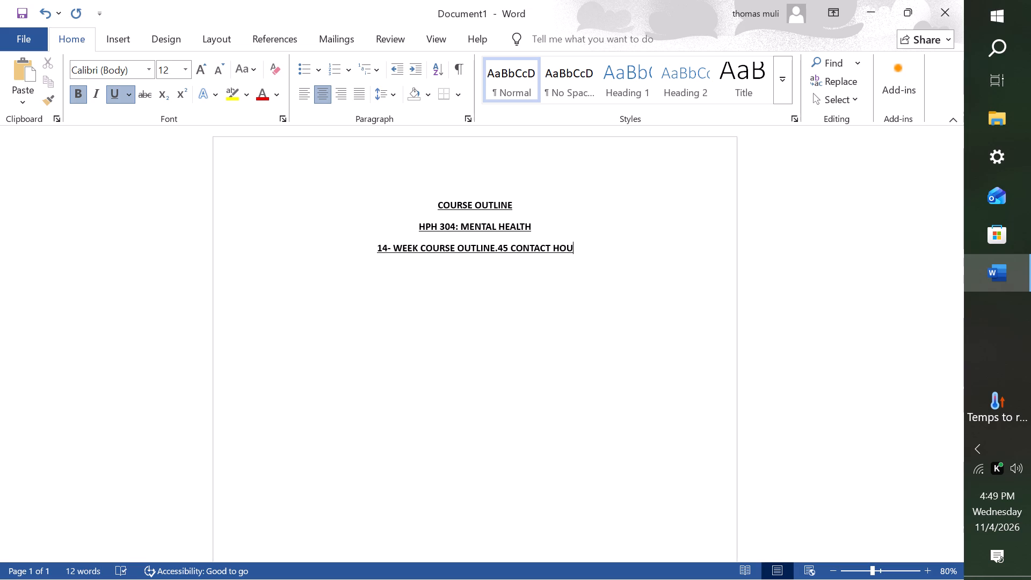
{"action": "type", "text": "RS"}
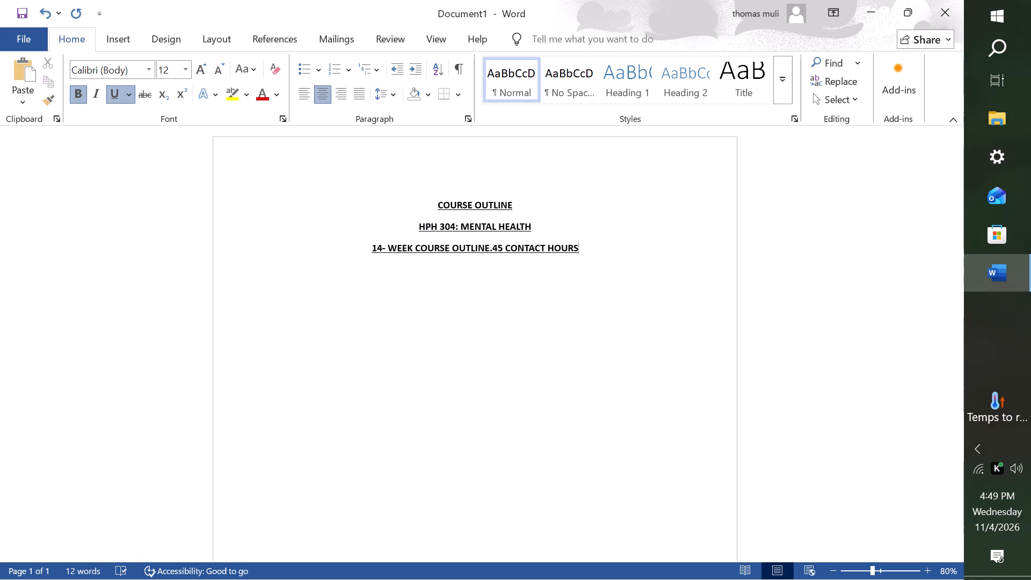
{"action": "key", "text": "period"}
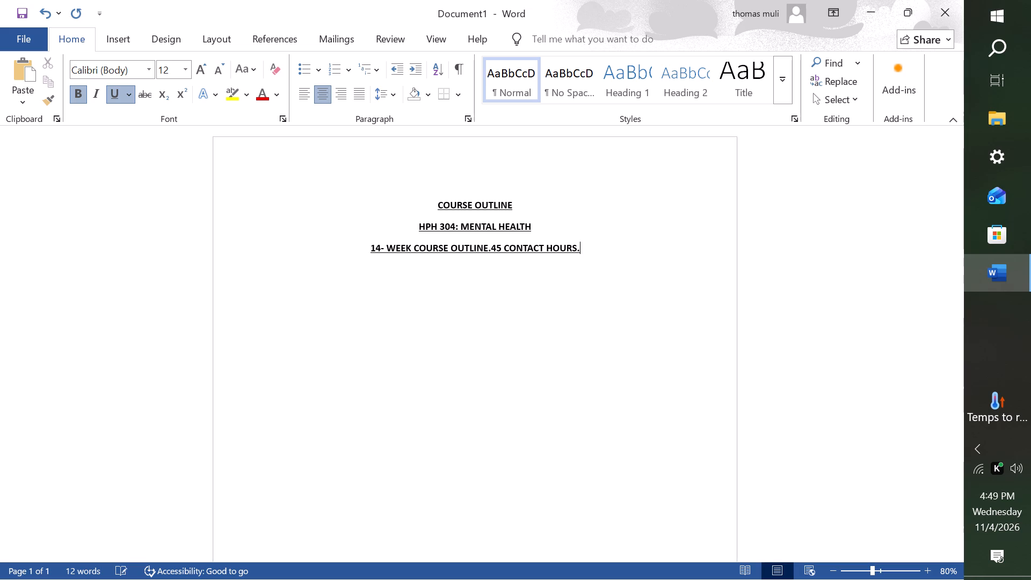
{"action": "key", "text": "space"}
{"action": "type", "text": "3"}
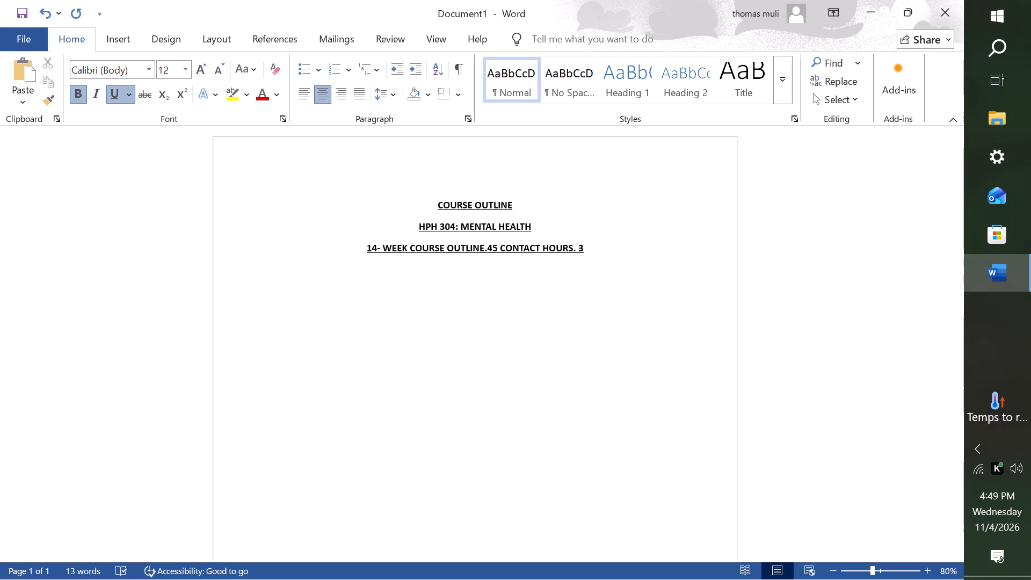
{"action": "key", "text": "space"}
{"action": "type", "text": "CREDI"}
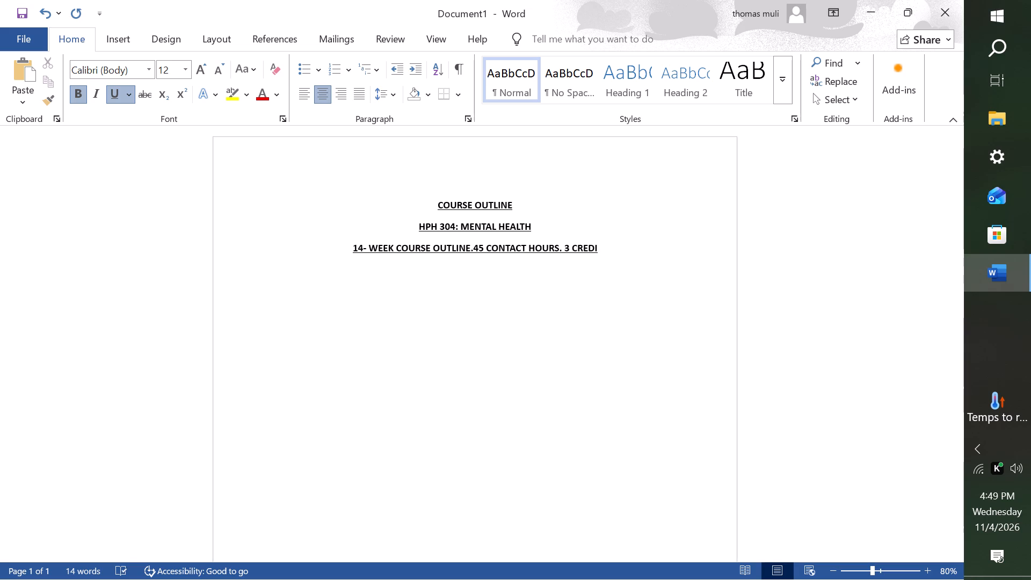
{"action": "type", "text": "T UNITS"}
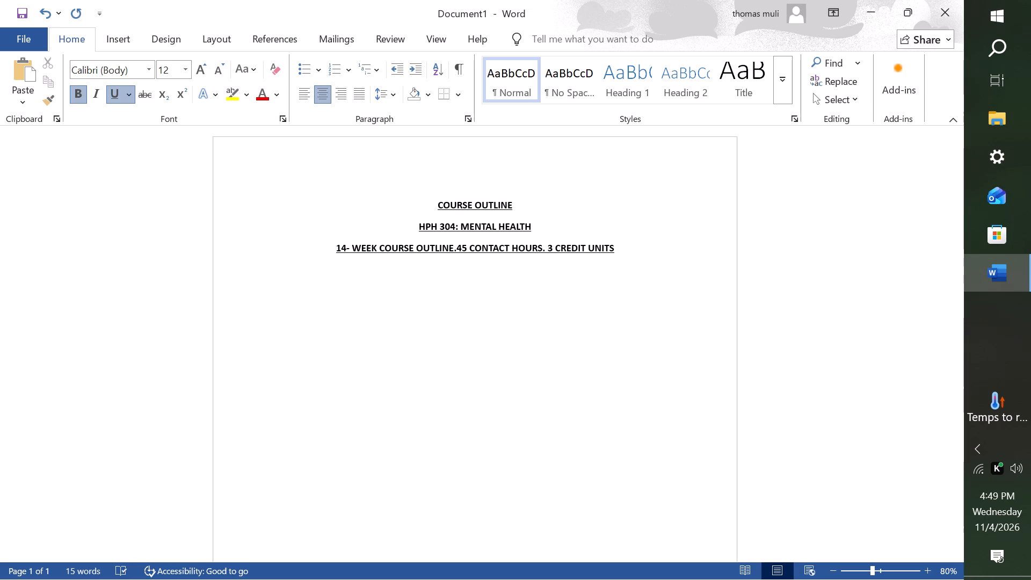
{"action": "key", "text": "Return"}
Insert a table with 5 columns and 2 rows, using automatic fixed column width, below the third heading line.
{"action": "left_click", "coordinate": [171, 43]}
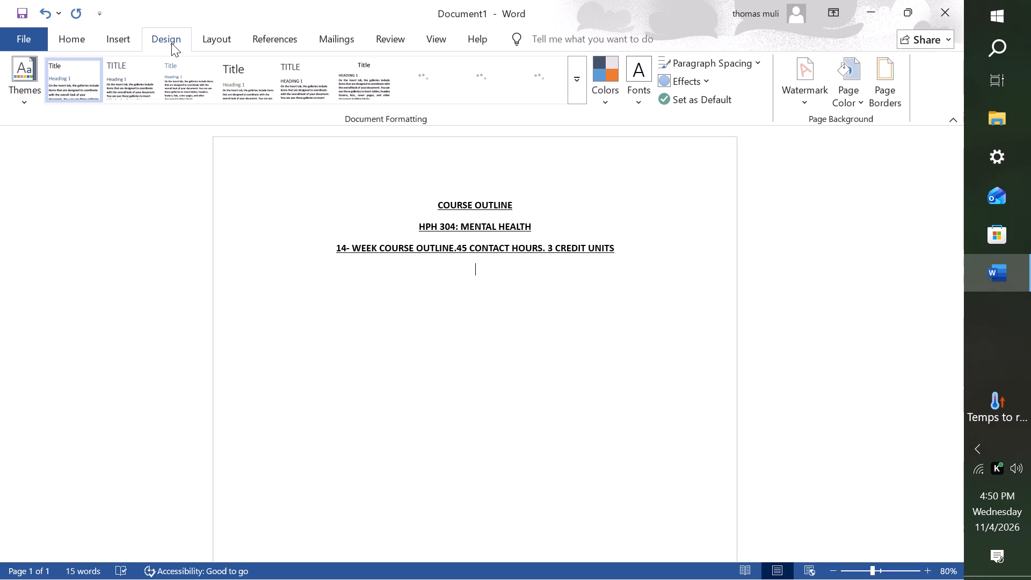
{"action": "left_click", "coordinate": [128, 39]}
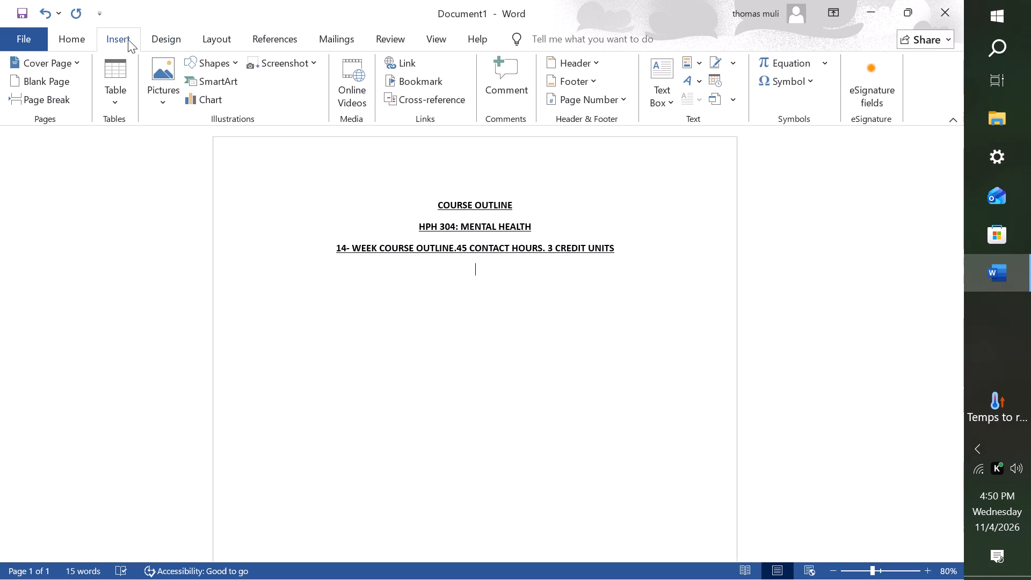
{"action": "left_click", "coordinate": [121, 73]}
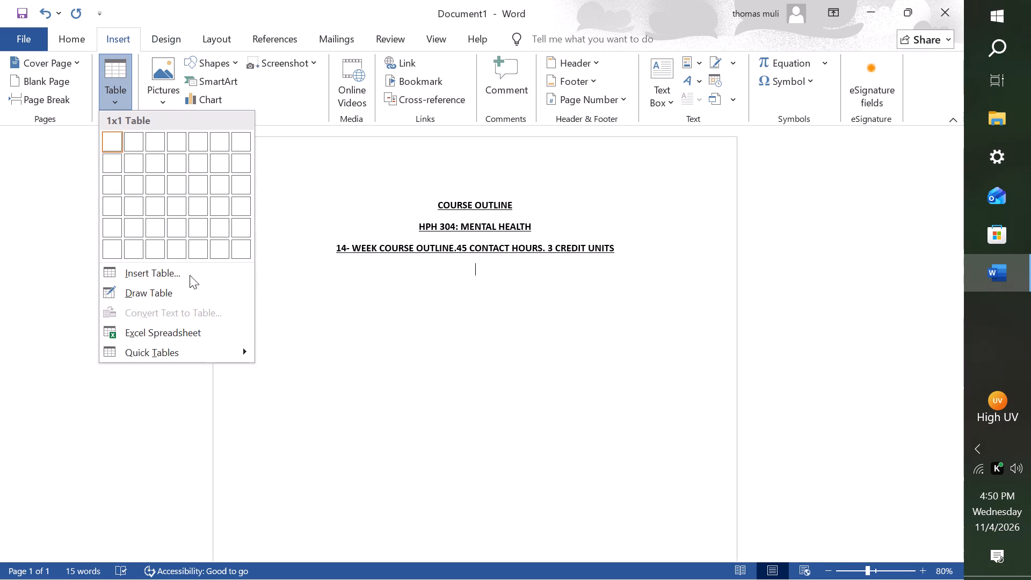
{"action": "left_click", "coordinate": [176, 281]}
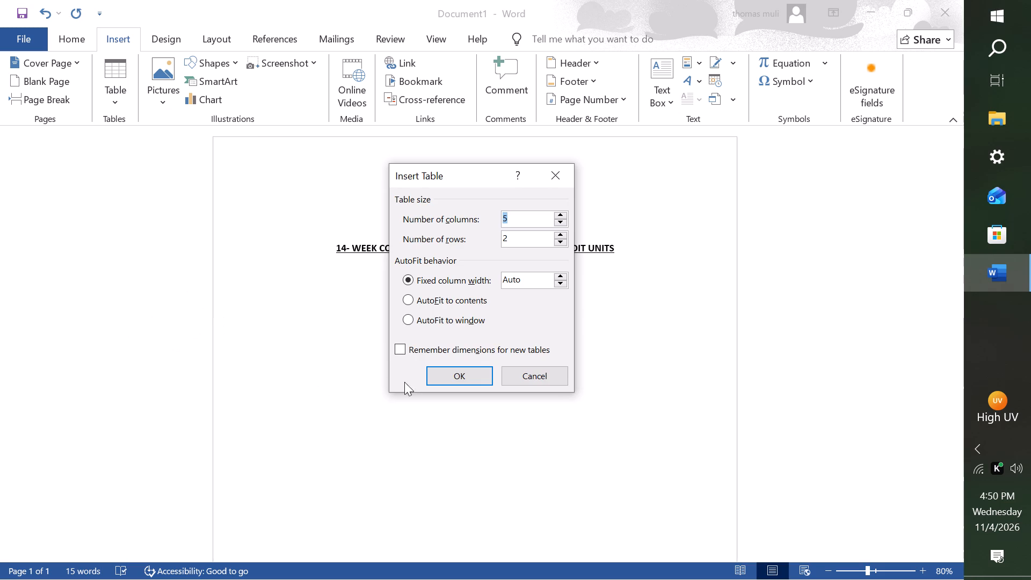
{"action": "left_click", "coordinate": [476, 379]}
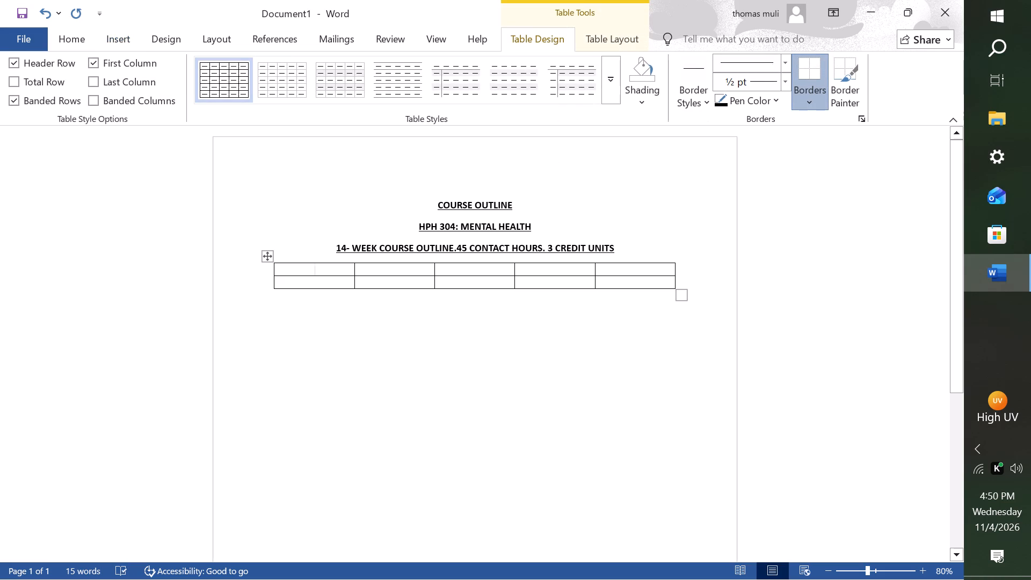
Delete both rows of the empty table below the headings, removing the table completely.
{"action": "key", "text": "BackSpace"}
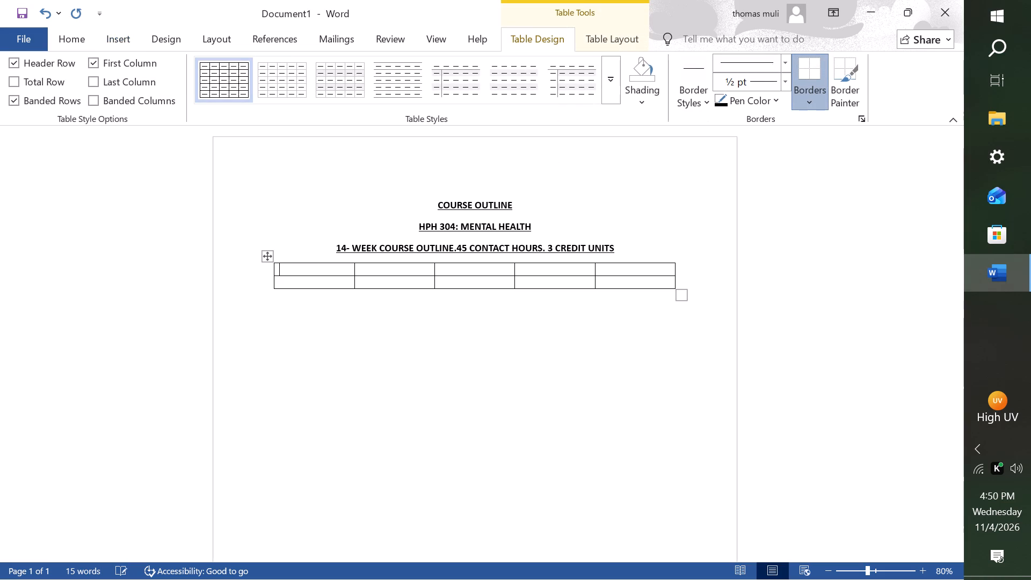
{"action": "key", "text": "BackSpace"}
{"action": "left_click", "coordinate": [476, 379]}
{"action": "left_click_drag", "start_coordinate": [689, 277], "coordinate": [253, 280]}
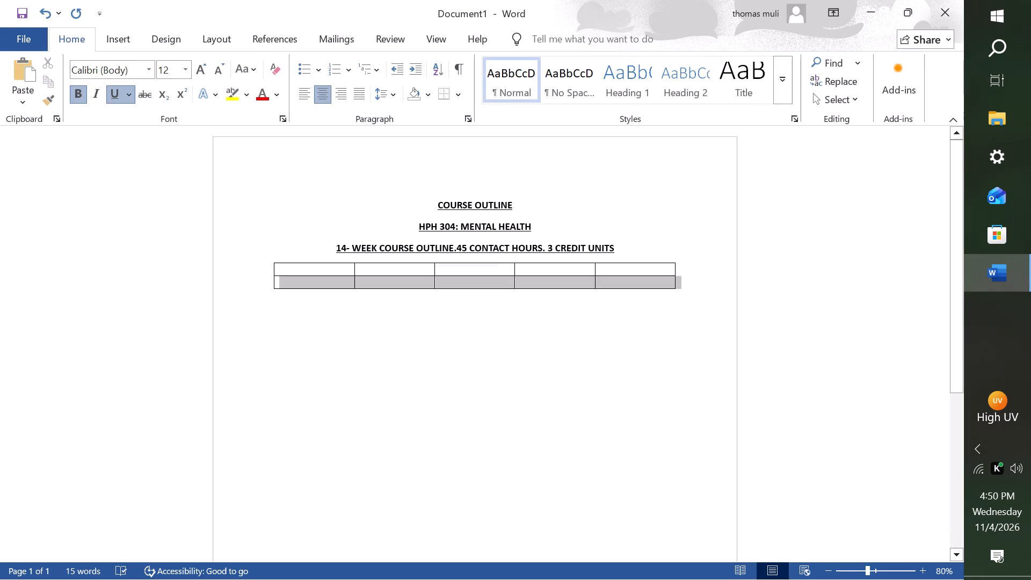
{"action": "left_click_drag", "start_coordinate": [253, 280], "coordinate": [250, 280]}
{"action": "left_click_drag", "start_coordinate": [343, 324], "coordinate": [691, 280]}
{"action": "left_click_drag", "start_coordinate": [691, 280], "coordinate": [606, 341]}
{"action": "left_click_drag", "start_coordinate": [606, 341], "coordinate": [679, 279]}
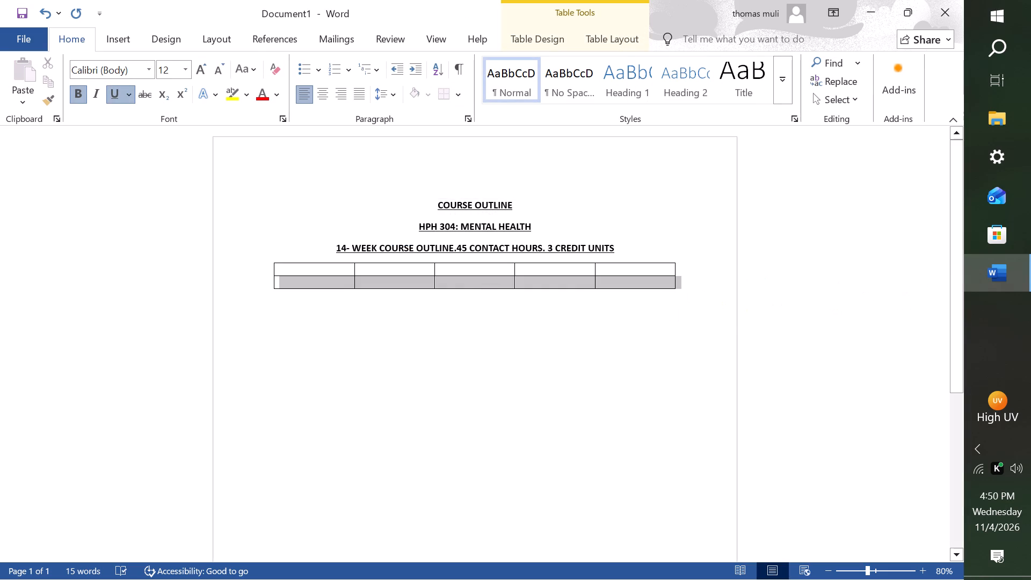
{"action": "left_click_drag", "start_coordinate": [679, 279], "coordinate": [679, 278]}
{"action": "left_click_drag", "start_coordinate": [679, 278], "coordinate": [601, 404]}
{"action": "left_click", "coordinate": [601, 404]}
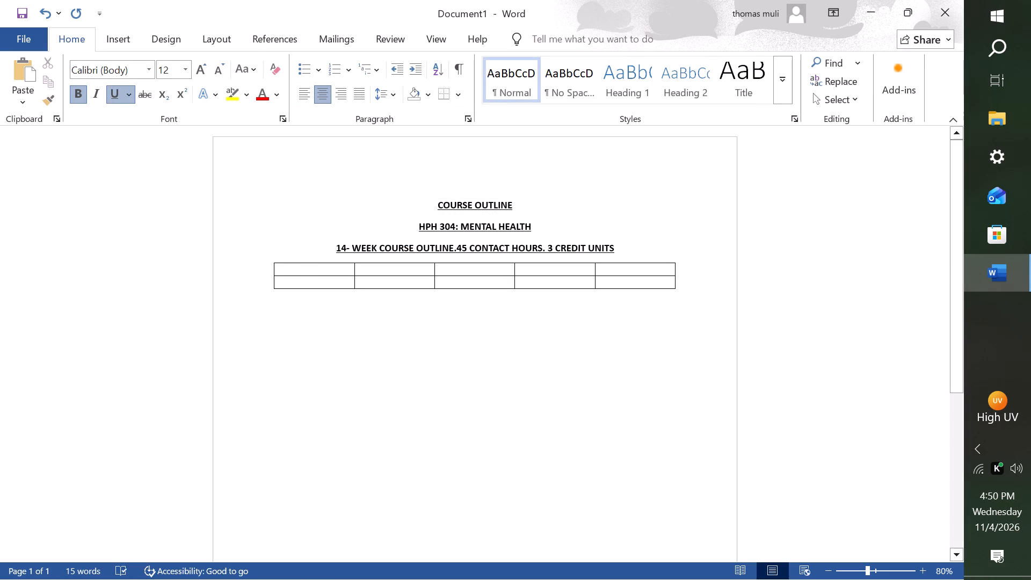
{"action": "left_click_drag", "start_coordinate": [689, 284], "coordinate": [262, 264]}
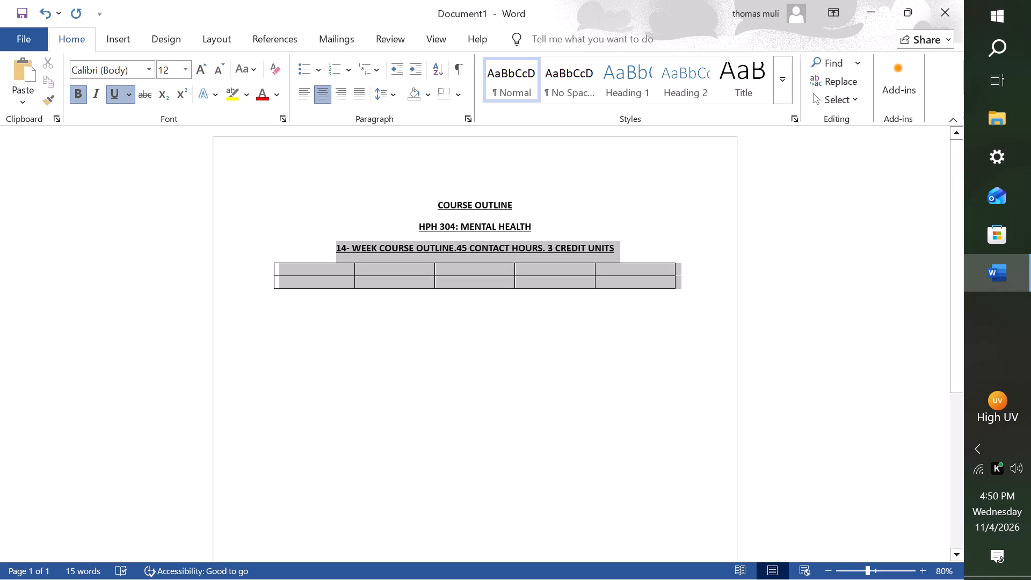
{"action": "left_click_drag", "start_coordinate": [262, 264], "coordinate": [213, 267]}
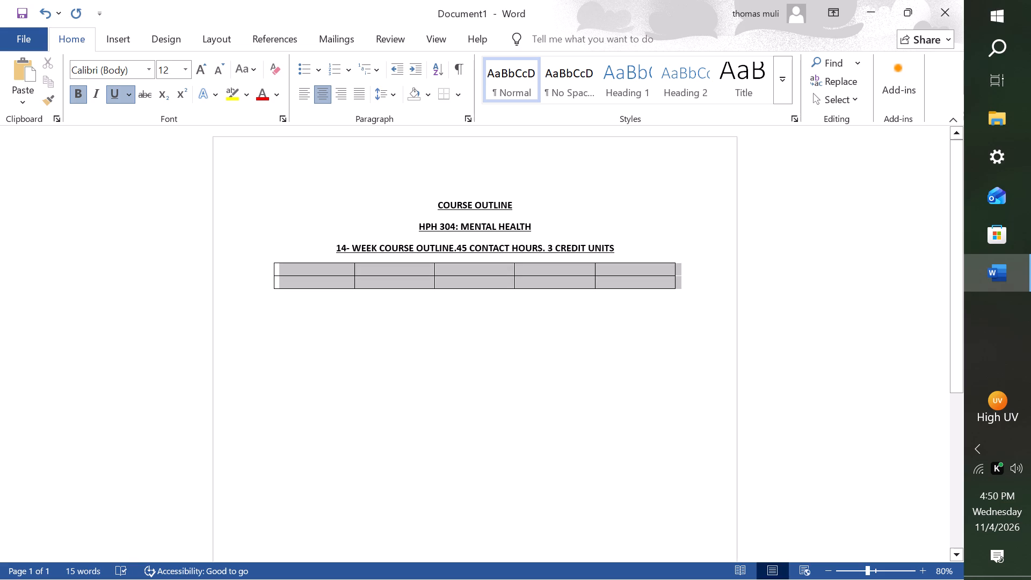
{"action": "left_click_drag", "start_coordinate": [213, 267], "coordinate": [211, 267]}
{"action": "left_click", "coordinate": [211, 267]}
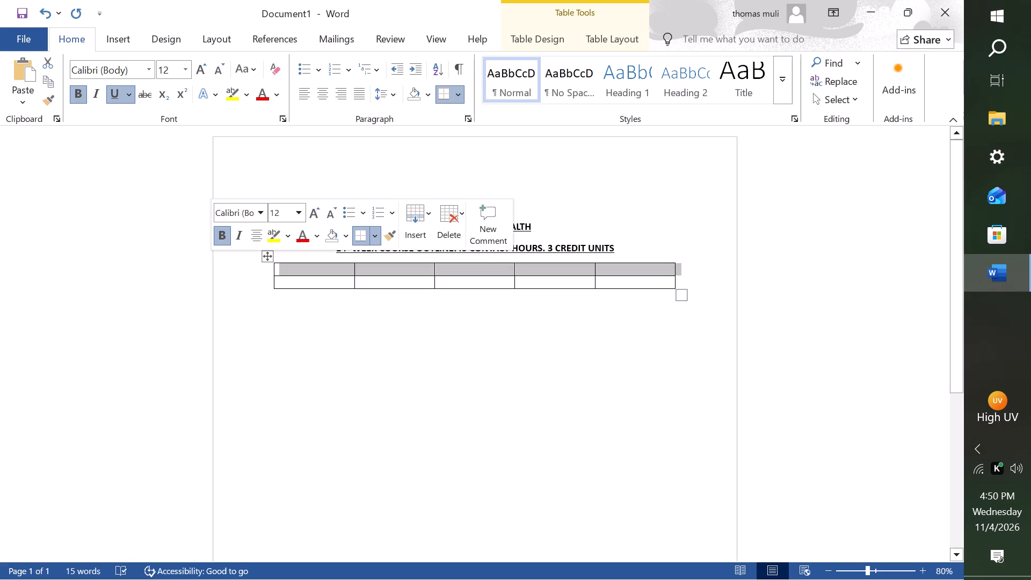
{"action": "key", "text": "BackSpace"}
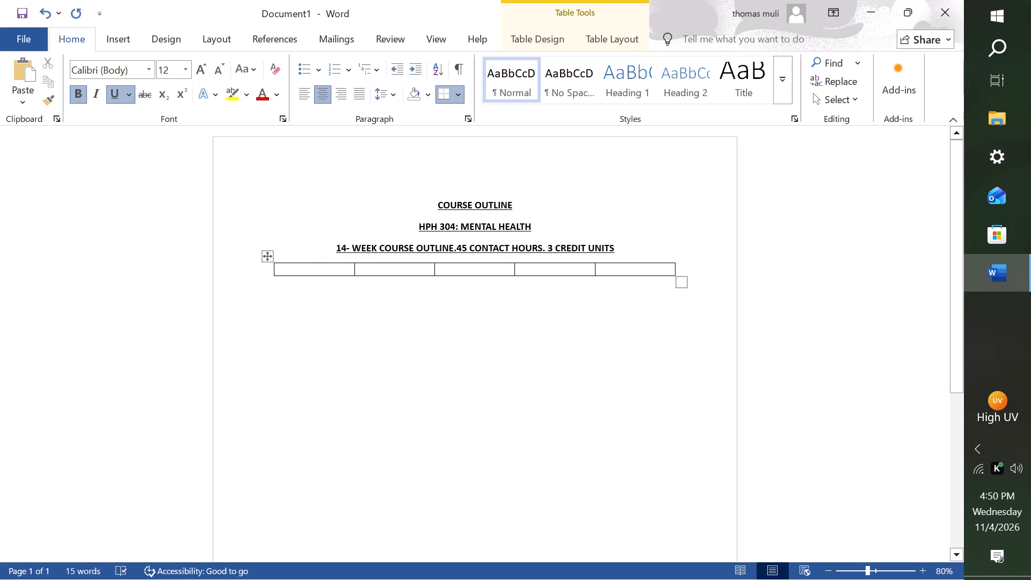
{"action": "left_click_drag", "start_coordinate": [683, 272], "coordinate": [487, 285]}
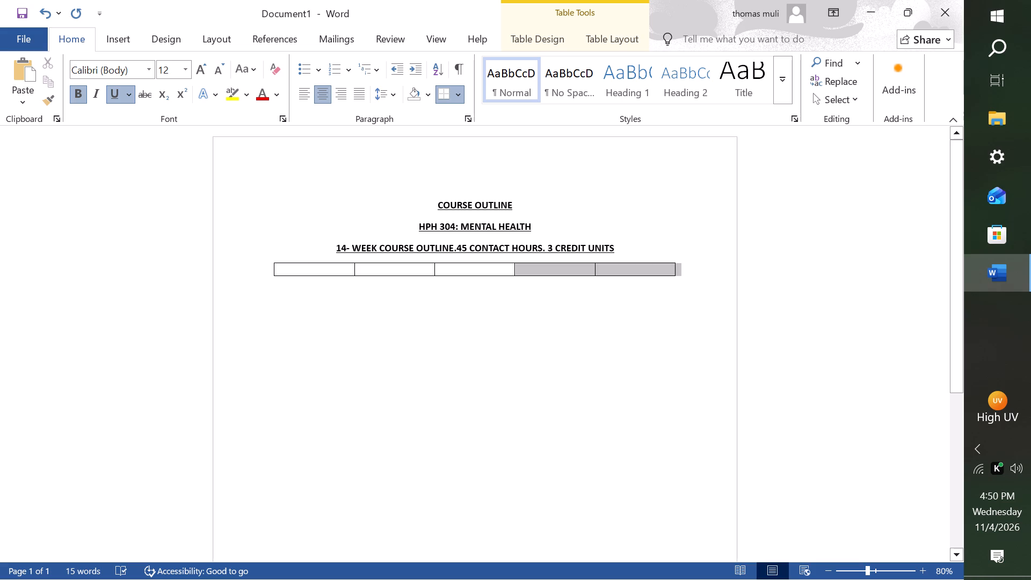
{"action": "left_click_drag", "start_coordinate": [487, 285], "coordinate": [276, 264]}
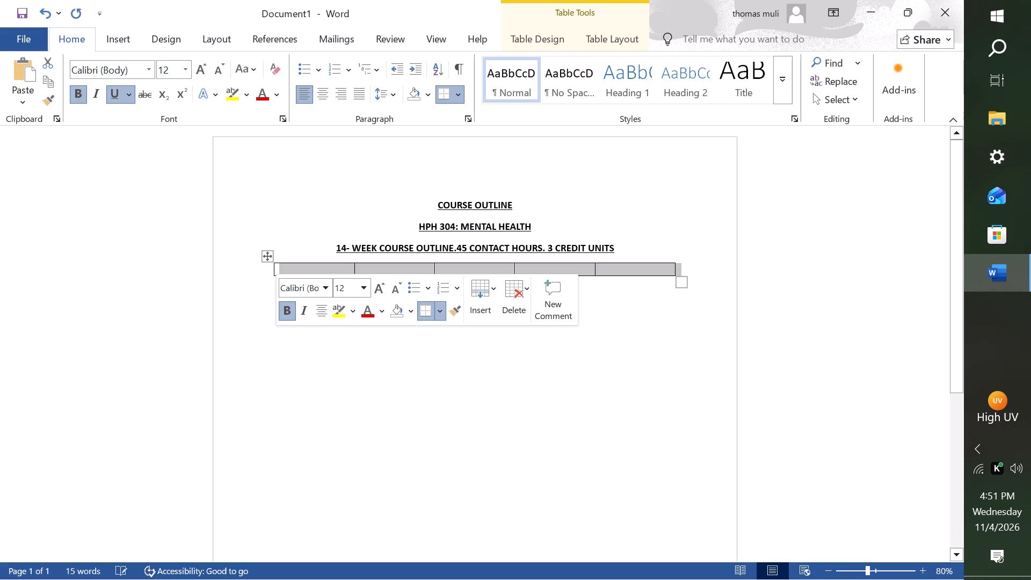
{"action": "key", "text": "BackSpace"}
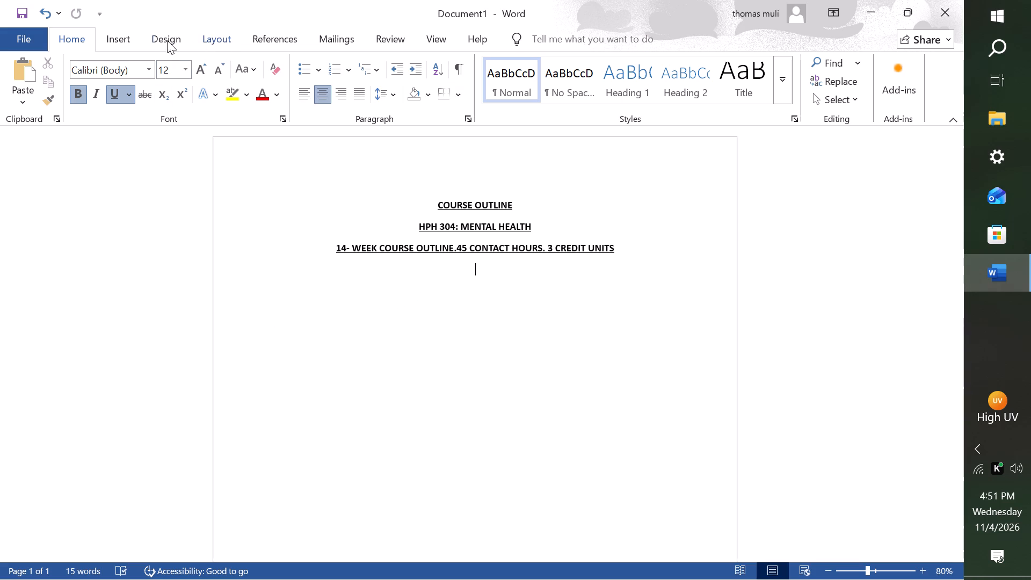
Insert a table with 2 columns and 4 rows, using automatic fixed column width, below the third heading line.
{"action": "left_click", "coordinate": [123, 38]}
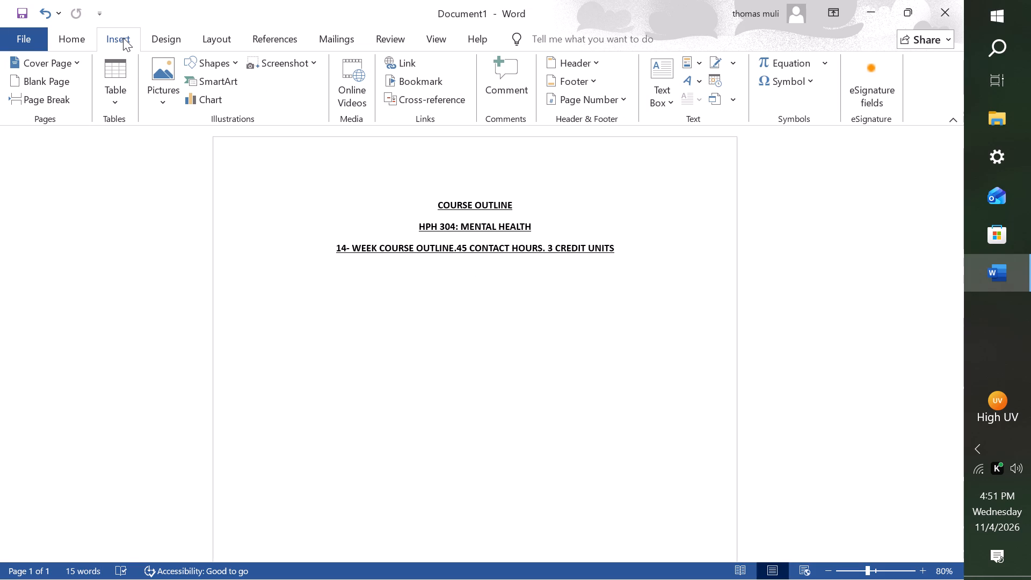
{"action": "left_click", "coordinate": [127, 97]}
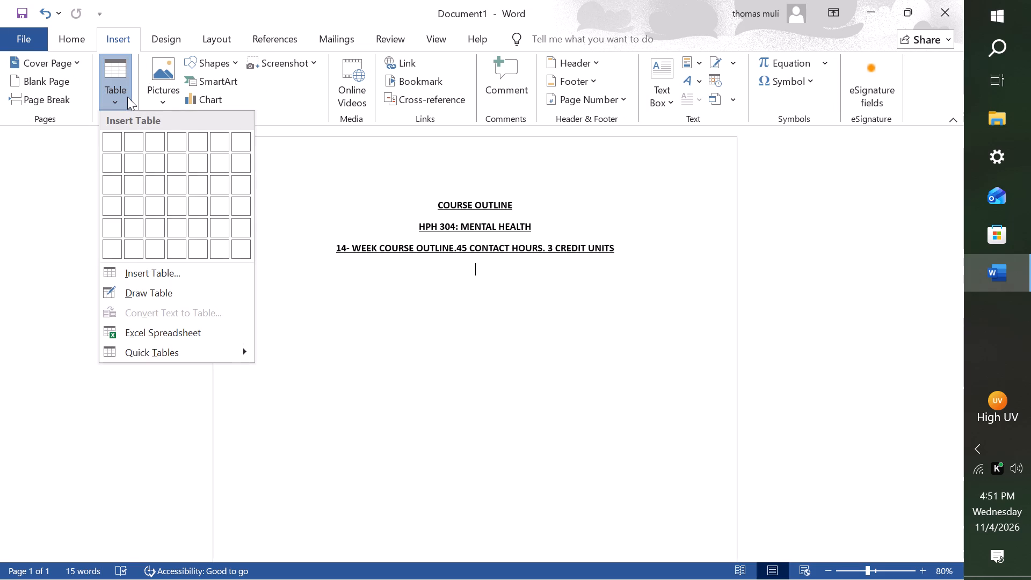
{"action": "left_click", "coordinate": [194, 274]}
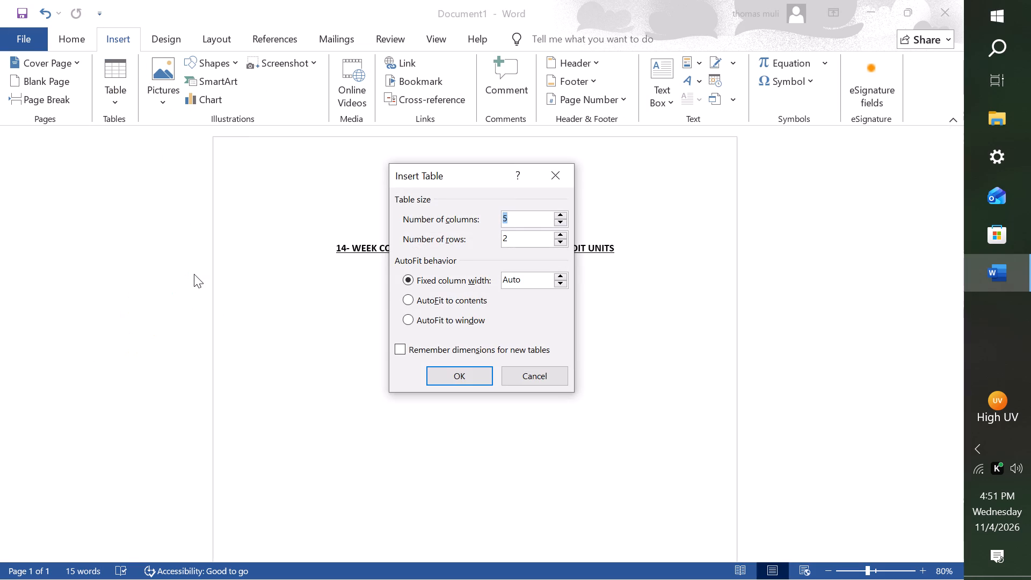
{"action": "left_click", "coordinate": [512, 241]}
{"action": "key", "text": "BackSpace"}
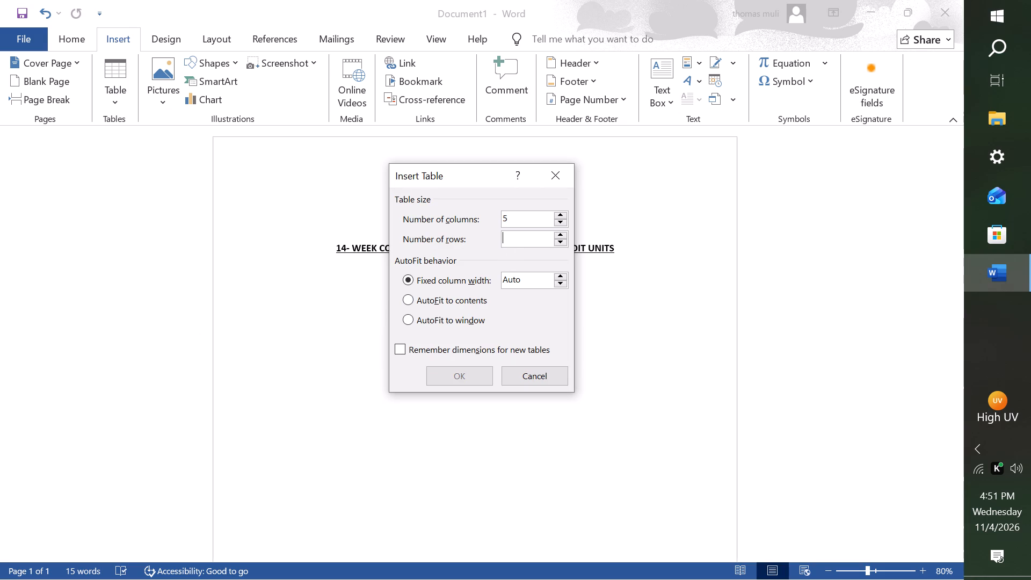
{"action": "key", "text": "5"}
{"action": "key", "text": "BackSpace"}
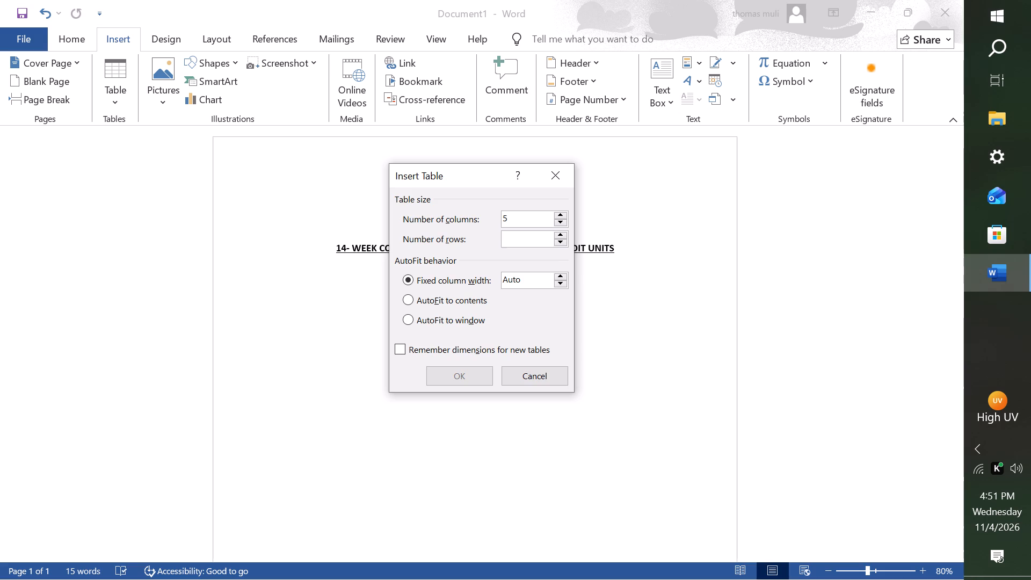
{"action": "key", "text": "4"}
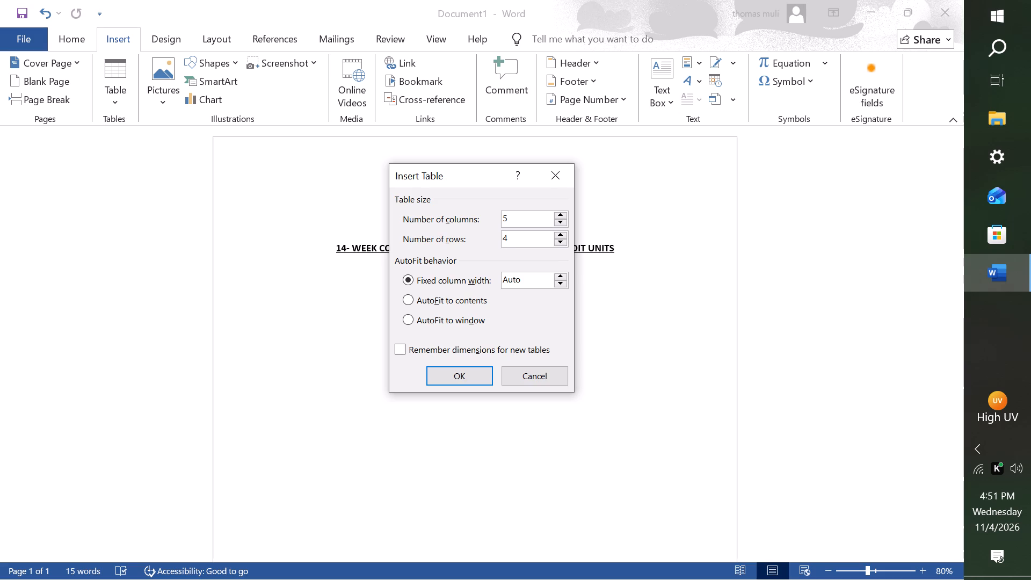
{"action": "left_click", "coordinate": [515, 222]}
{"action": "key", "text": "BackSpace"}
{"action": "key", "text": "2"}
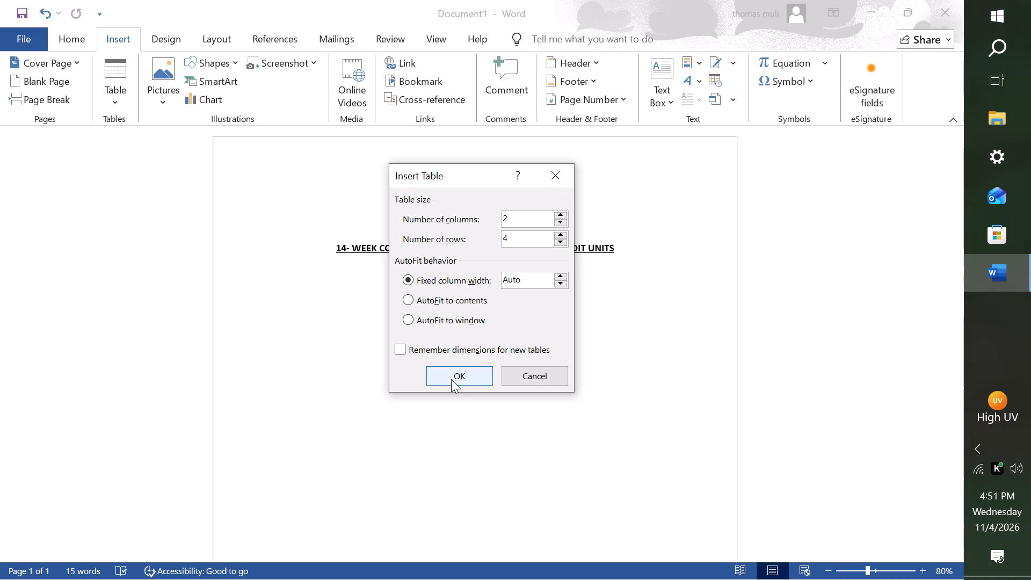
{"action": "left_click", "coordinate": [451, 379]}
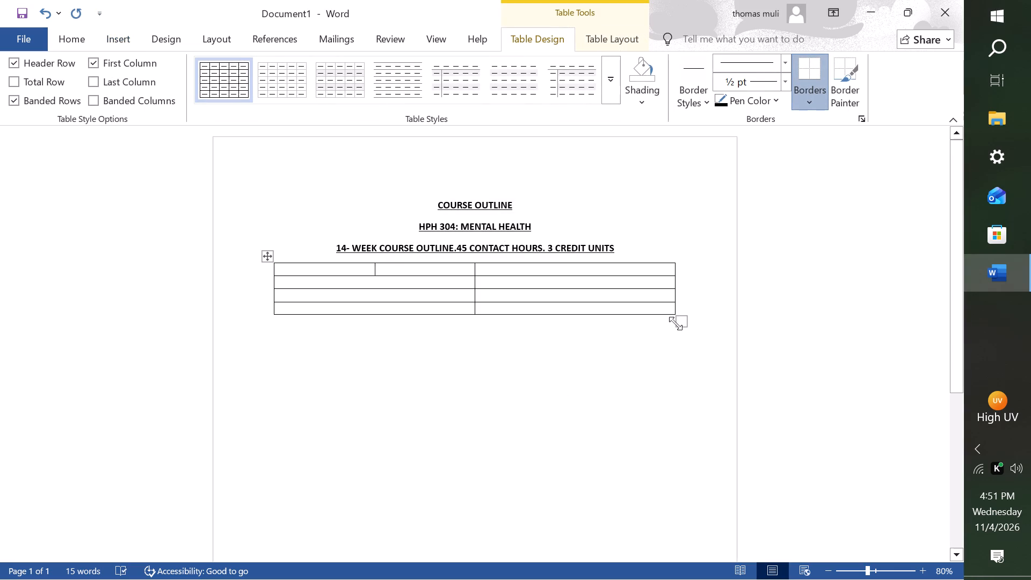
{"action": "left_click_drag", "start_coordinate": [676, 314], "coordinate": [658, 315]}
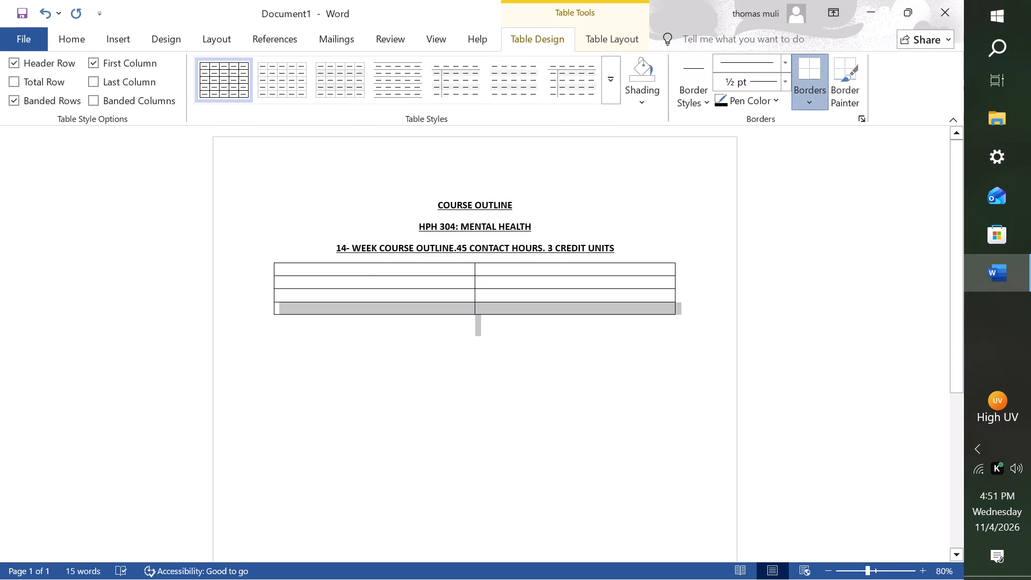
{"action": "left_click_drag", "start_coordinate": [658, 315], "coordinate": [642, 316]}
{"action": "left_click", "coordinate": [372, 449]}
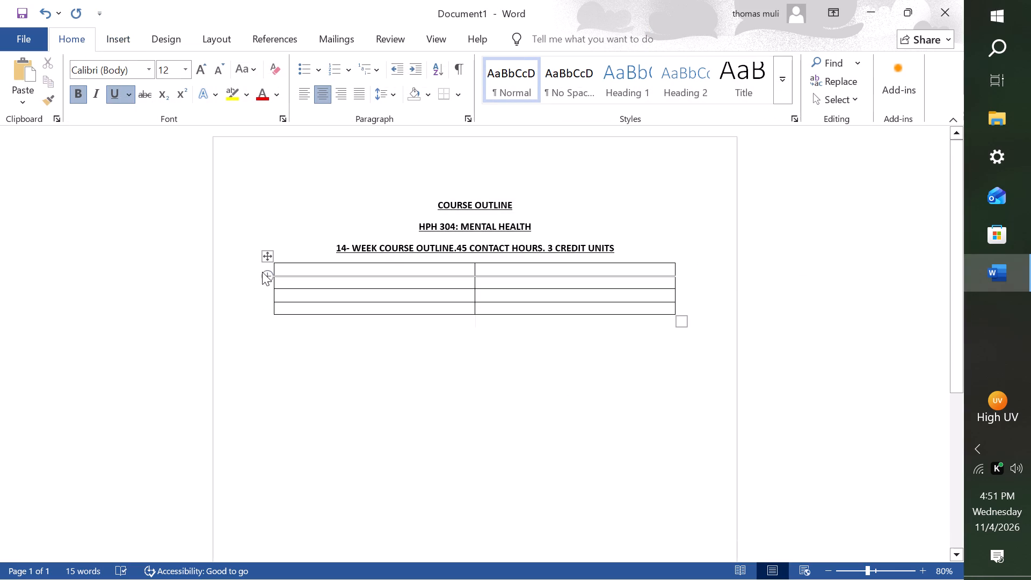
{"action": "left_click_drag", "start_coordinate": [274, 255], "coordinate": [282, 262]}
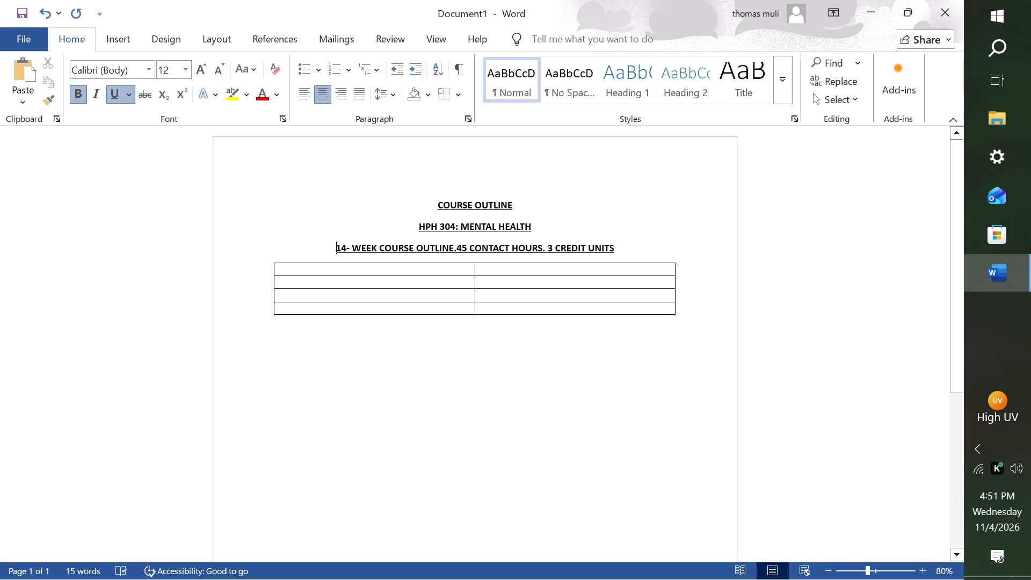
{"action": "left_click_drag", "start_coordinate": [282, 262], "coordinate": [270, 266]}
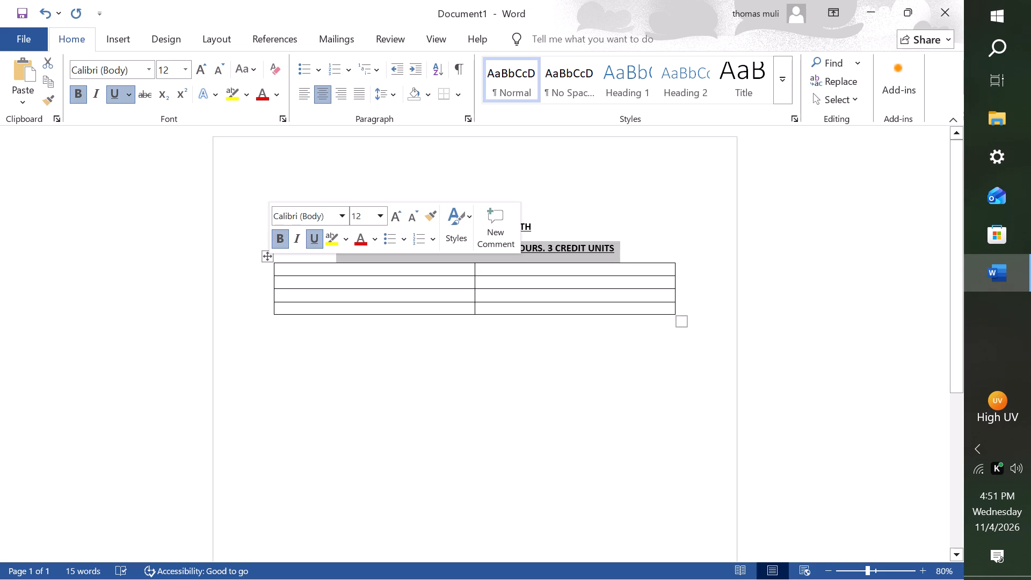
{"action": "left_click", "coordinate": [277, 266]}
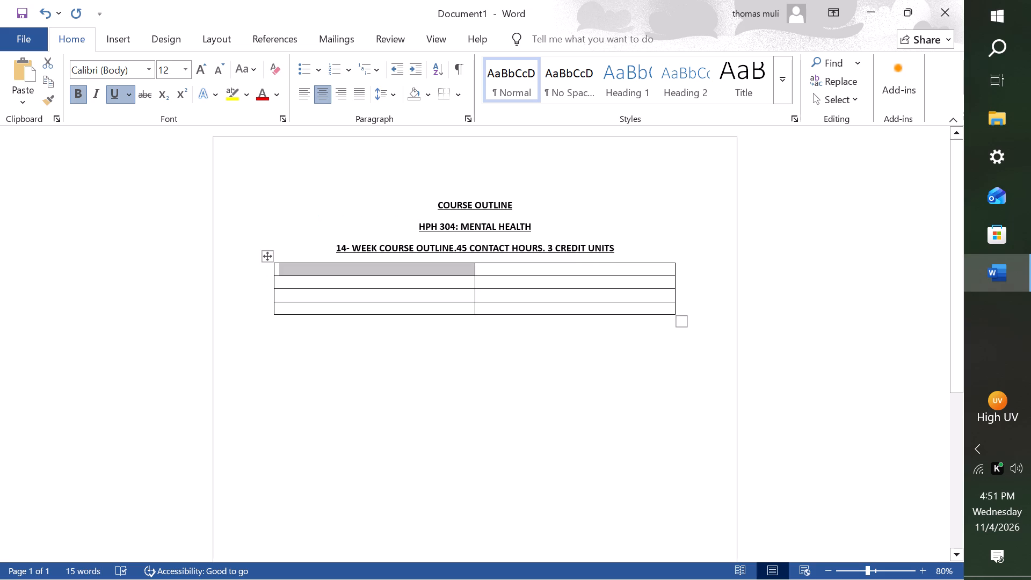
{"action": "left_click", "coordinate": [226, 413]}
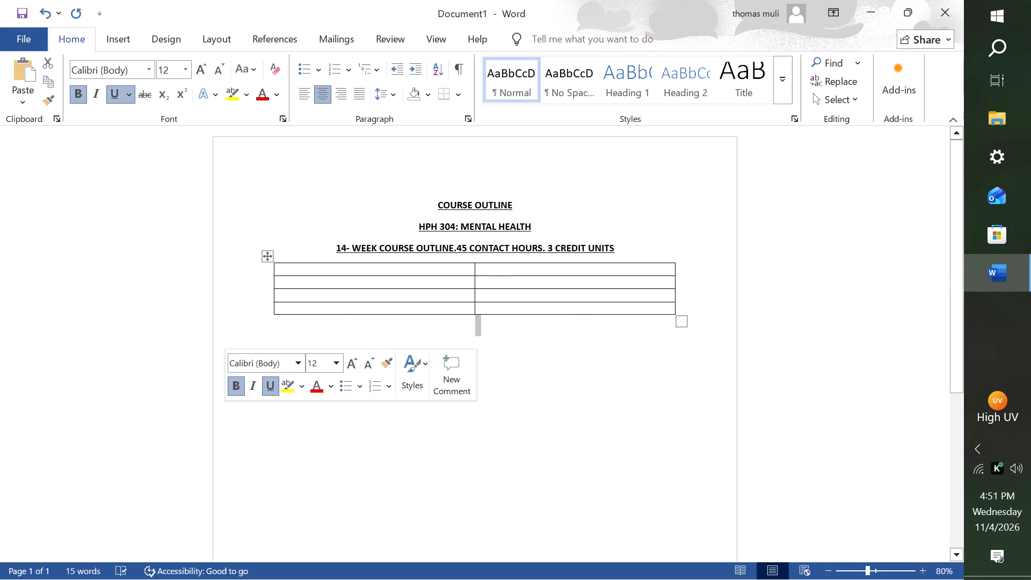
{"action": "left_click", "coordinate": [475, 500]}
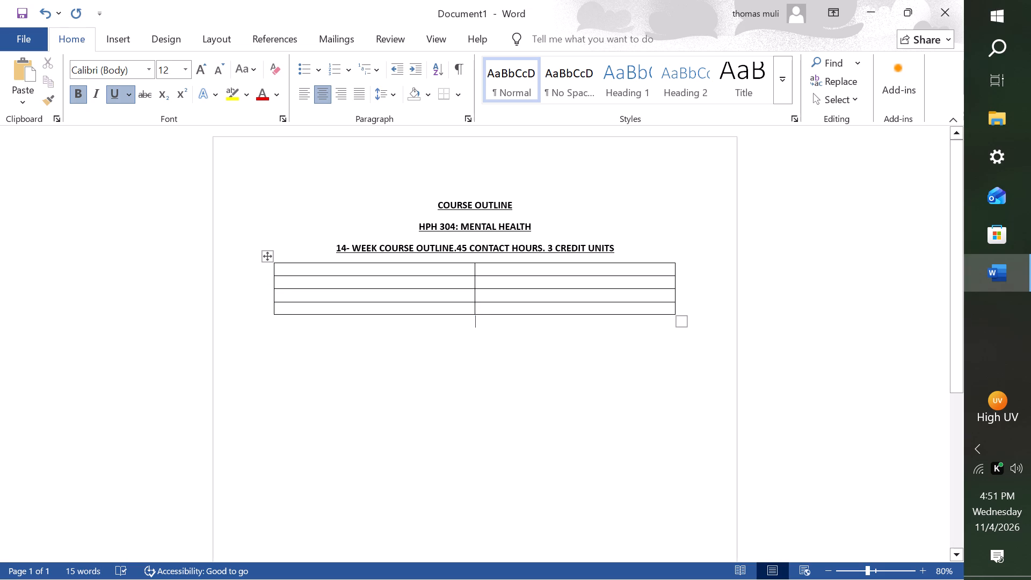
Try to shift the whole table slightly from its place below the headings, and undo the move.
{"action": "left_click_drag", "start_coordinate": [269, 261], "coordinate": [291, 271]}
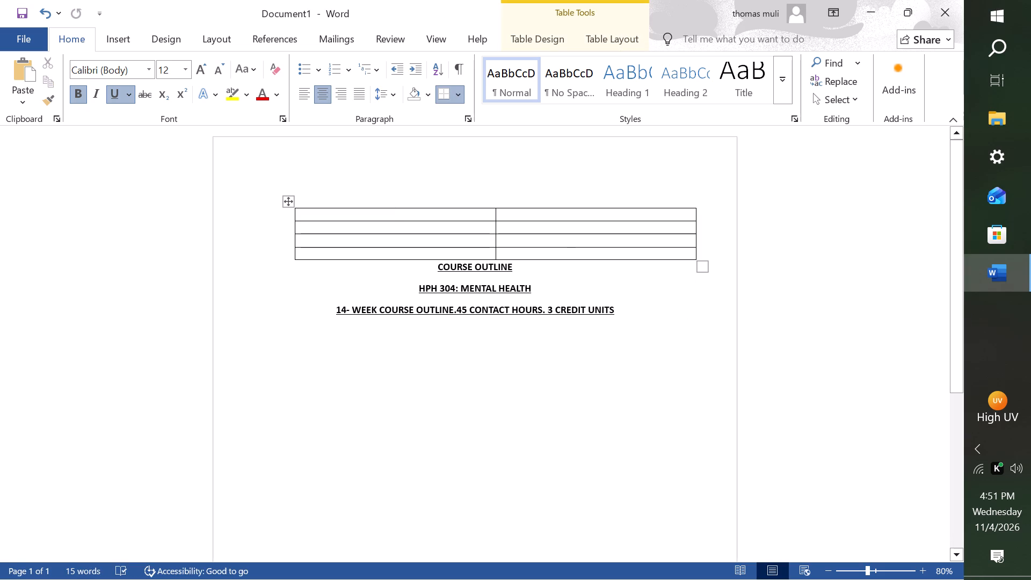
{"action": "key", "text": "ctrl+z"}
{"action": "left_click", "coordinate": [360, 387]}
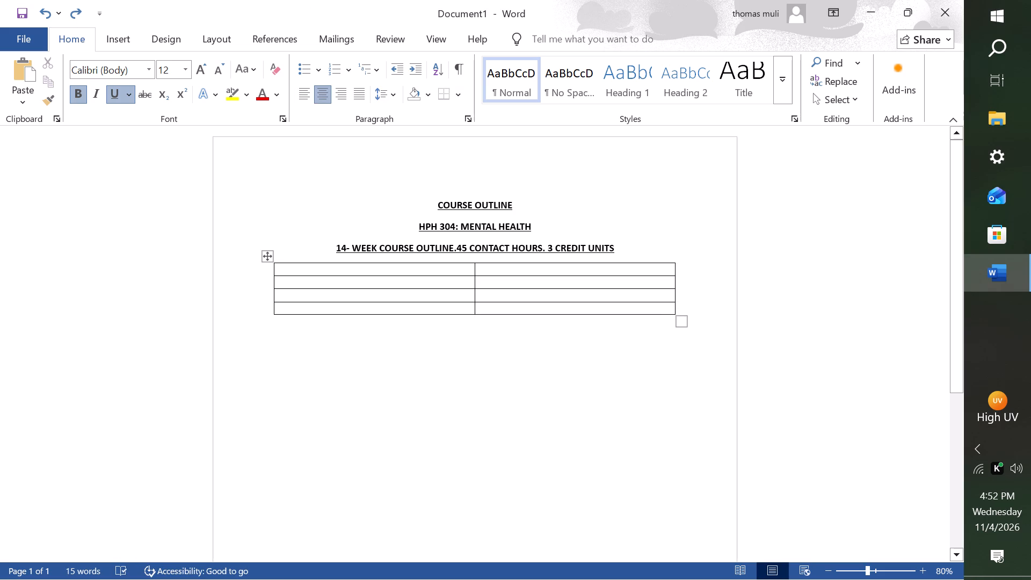
Make the table's rows taller by moving their lower borders down, starting with the bottom row and continuing with the third row.
{"action": "left_click_drag", "start_coordinate": [675, 313], "coordinate": [657, 308]}
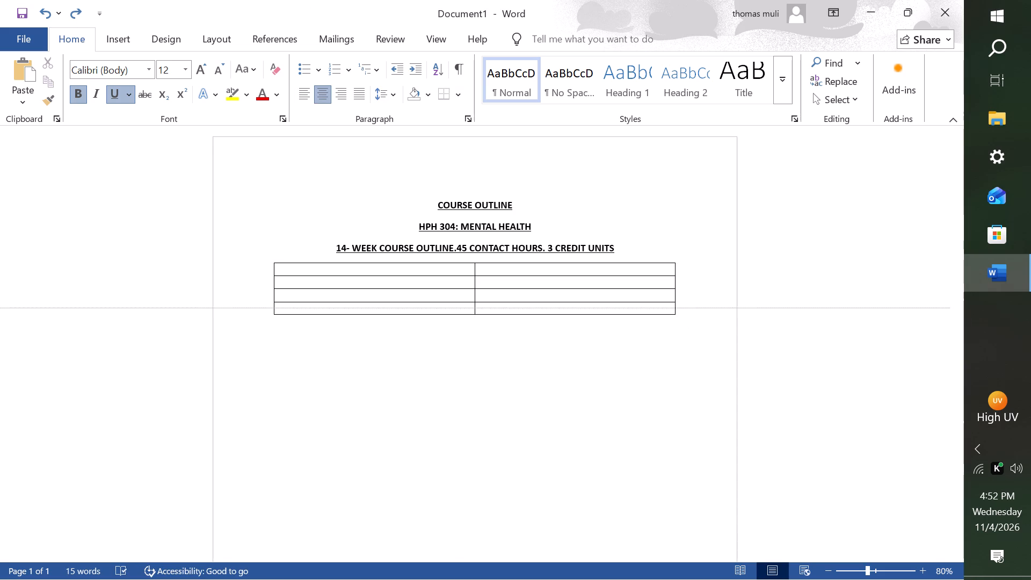
{"action": "left_click_drag", "start_coordinate": [657, 308], "coordinate": [664, 328]}
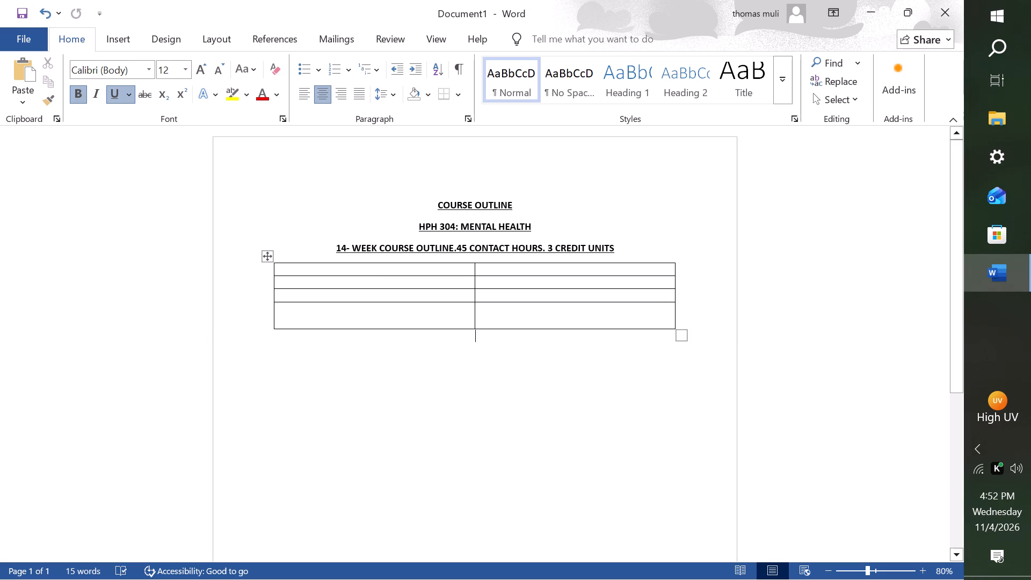
{"action": "left_click_drag", "start_coordinate": [672, 300], "coordinate": [672, 310]}
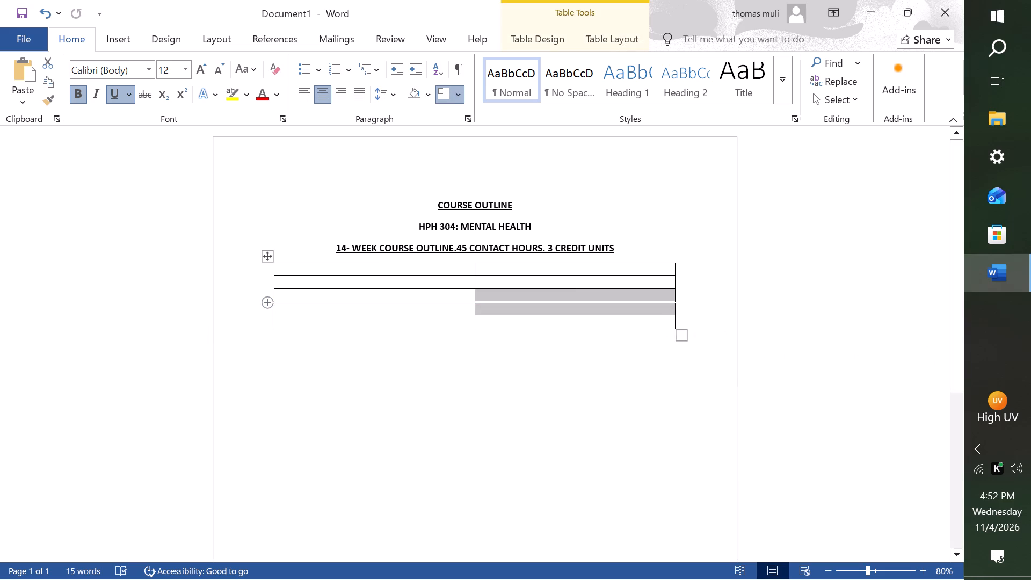
{"action": "left_click_drag", "start_coordinate": [274, 302], "coordinate": [275, 310]}
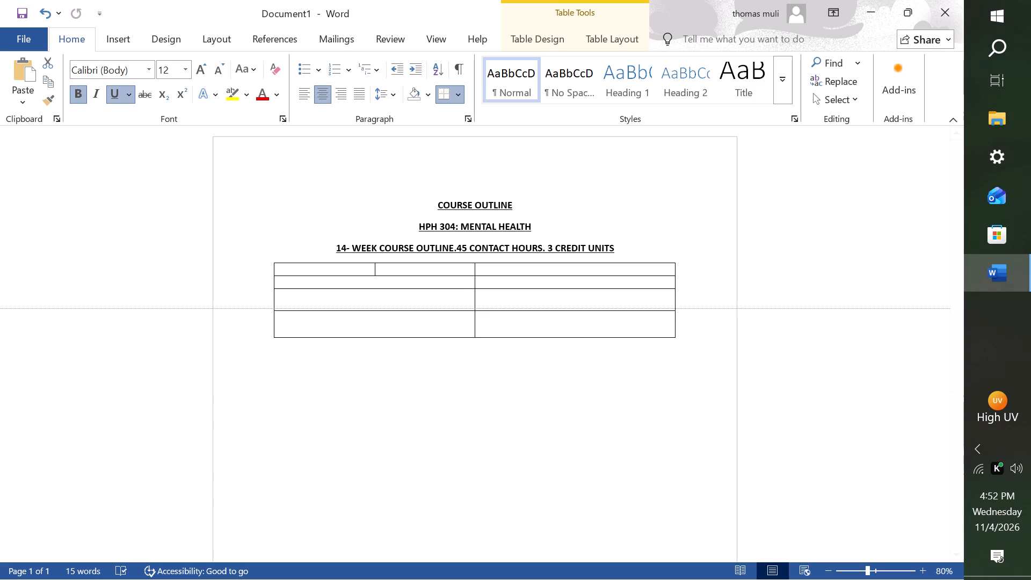
{"action": "left_click_drag", "start_coordinate": [275, 310], "coordinate": [275, 310]}
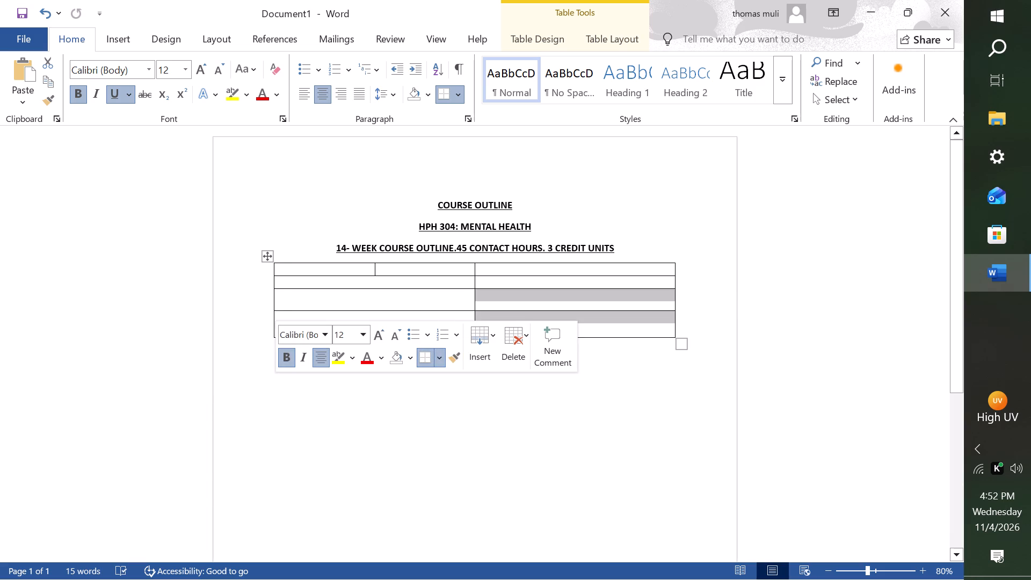
{"action": "left_click", "coordinate": [477, 421]}
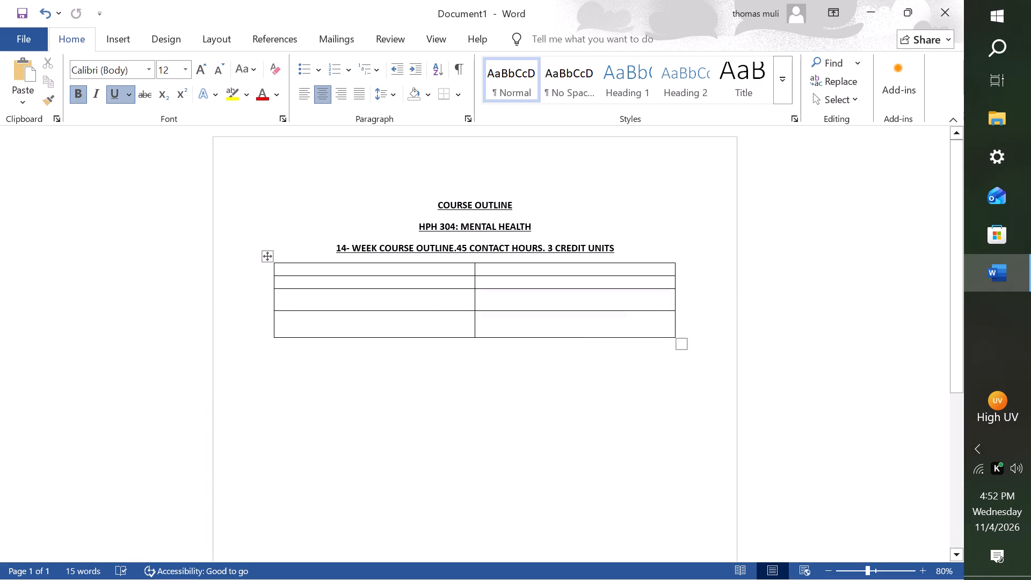
{"action": "left_click", "coordinate": [274, 287]}
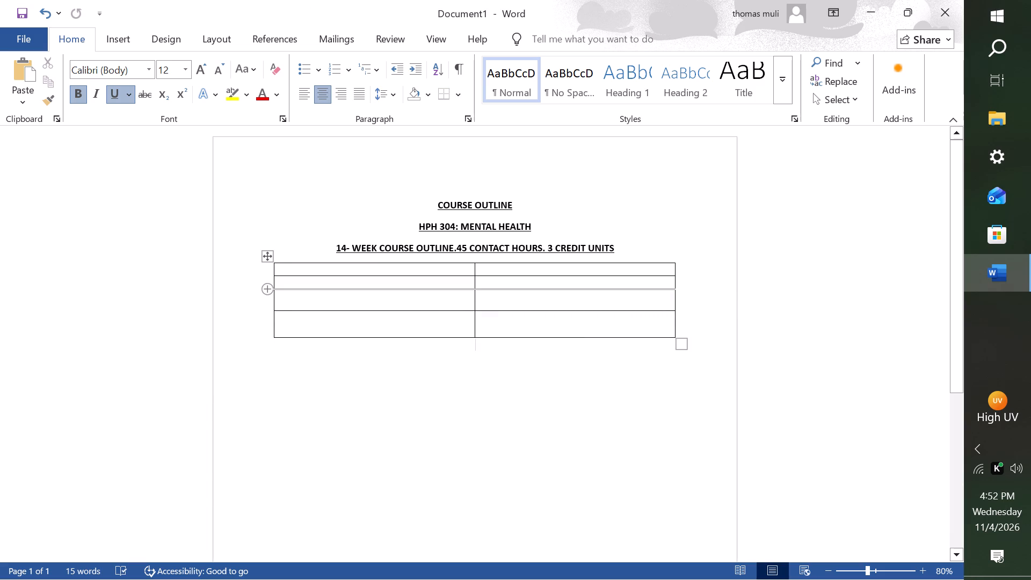
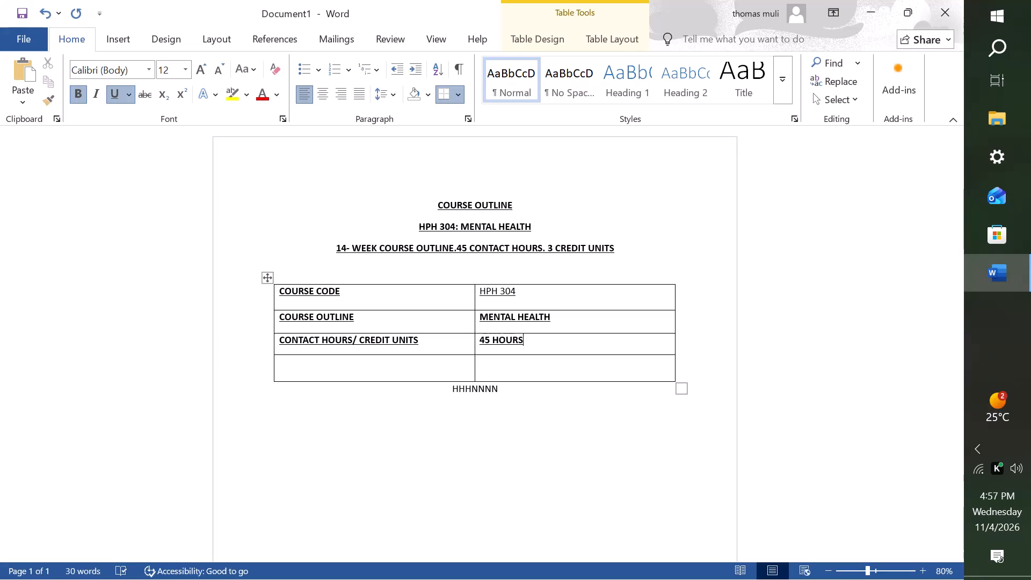
Complete the contact hours value in the table's third row by adding "/ CREDIT UNITS" after "45 HOURS".
{"action": "key", "text": "slash"}
{"action": "key", "text": "space"}
{"action": "type", "text": "CRED"}
{"action": "type", "text": "IT UNITS"}
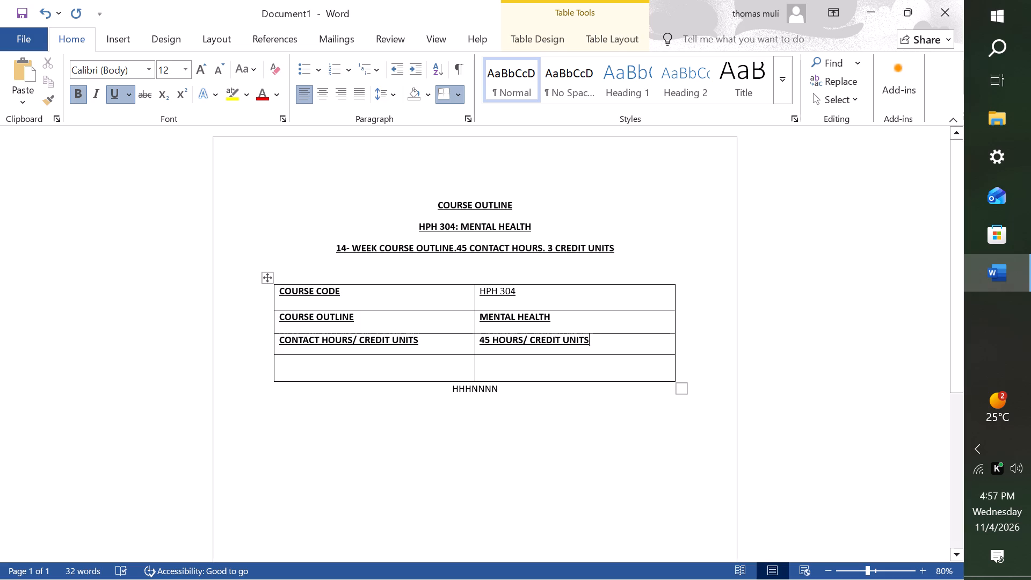
Fill the table's fourth row with left-aligned text: "PRE- REQUISITE" in the first column and "NONE" in the second.
{"action": "left_click", "coordinate": [300, 365]}
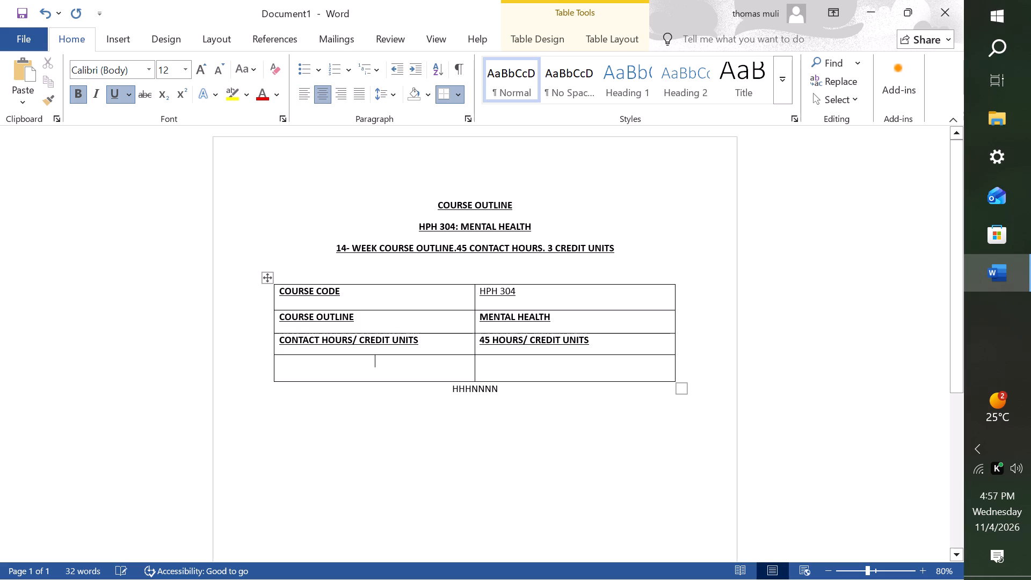
{"action": "left_click", "coordinate": [300, 86]}
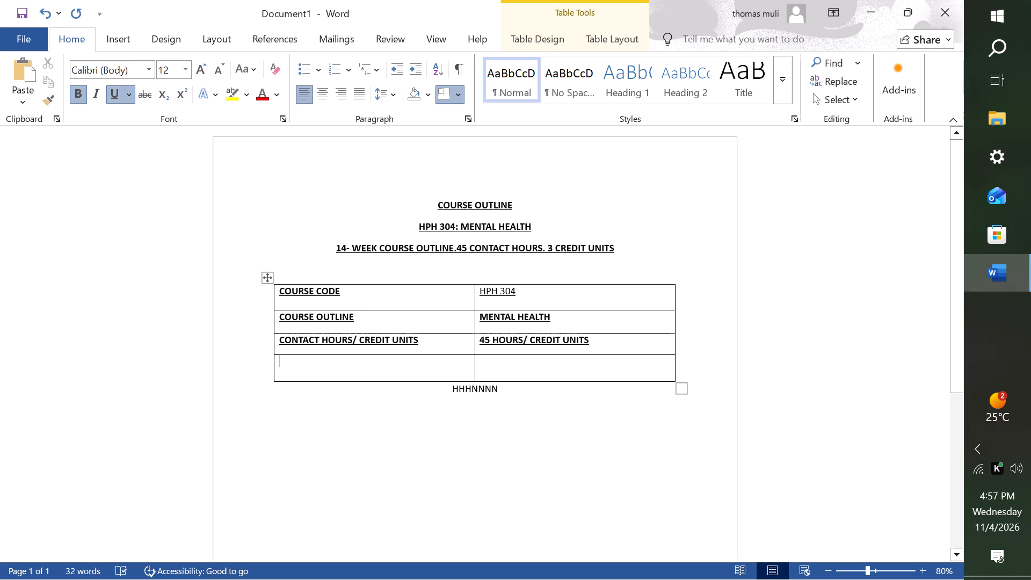
{"action": "key", "text": "p"}
{"action": "type", "text": "RE"}
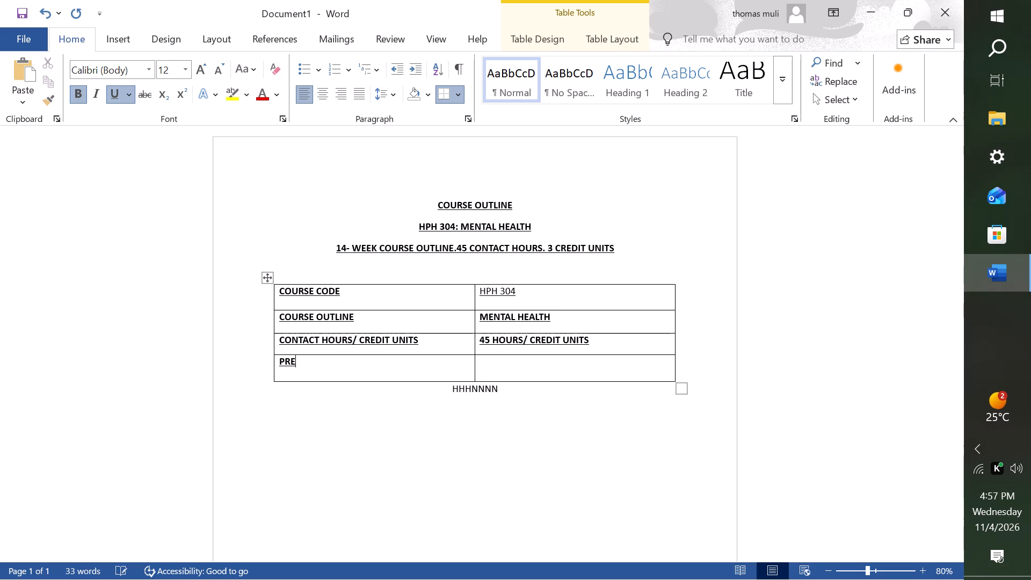
{"action": "type", "text": "- RE"}
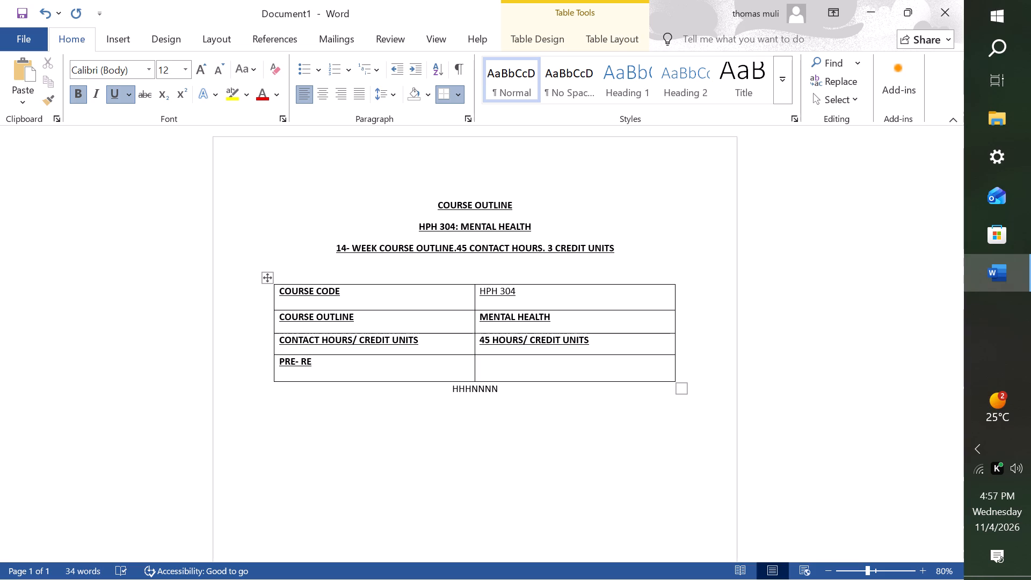
{"action": "type", "text": "QUI"}
{"action": "type", "text": "SITE"}
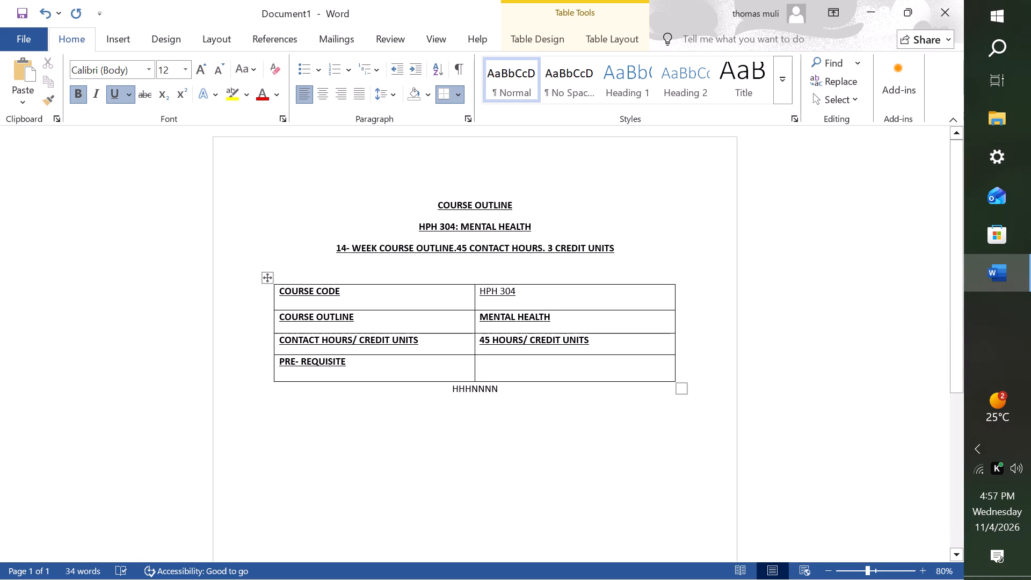
{"action": "left_click", "coordinate": [487, 366]}
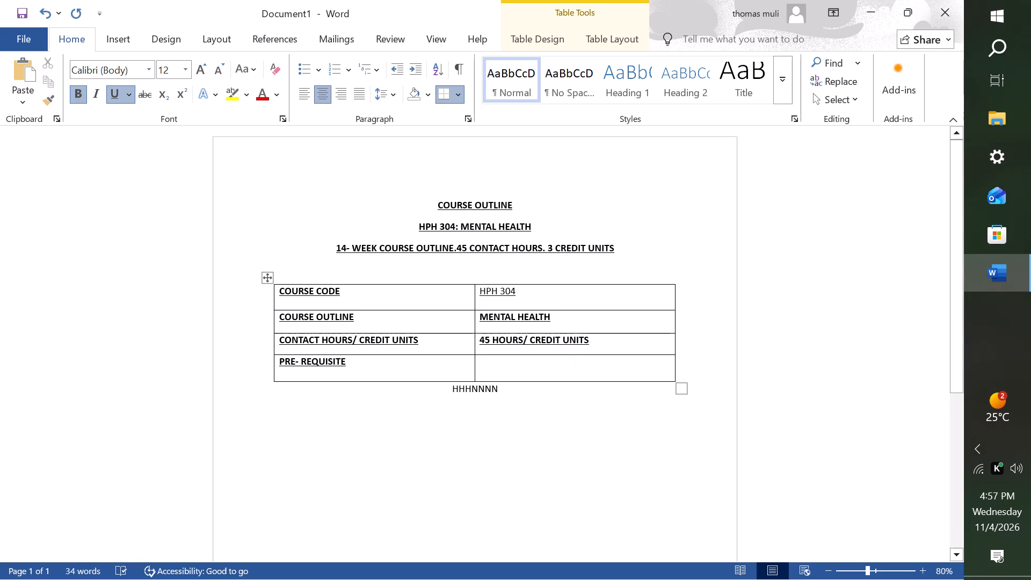
{"action": "left_click", "coordinate": [304, 93]}
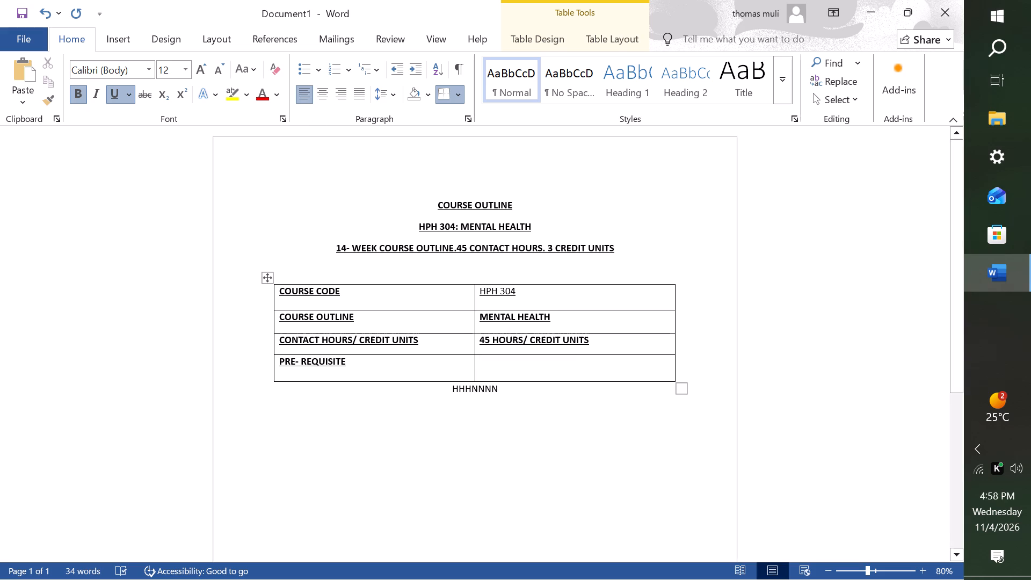
{"action": "type", "text": "NONE"}
Make the "HPH 304" text in the table's first row bold.
{"action": "left_click_drag", "start_coordinate": [524, 291], "coordinate": [482, 299]}
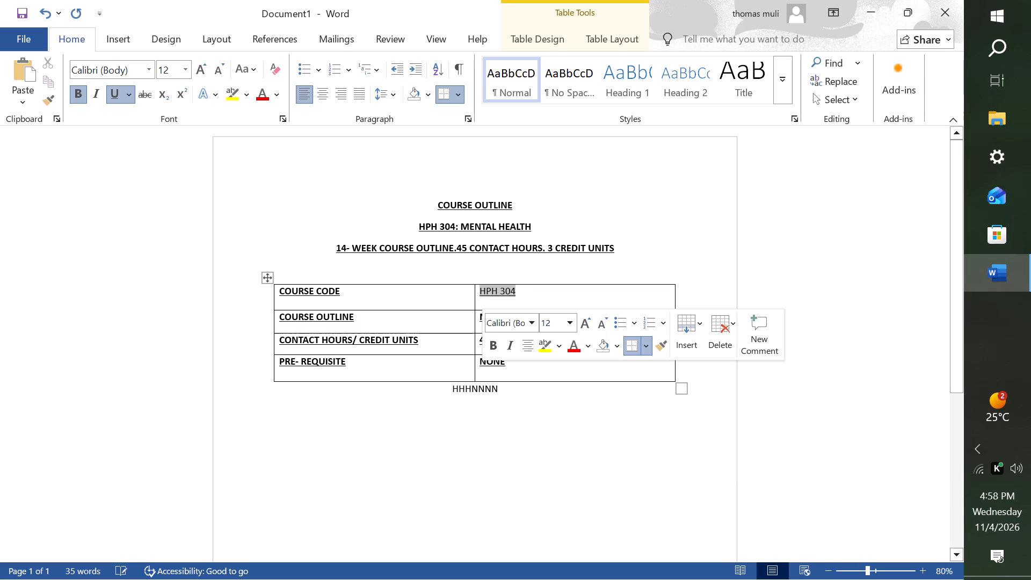
{"action": "left_click", "coordinate": [496, 347]}
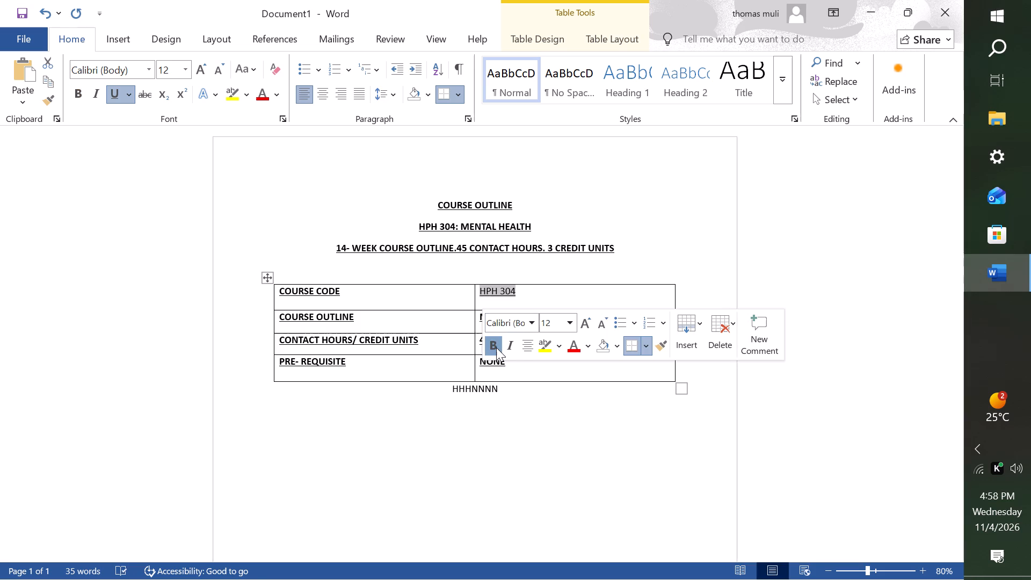
Delete the stray "HHHNNNN" text directly below the table.
{"action": "left_click", "coordinate": [524, 432]}
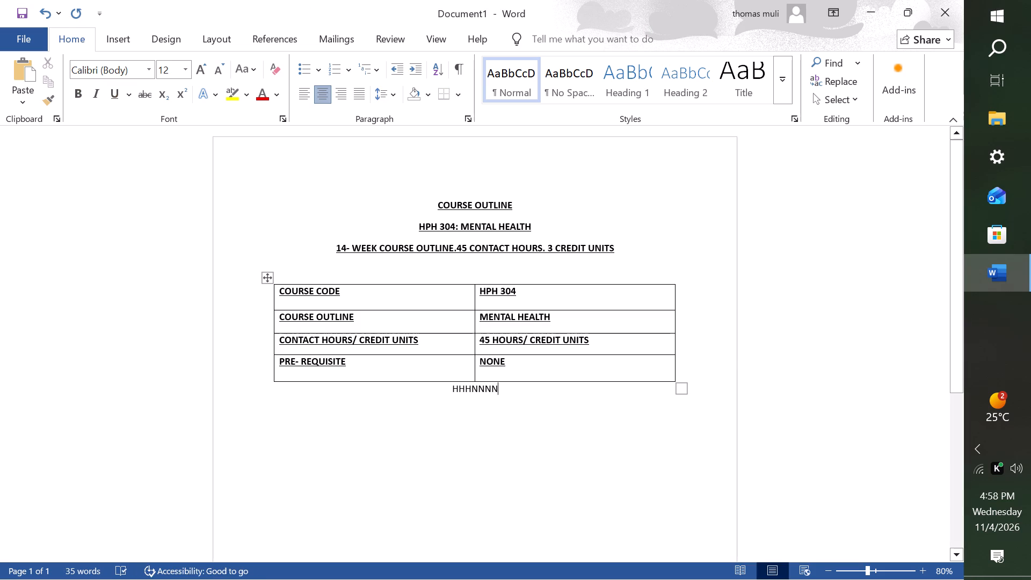
{"action": "key", "text": "BackSpace"}
{"action": "key", "text": "BackSpace"}
{"action": "key", "text": "BackSpace"}
{"action": "key", "text": "BackSpace"}
{"action": "key", "text": "BackSpace"}
{"action": "key", "text": "BackSpace"}
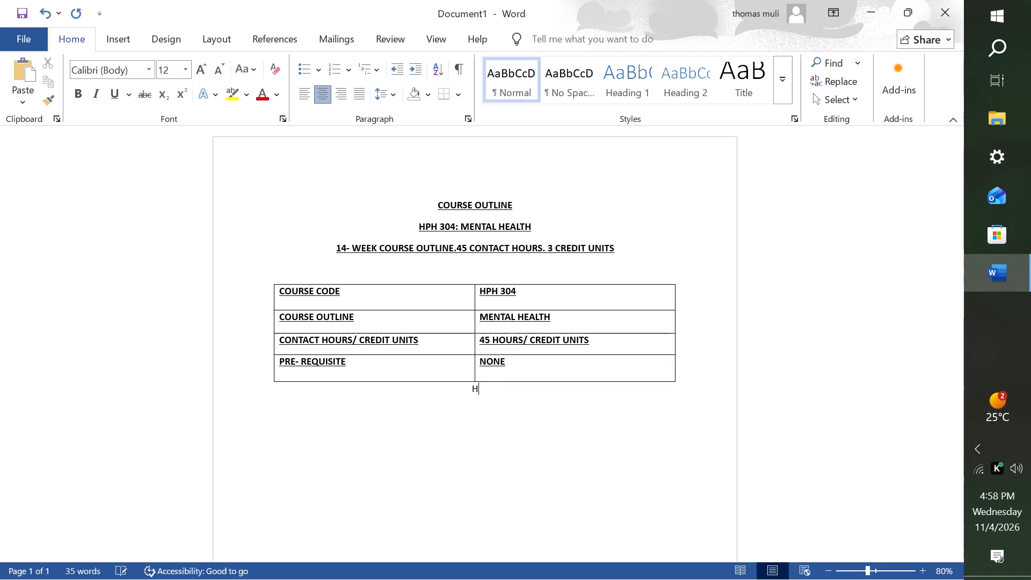
{"action": "key", "text": "BackSpace"}
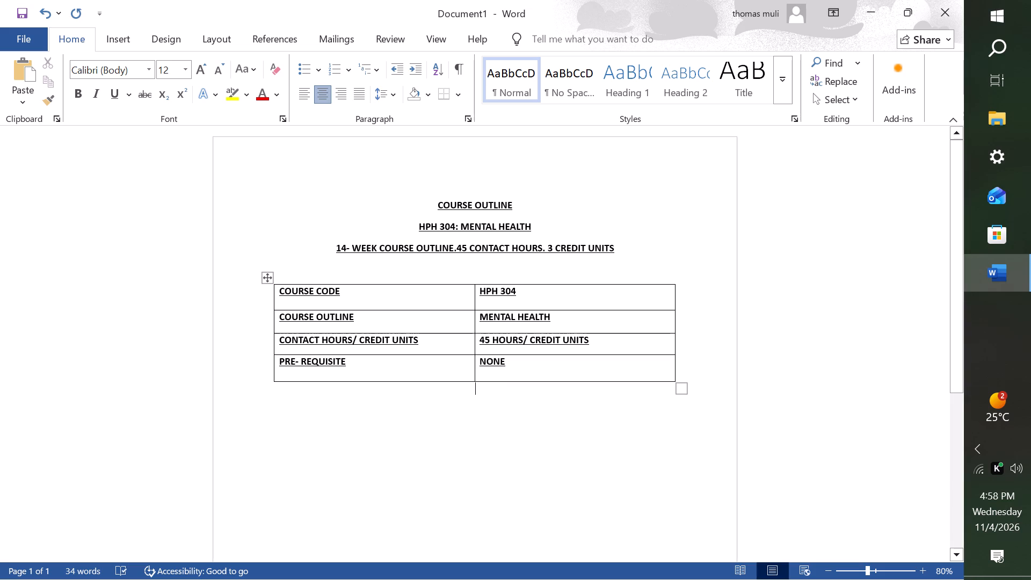
Remove the underline from all the text in the table.
{"action": "left_click_drag", "start_coordinate": [693, 379], "coordinate": [294, 282]}
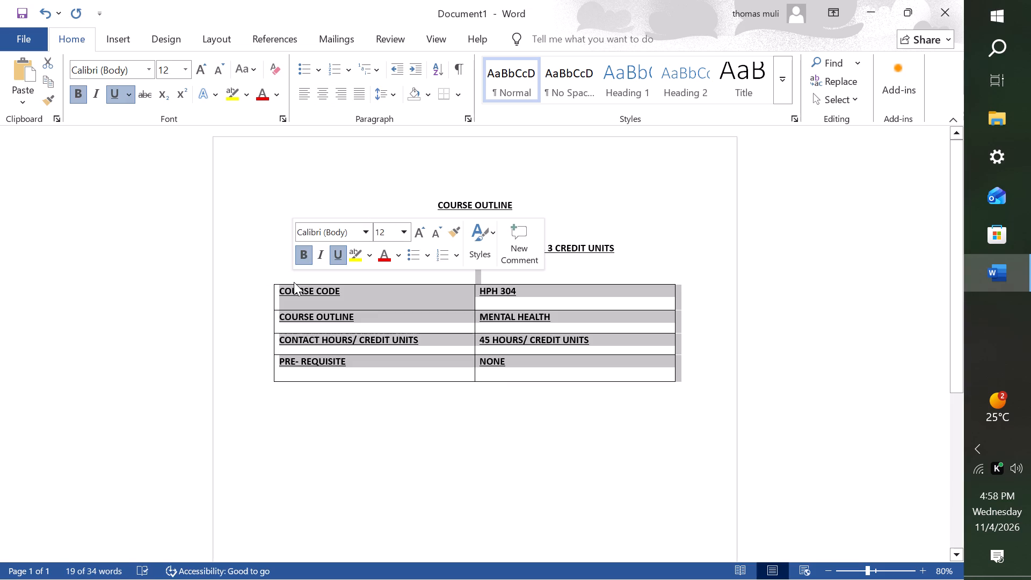
{"action": "left_click", "coordinate": [334, 260]}
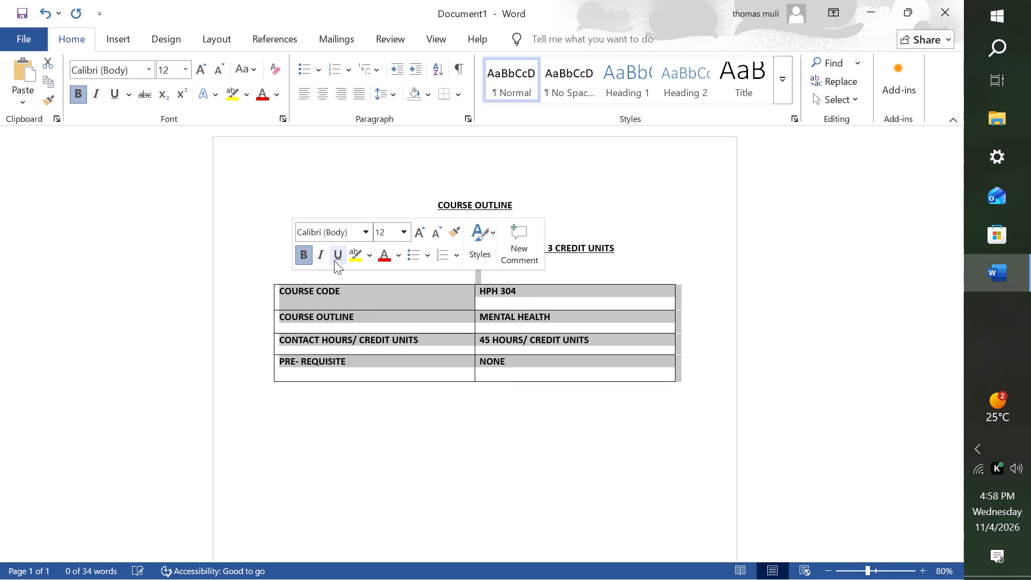
{"action": "left_click", "coordinate": [405, 448]}
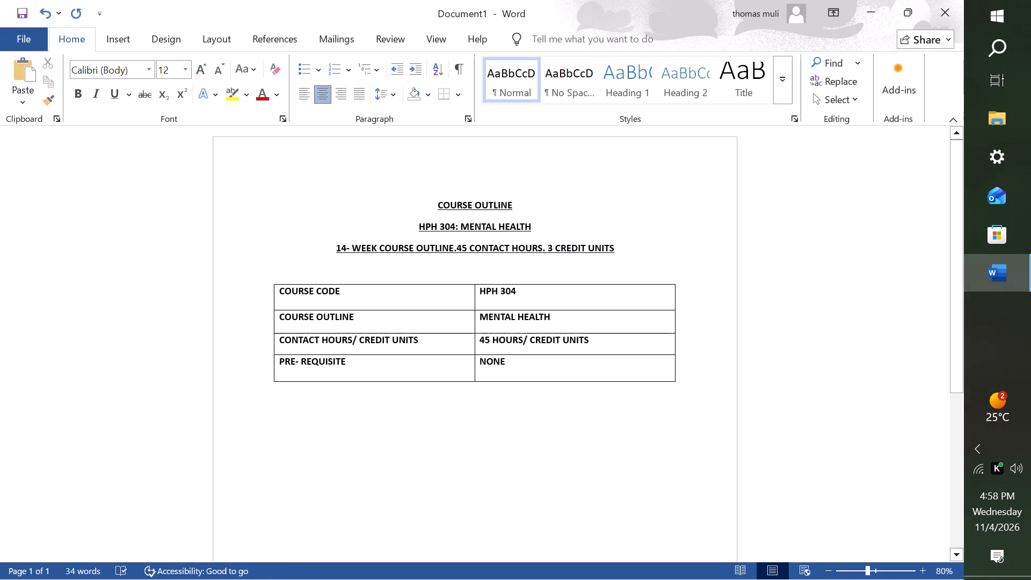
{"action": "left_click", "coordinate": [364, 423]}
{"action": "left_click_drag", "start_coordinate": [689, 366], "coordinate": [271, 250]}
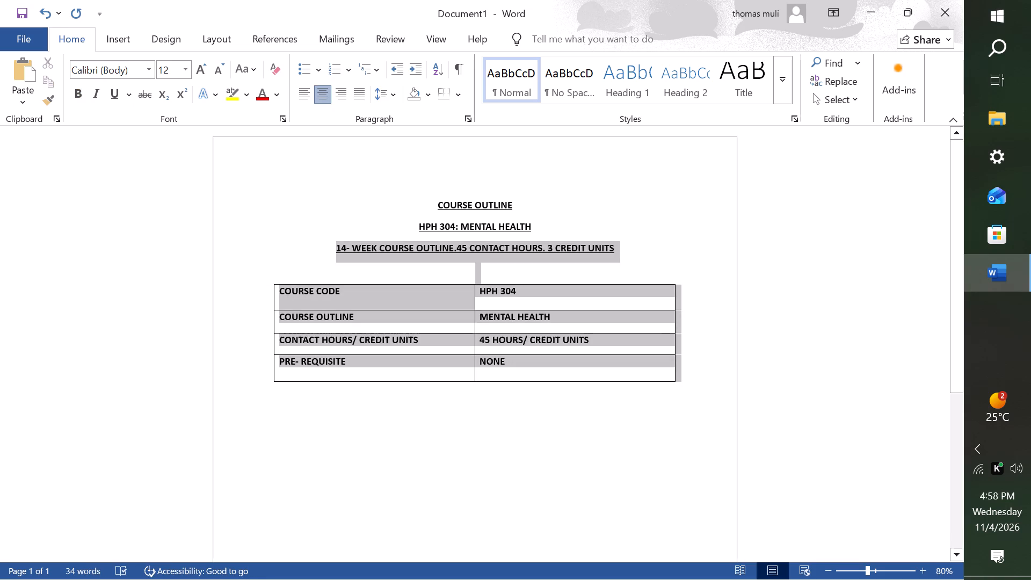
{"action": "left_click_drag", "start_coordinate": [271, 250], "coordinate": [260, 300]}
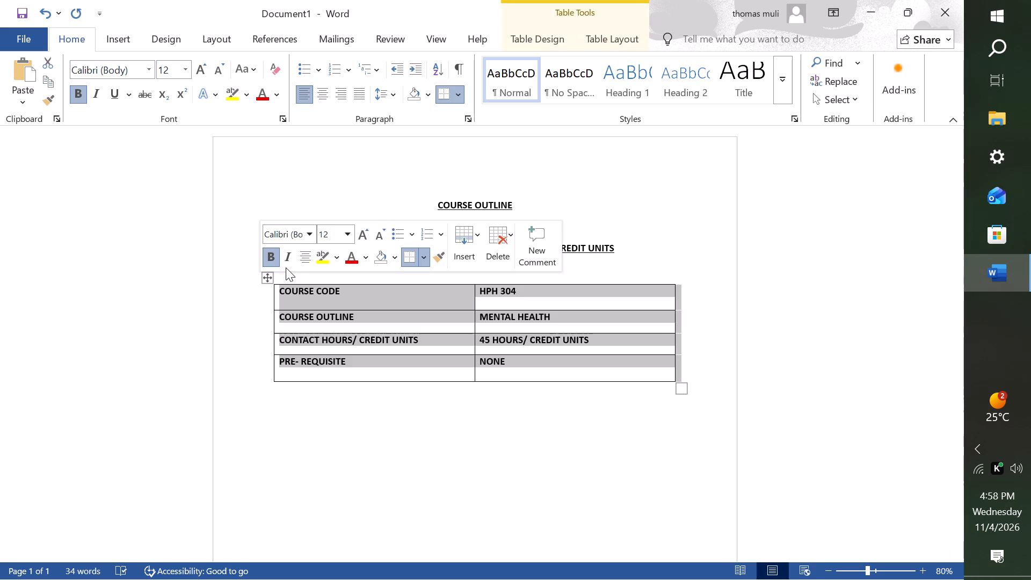
Add the left-aligned heading "COURSE PURPOSE" below the table, leaving two blank lines in between.
{"action": "left_click", "coordinate": [331, 453]}
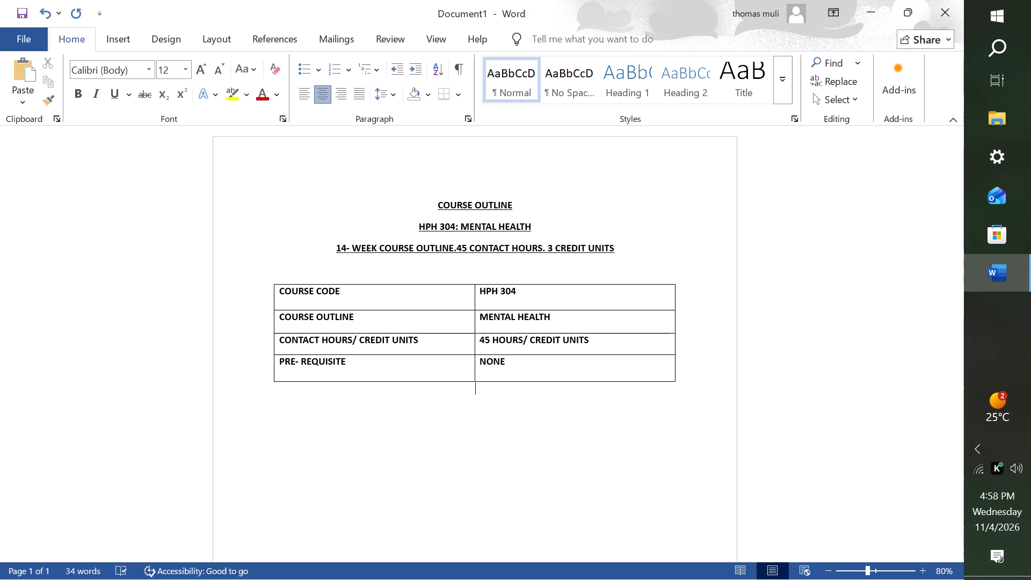
{"action": "key", "text": "Return"}
{"action": "key", "text": "Return"}
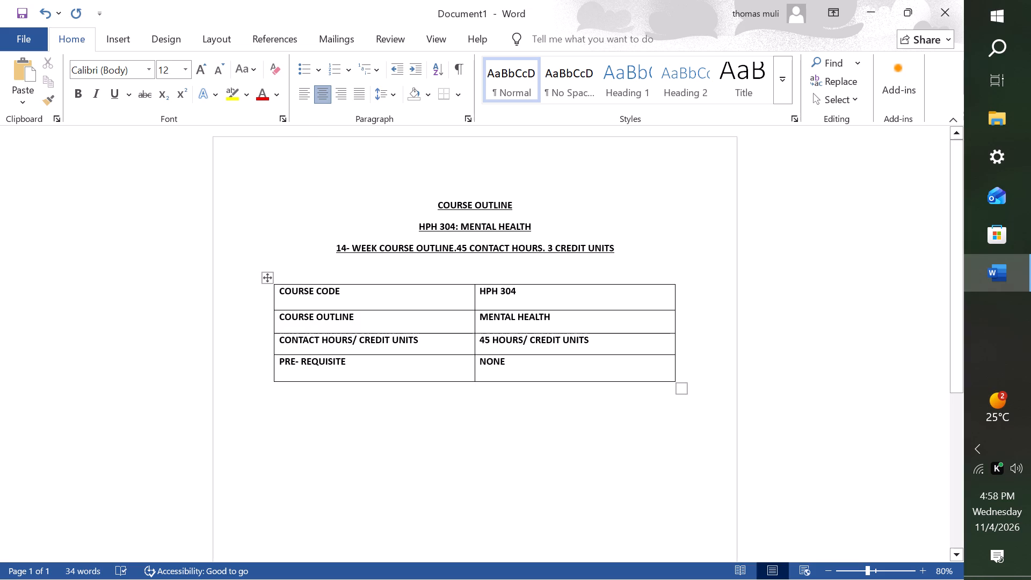
{"action": "left_click", "coordinate": [306, 100]}
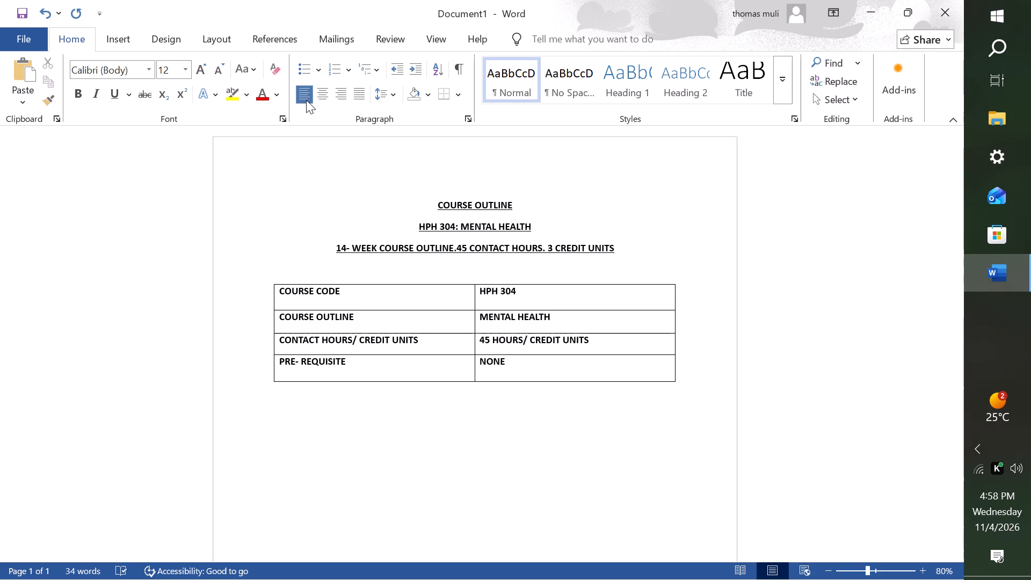
{"action": "type", "text": "CO"}
{"action": "type", "text": "RSE"}
{"action": "key", "text": "BackSpace"}
{"action": "key", "text": "BackSpace"}
{"action": "key", "text": "BackSpace"}
{"action": "type", "text": "URSE"}
{"action": "key", "text": "space"}
{"action": "type", "text": "P"}
{"action": "type", "text": "URPOSE"}
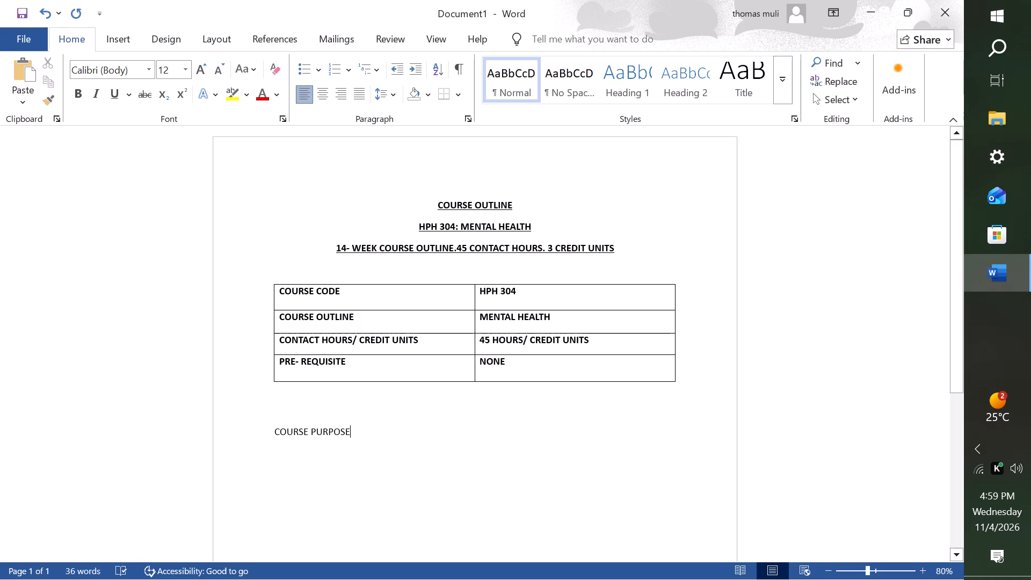
Format the "COURSE PURPOSE" heading as bold and underlined.
{"action": "left_click_drag", "start_coordinate": [367, 433], "coordinate": [270, 433]}
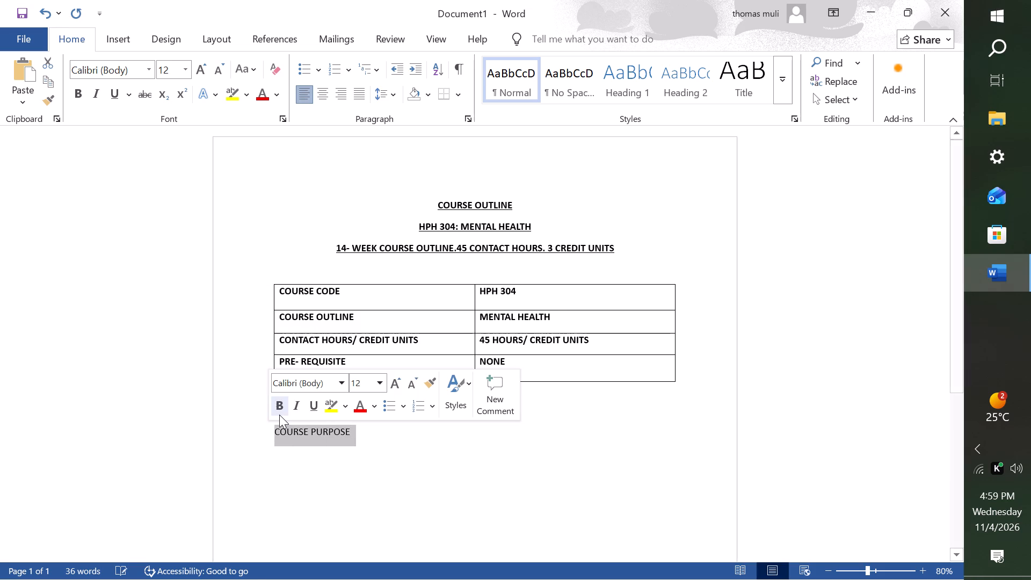
{"action": "left_click", "coordinate": [279, 415]}
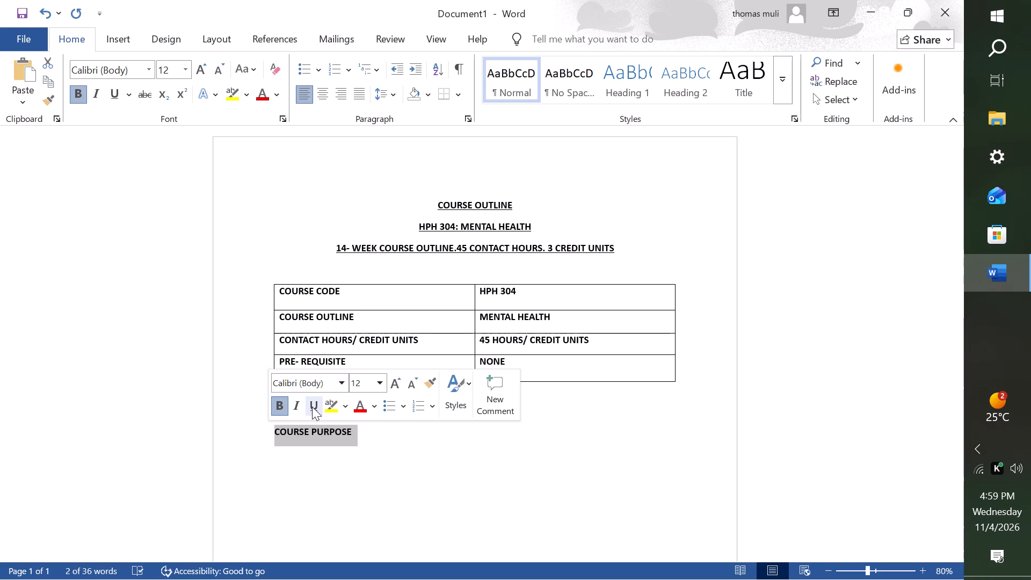
{"action": "left_click_drag", "start_coordinate": [312, 407], "coordinate": [310, 401]}
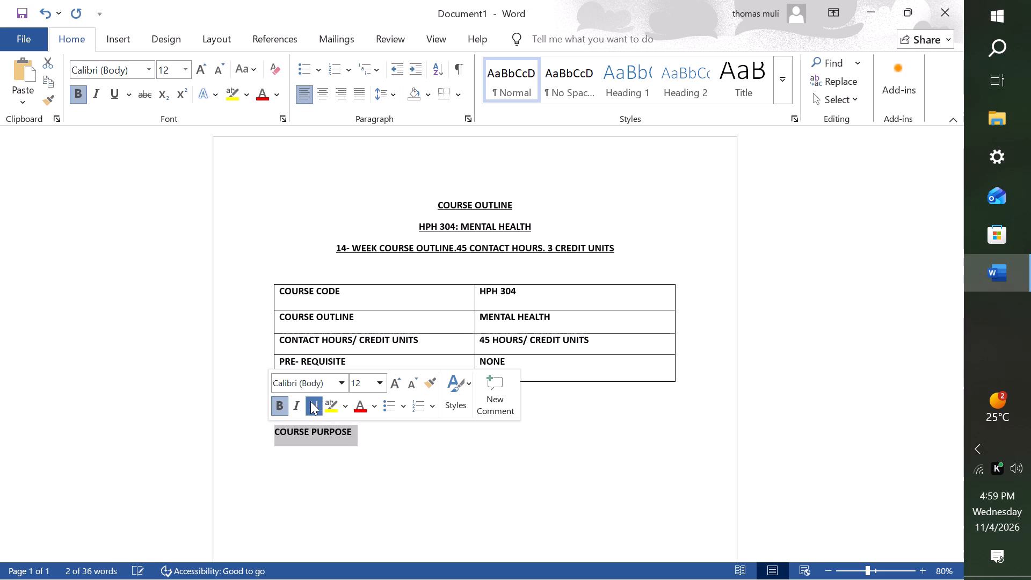
{"action": "left_click", "coordinate": [310, 401]}
{"action": "left_click", "coordinate": [315, 407]}
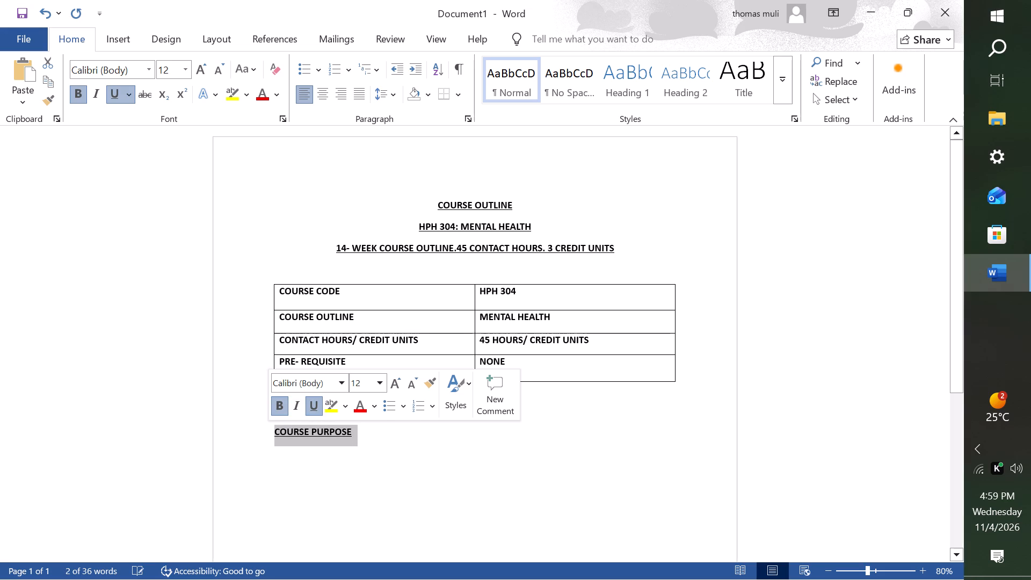
{"action": "left_click", "coordinate": [370, 493]}
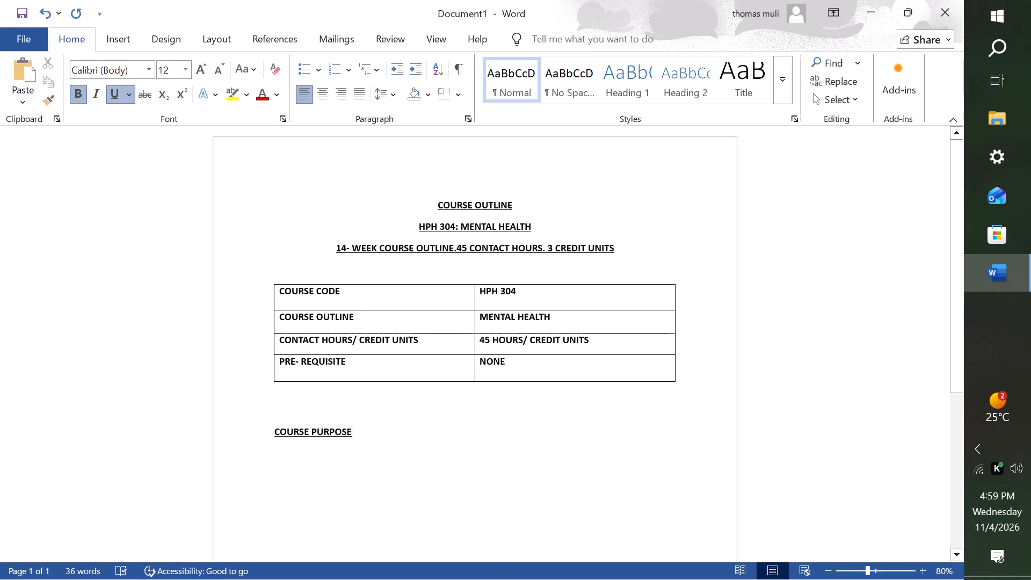
Start a paragraph with "T" below the "COURSE PURPOSE" heading and remove its bold and underline formatting.
{"action": "key", "text": "Return"}
{"action": "key", "text": "t"}
{"action": "left_click_drag", "start_coordinate": [286, 452], "coordinate": [266, 455]}
{"action": "left_click", "coordinate": [273, 427]}
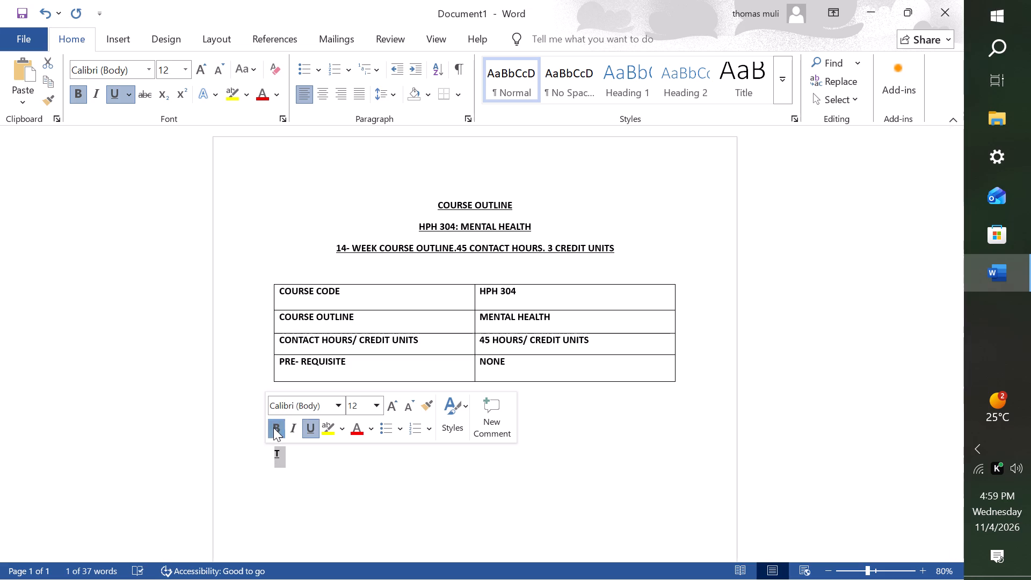
{"action": "left_click", "coordinate": [308, 431]}
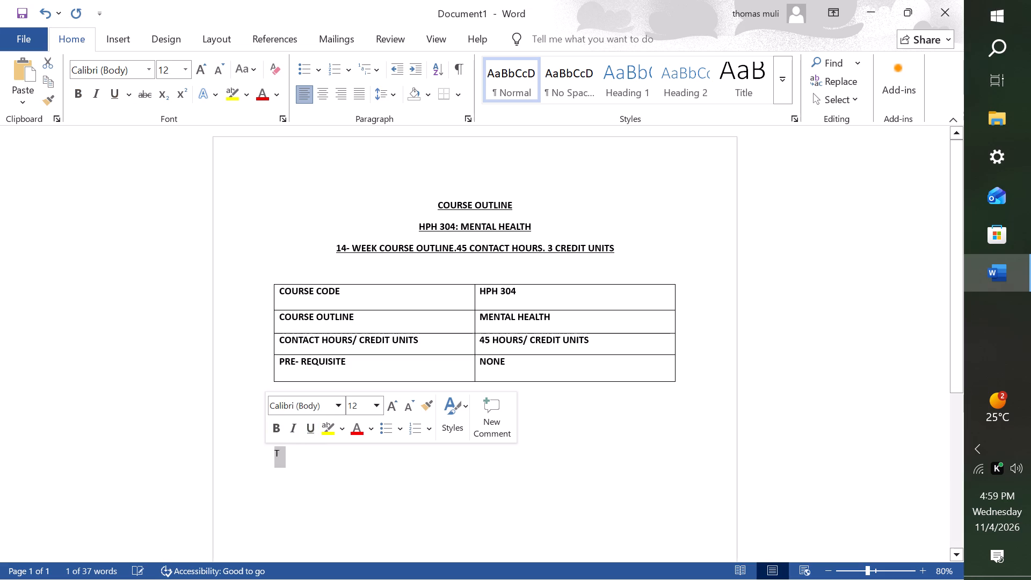
{"action": "left_click", "coordinate": [308, 463]}
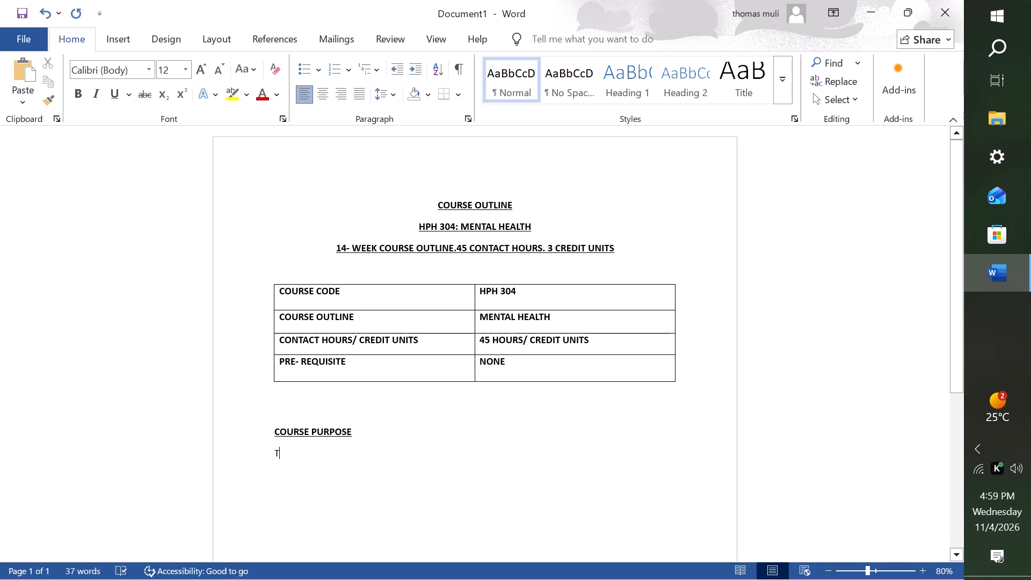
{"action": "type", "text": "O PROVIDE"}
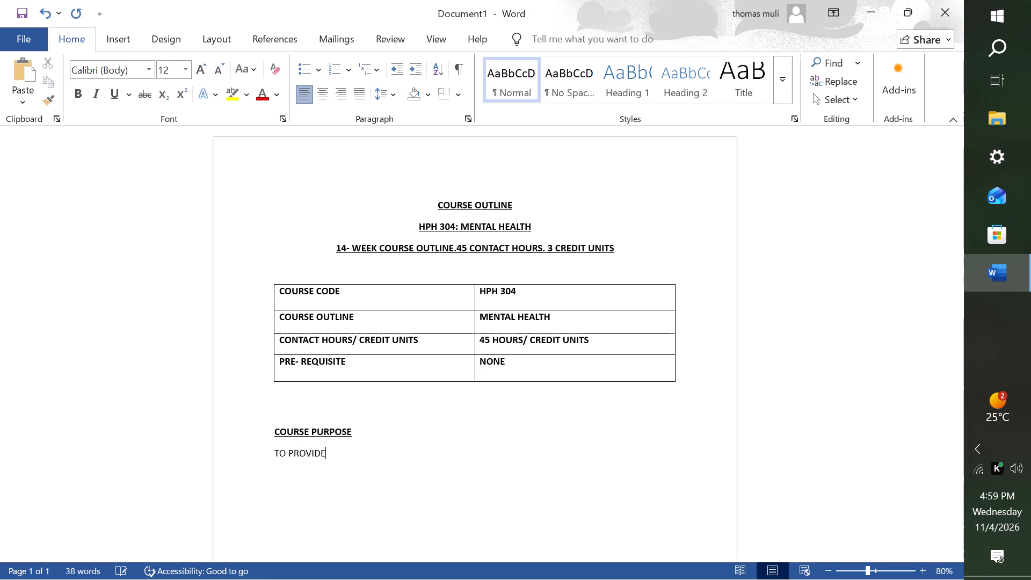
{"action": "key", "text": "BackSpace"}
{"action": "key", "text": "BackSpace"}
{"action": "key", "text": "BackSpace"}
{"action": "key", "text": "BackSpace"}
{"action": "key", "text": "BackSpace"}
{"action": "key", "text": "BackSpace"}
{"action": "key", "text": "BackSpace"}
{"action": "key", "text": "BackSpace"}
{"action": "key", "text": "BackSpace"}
Continue the "T" in sentence case so the paragraph reads "To provide learners with knowledge to understand mental illness and disorder".
{"action": "type", "text": "o provide"}
{"action": "key", "text": "space"}
{"action": "type", "text": "learners"}
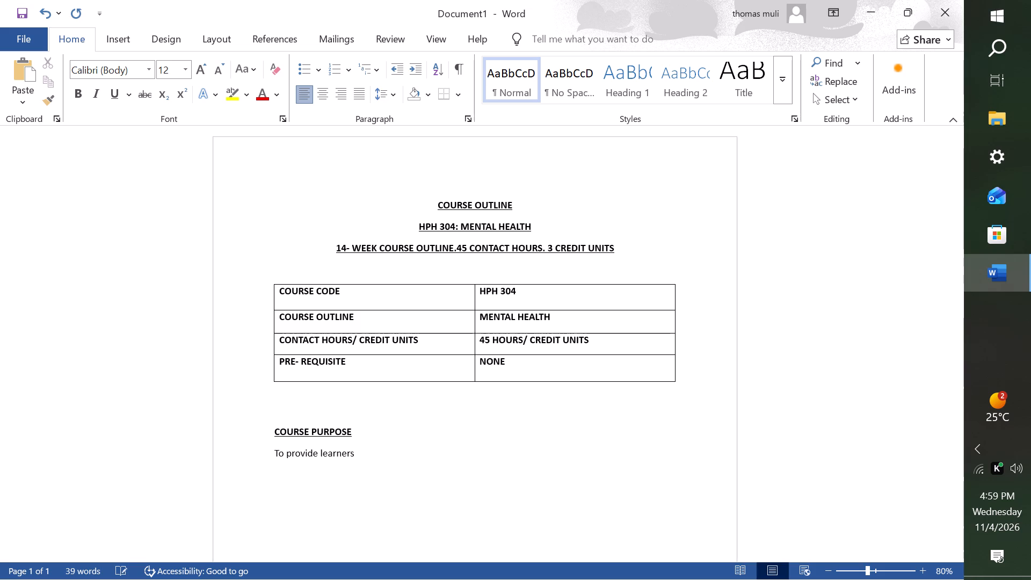
{"action": "key", "text": "space"}
{"action": "type", "text": "with"}
{"action": "key", "text": "space"}
{"action": "type", "text": "knowledge"}
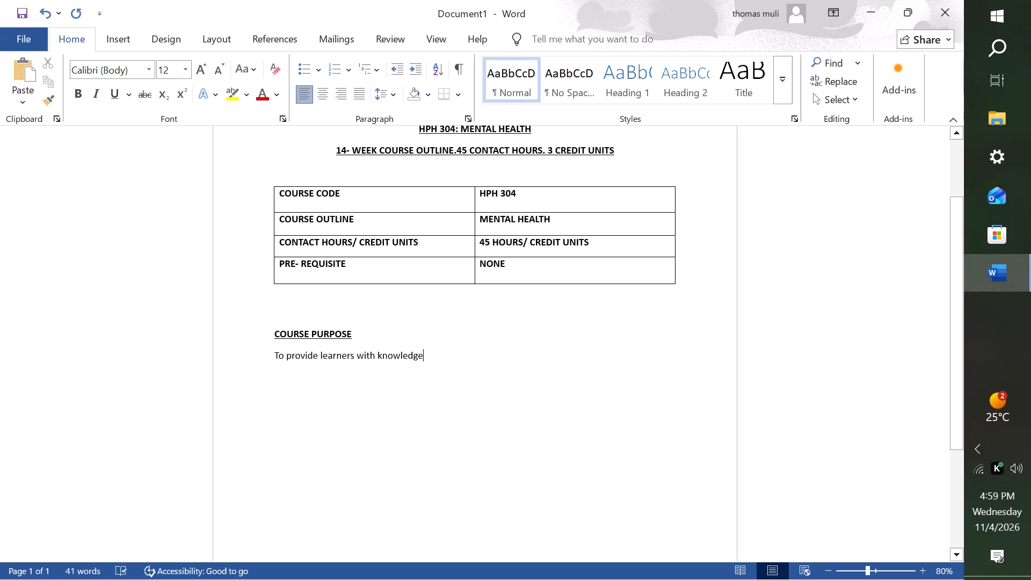
{"action": "key", "text": "space"}
{"action": "type", "text": "to understand"}
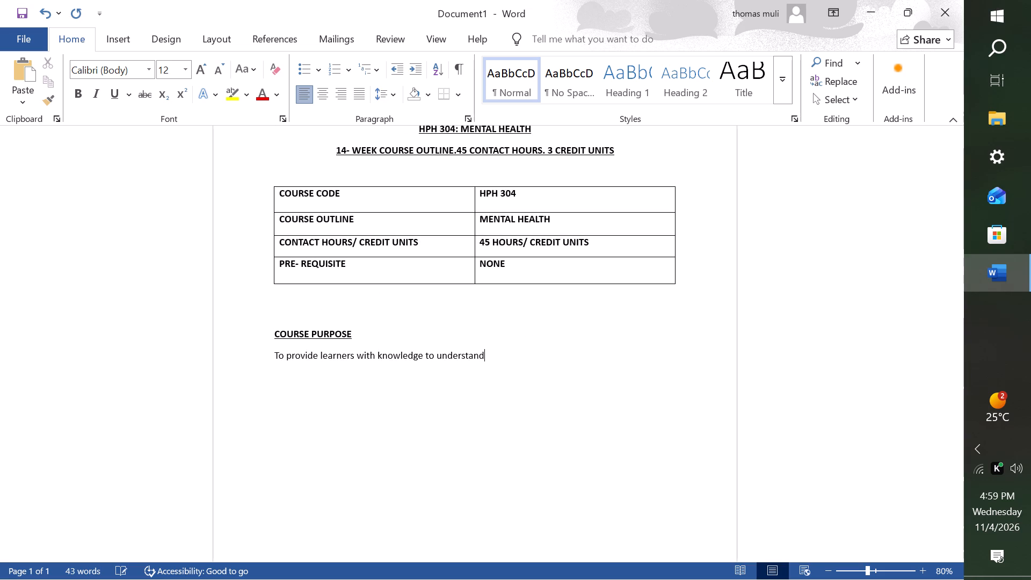
{"action": "key", "text": "space"}
{"action": "type", "text": "mental illness"}
{"action": "key", "text": "space"}
{"action": "type", "text": "and disorder"}
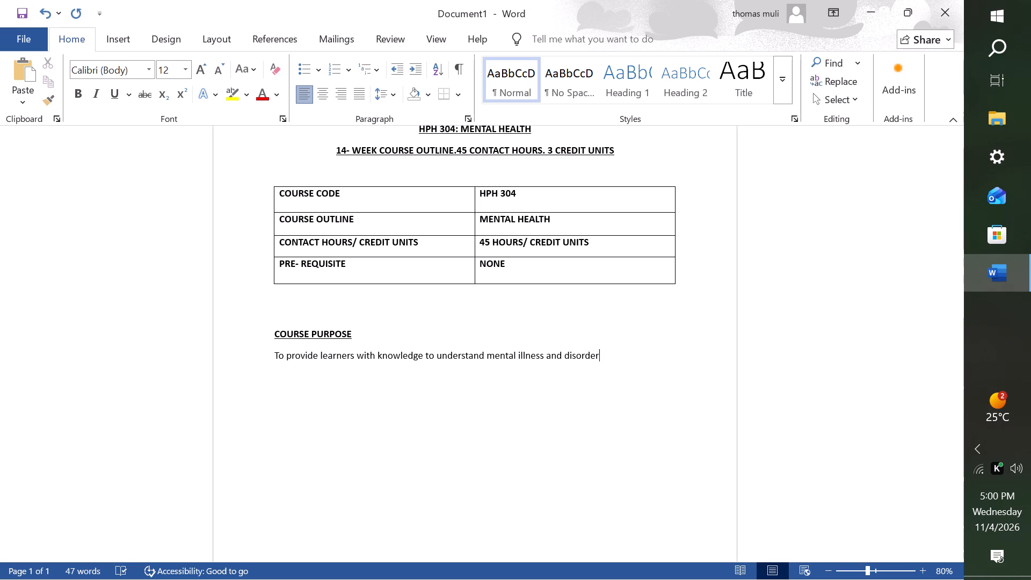
Extend the course purpose sentence with "and their personal, occupational and community impact".
{"action": "key", "text": "space"}
{"action": "type", "text": "and their persom"}
{"action": "key", "text": "BackSpace"}
{"action": "type", "text": "nal"}
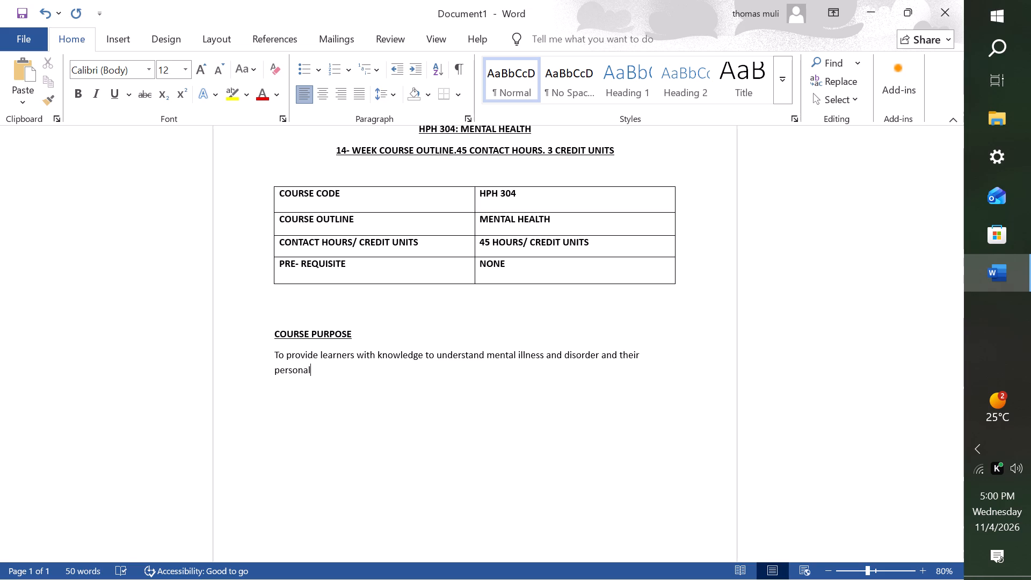
{"action": "key", "text": "comma"}
{"action": "key", "text": "space"}
{"action": "type", "text": "o"}
{"action": "type", "text": "cc"}
{"action": "type", "text": "upational"}
{"action": "key", "text": "space"}
{"action": "type", "text": "and"}
{"action": "key", "text": "space"}
{"action": "type", "text": "community"}
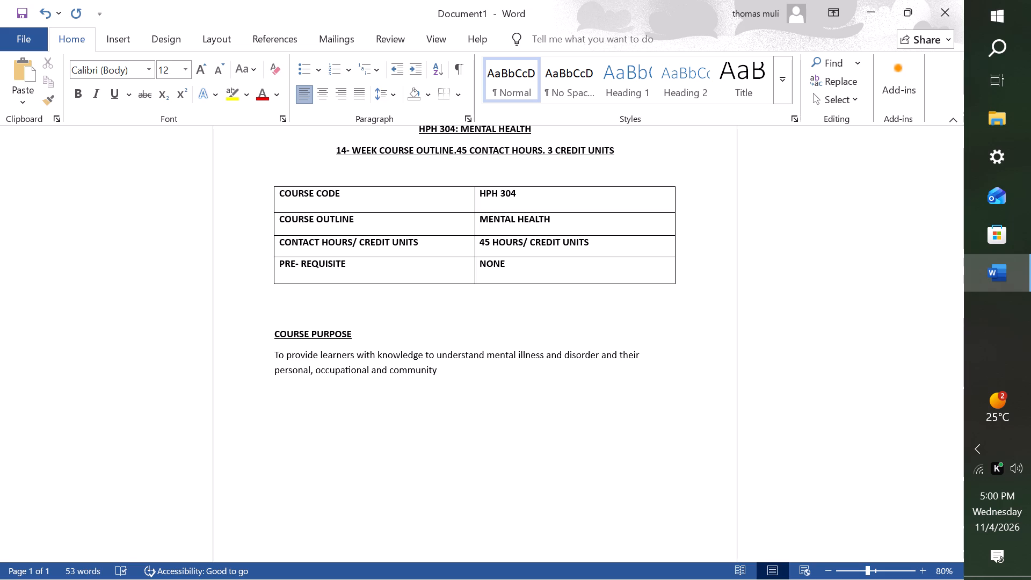
{"action": "key", "text": "space"}
{"action": "type", "text": "impact"}
Complete the course purpose sentence with "as well as their management".
{"action": "key", "text": "space"}
{"action": "type", "text": "as well as"}
{"action": "key", "text": "space"}
{"action": "type", "text": "their management"}
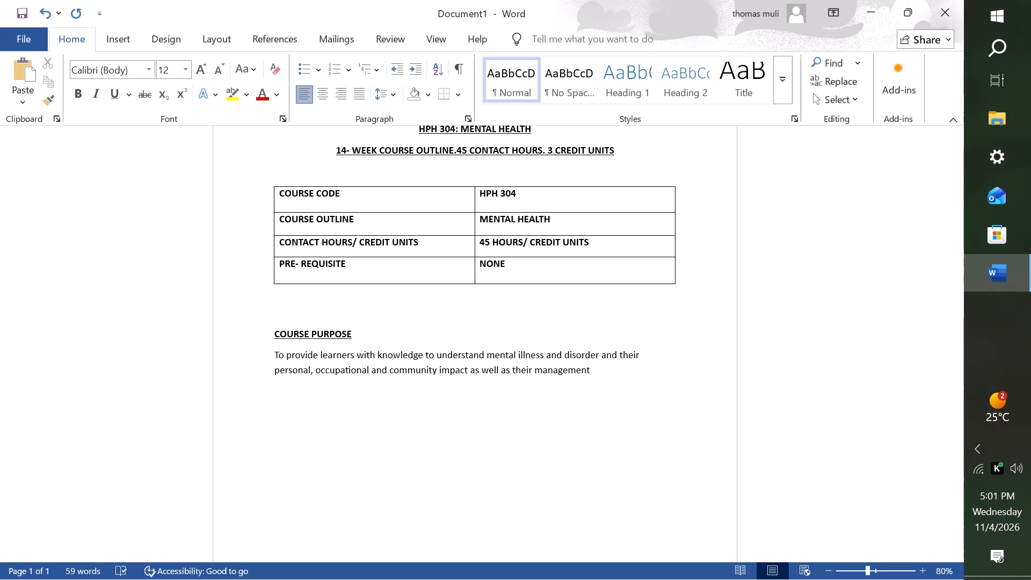
Add the line "Learners outcomes" as a new paragraph below the course purpose text.
{"action": "key", "text": "Return"}
{"action": "type", "text": "lea"}
{"action": "type", "text": "rners"}
{"action": "scroll", "coordinate": [308, 463], "scroll_direction": "down", "scroll_amount": 2, "text": "ctrl"}
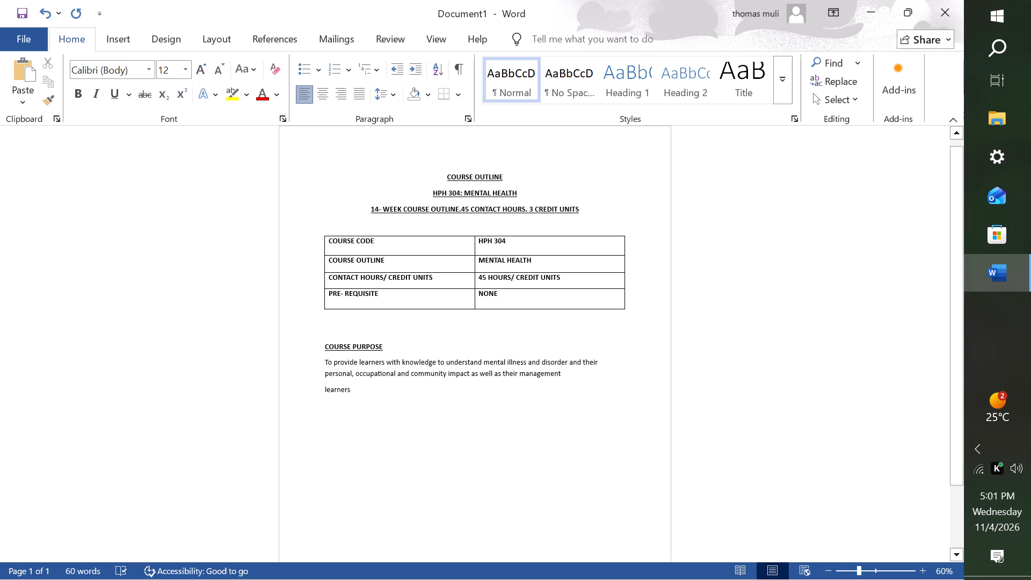
{"action": "scroll", "coordinate": [308, 463], "scroll_direction": "up", "scroll_amount": 1, "text": "ctrl"}
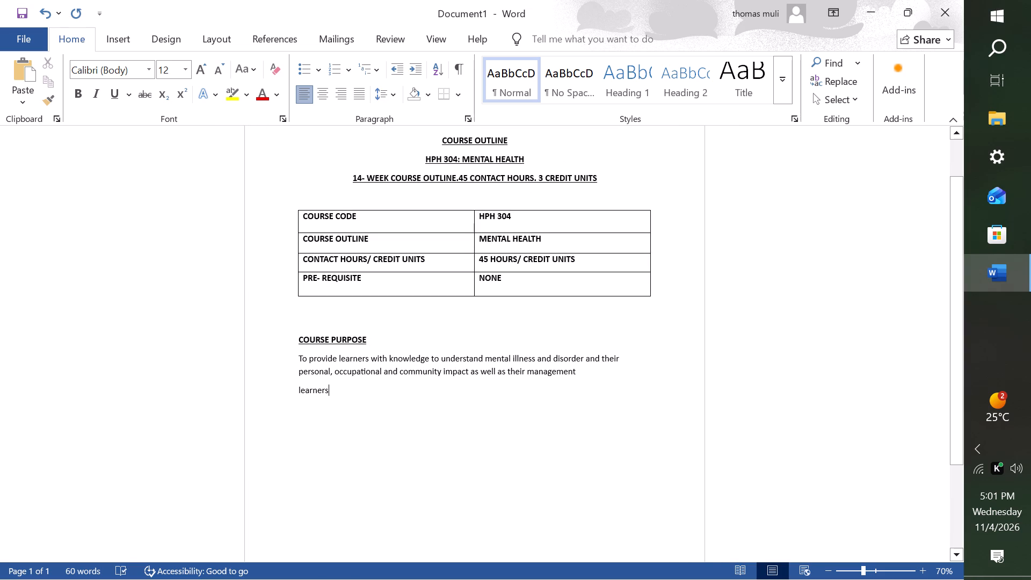
{"action": "key", "text": "space"}
{"action": "type", "text": "outco"}
{"action": "type", "text": "me"}
{"action": "key", "text": "s"}
Change "Learners" to "Learning" in the outcomes line.
{"action": "left_click", "coordinate": [329, 390]}
{"action": "key", "text": "BackSpace"}
{"action": "key", "text": "BackSpace"}
{"action": "key", "text": "BackSpace"}
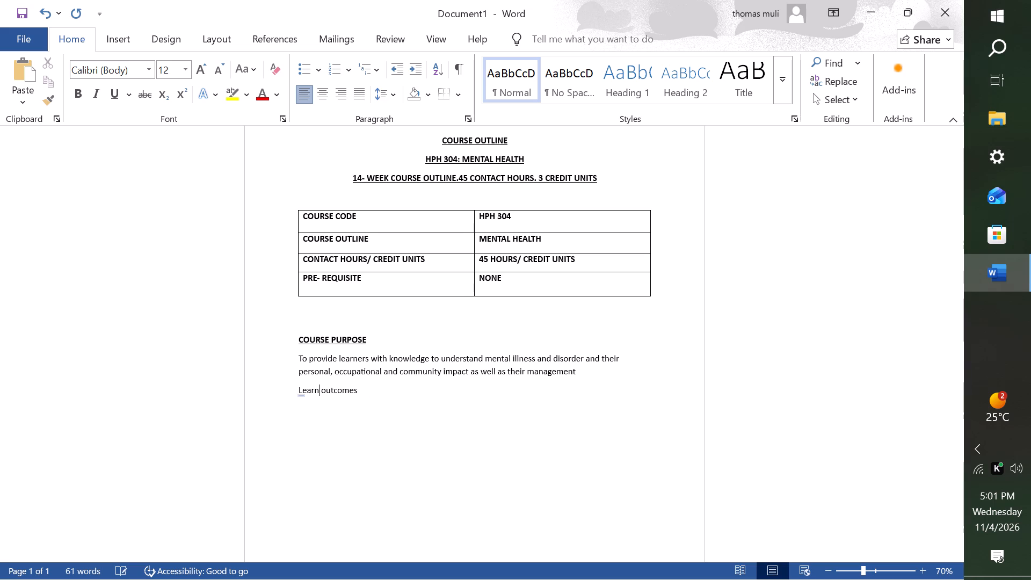
{"action": "type", "text": "ing"}
Format the "Learning outcomes" line as bold and underlined.
{"action": "left_click_drag", "start_coordinate": [372, 391], "coordinate": [356, 391]}
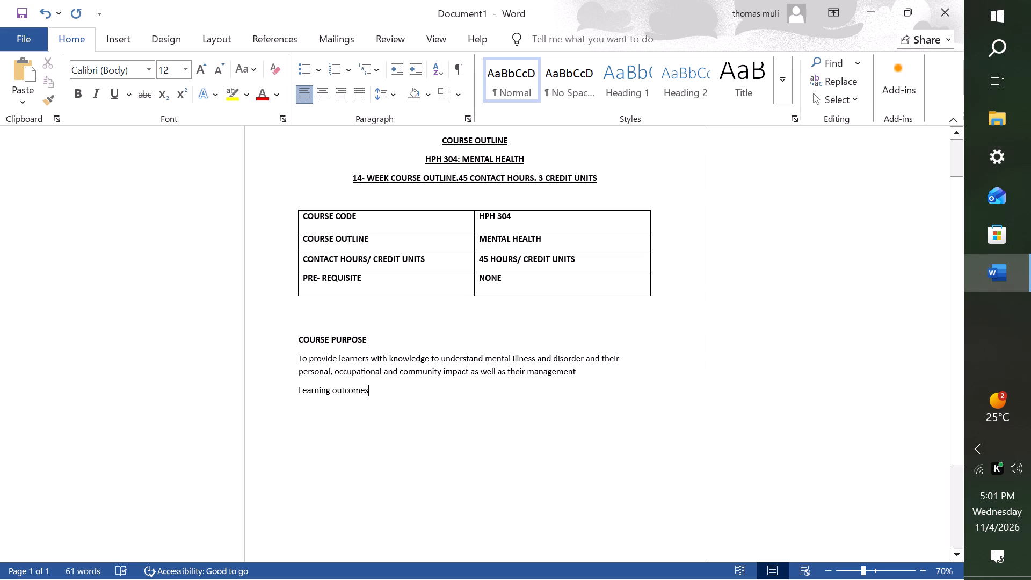
{"action": "left_click_drag", "start_coordinate": [356, 391], "coordinate": [293, 394]}
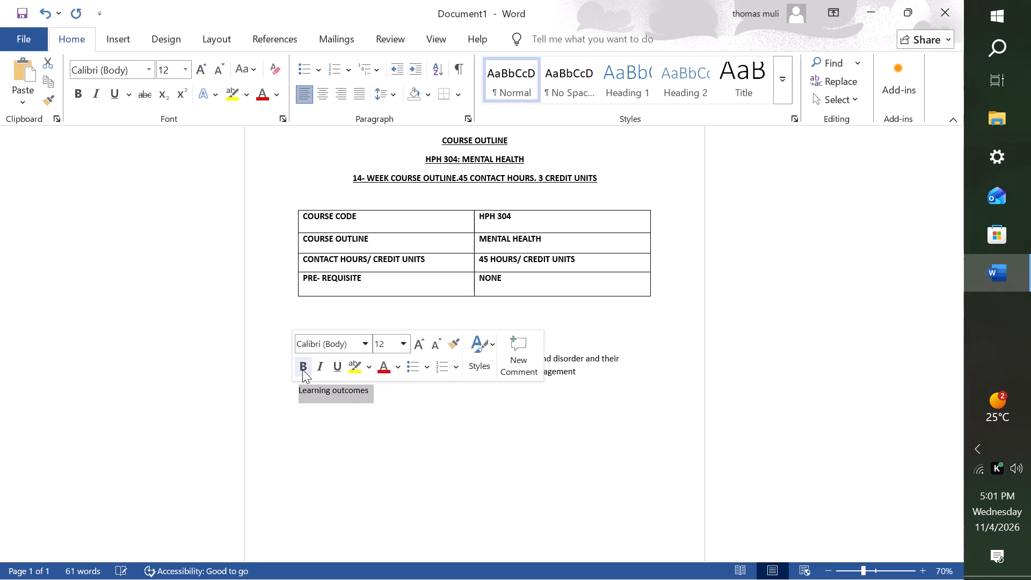
{"action": "left_click", "coordinate": [302, 369]}
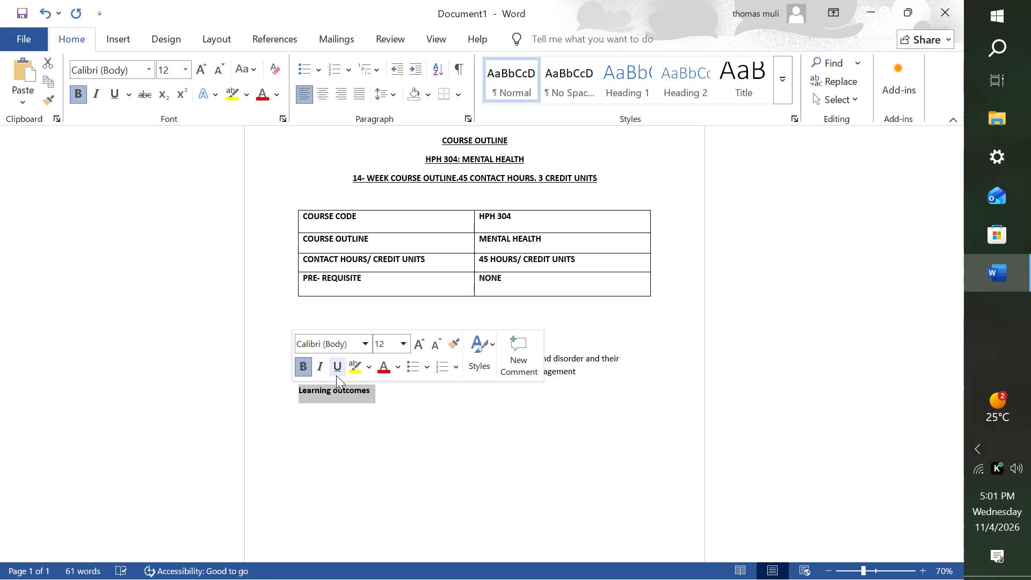
{"action": "left_click", "coordinate": [336, 375]}
{"action": "left_click", "coordinate": [343, 431]}
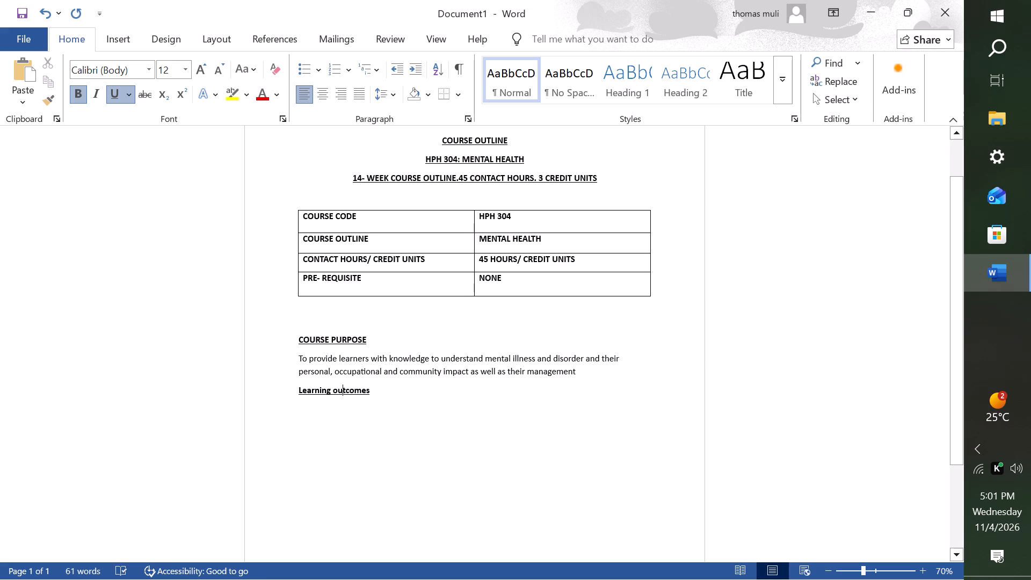
{"action": "left_click_drag", "start_coordinate": [343, 431], "coordinate": [495, 579]}
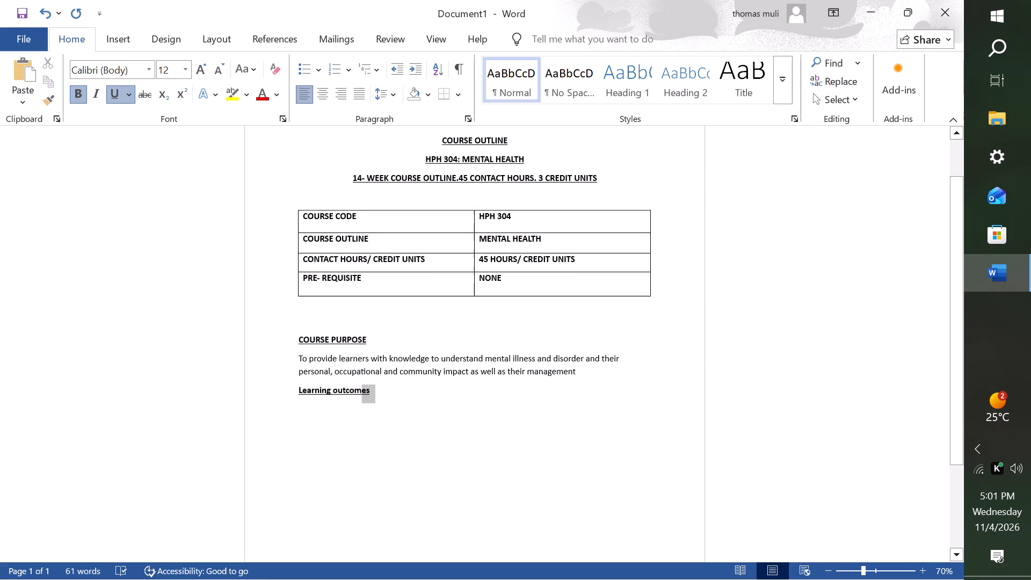
Start a new paragraph below the "Learning outcomes" heading with the letters "de".
{"action": "left_click_drag", "start_coordinate": [495, 579], "coordinate": [539, 579]}
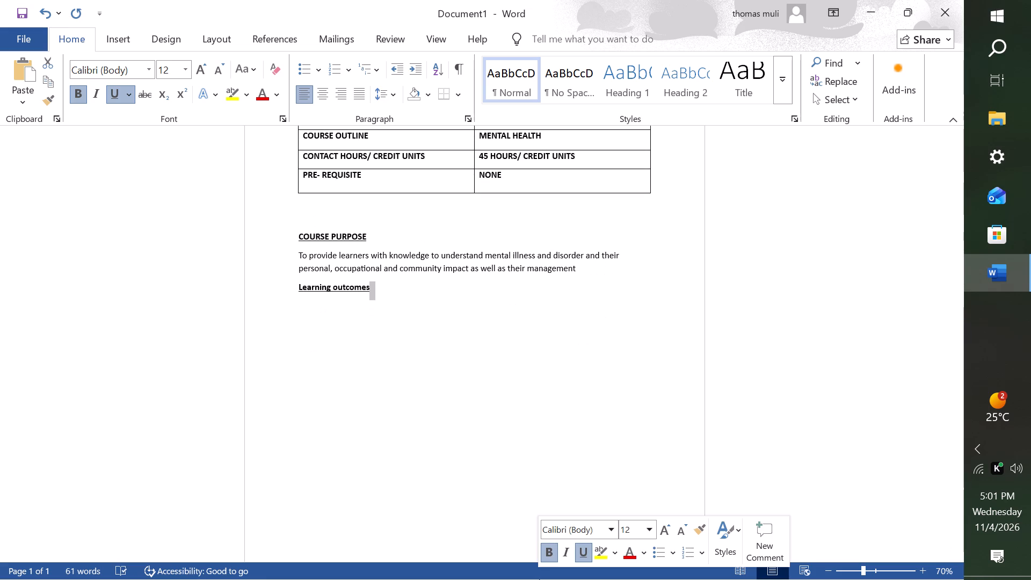
{"action": "left_click", "coordinate": [332, 351]}
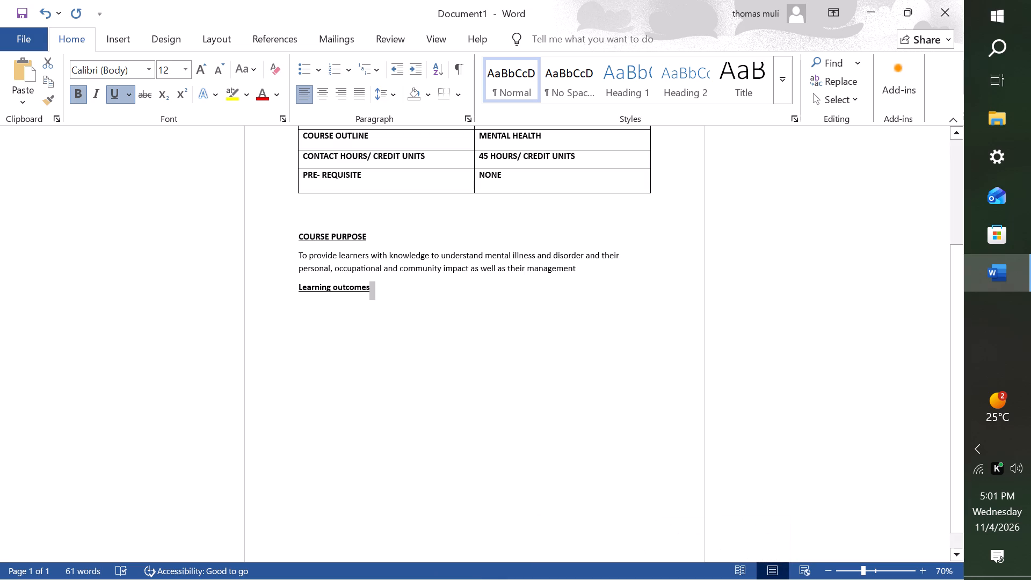
{"action": "left_click", "coordinate": [376, 285]}
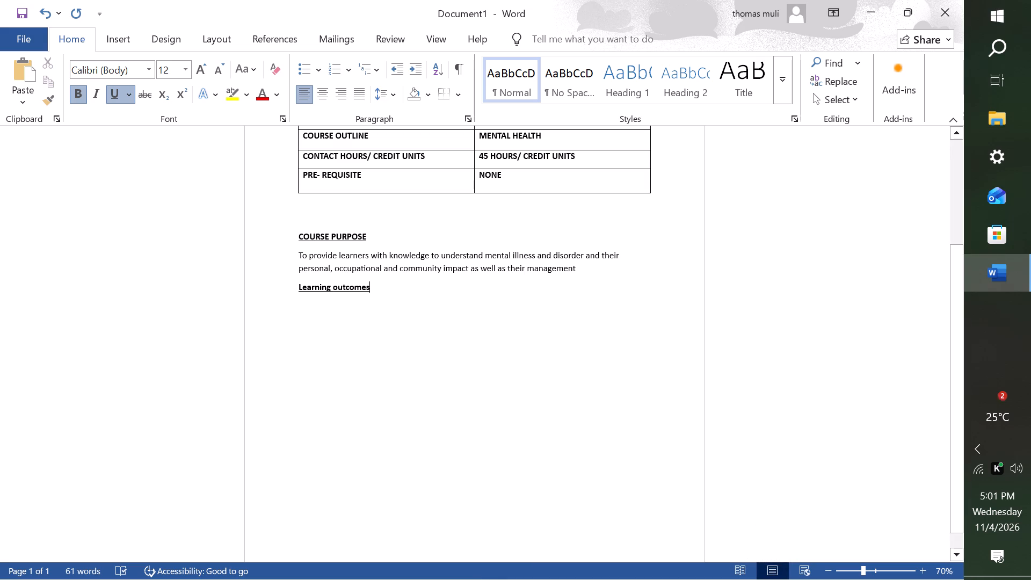
{"action": "key", "text": "BackSpace"}
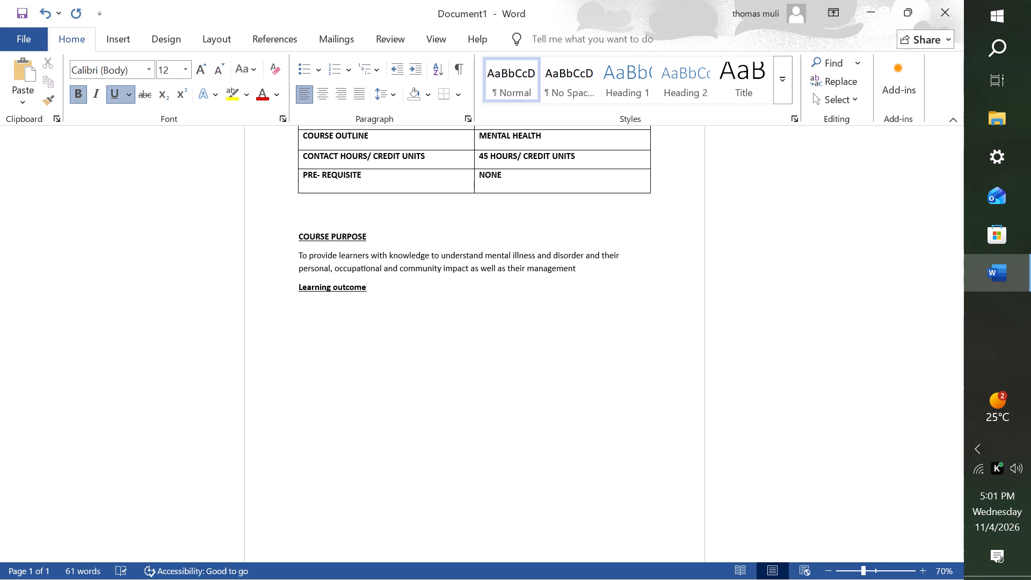
{"action": "key", "text": "s"}
{"action": "key", "text": "Return"}
{"action": "type", "text": "de"}
Remove the underline and bold formatting from the new text below the "Learning outcomes" heading.
{"action": "left_click_drag", "start_coordinate": [319, 308], "coordinate": [294, 308]}
{"action": "left_click_drag", "start_coordinate": [301, 281], "coordinate": [329, 283]}
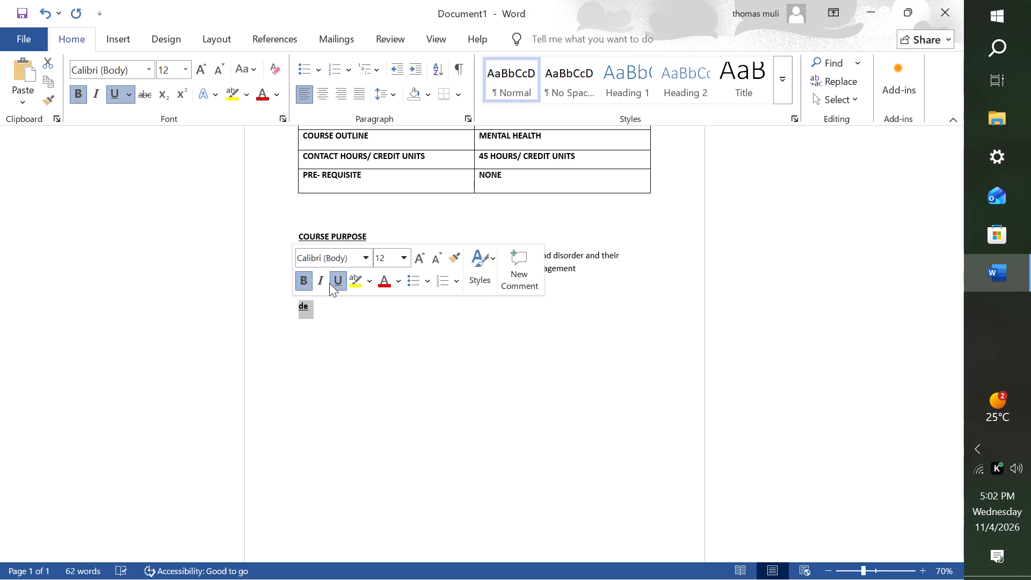
{"action": "left_click_drag", "start_coordinate": [329, 283], "coordinate": [338, 284]}
{"action": "left_click", "coordinate": [338, 284]}
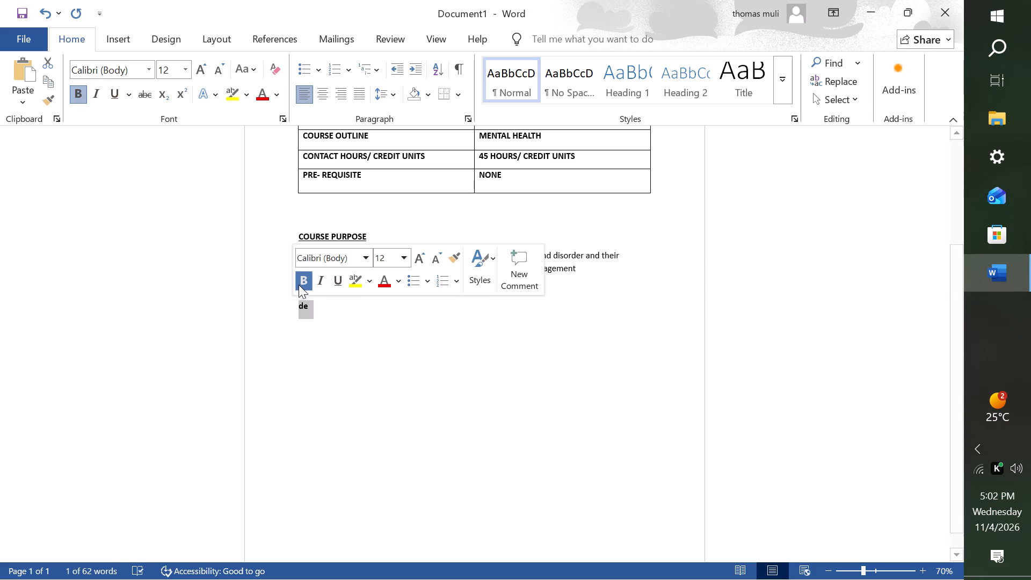
{"action": "left_click", "coordinate": [299, 284]}
{"action": "left_click", "coordinate": [331, 332]}
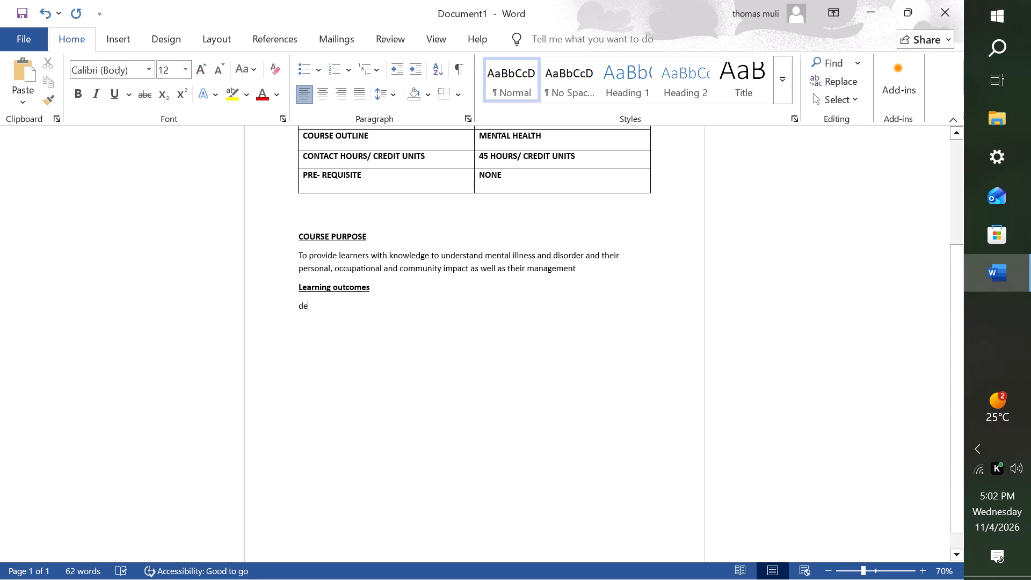
Complete the first learning outcome as "Define terms/ concepts and provide historical perspective of mental health".
{"action": "type", "text": "fine terms"}
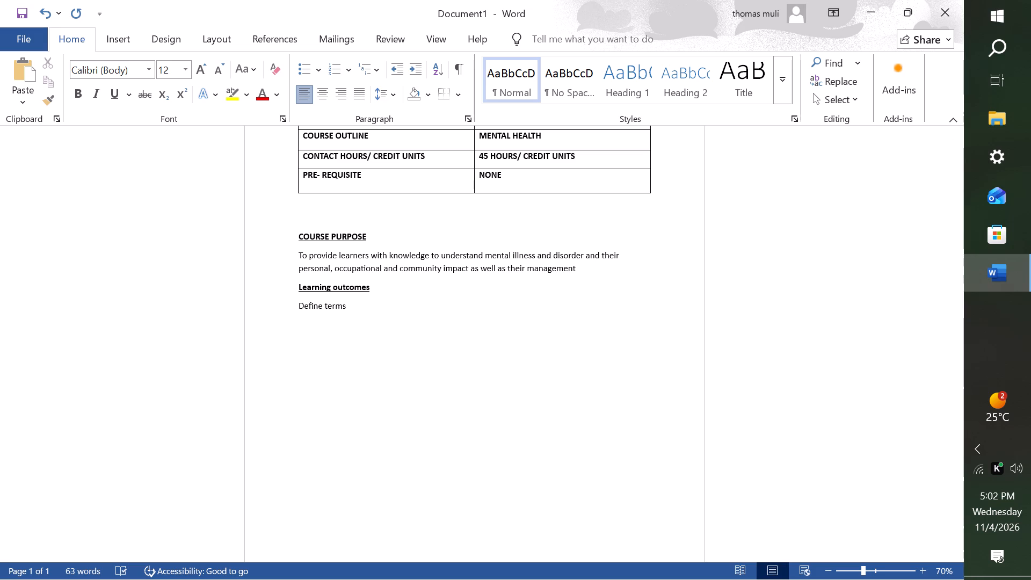
{"action": "type", "text": "/ cp"}
{"action": "key", "text": "BackSpace"}
{"action": "type", "text": "oncepts"}
{"action": "key", "text": "space"}
{"action": "type", "text": "and provide"}
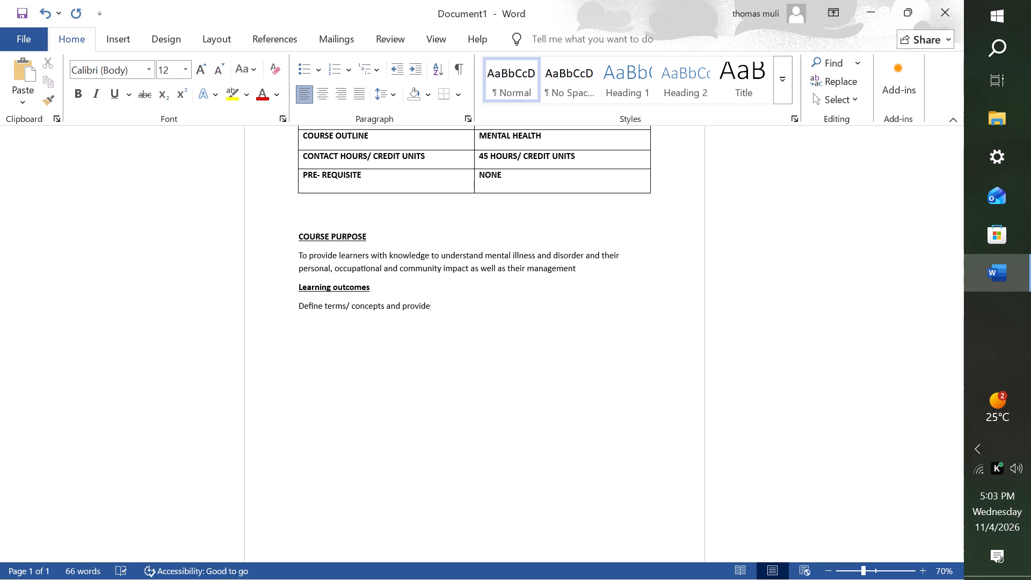
{"action": "key", "text": "space"}
{"action": "type", "text": "historica"}
{"action": "type", "text": "l pers"}
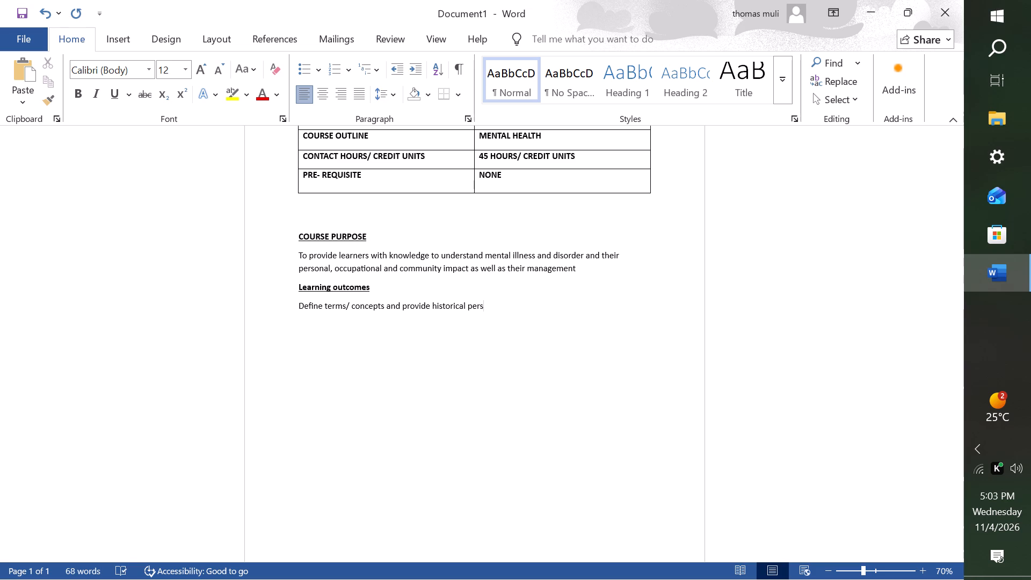
{"action": "type", "text": "pect"}
{"action": "type", "text": "ive"}
{"action": "key", "text": "space"}
{"action": "type", "text": "o"}
{"action": "type", "text": "f mental health"}
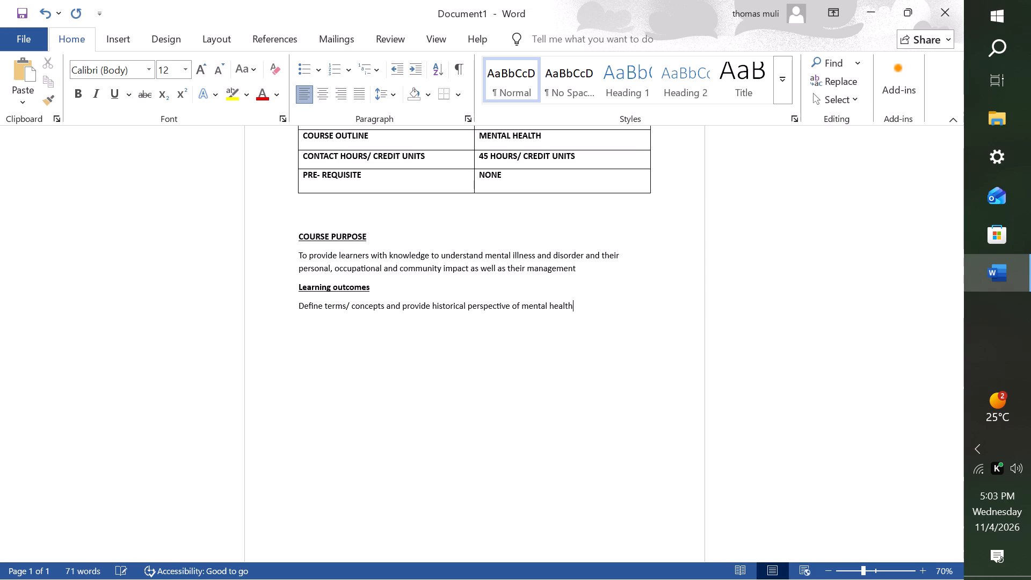
Add a second learning outcome on a new line with the text "Explain risk factors".
{"action": "key", "text": "Return"}
{"action": "key", "text": "e"}
{"action": "key", "text": "x"}
{"action": "type", "text": "plain"}
{"action": "key", "text": "space"}
{"action": "type", "text": "risk"}
{"action": "key", "text": "space"}
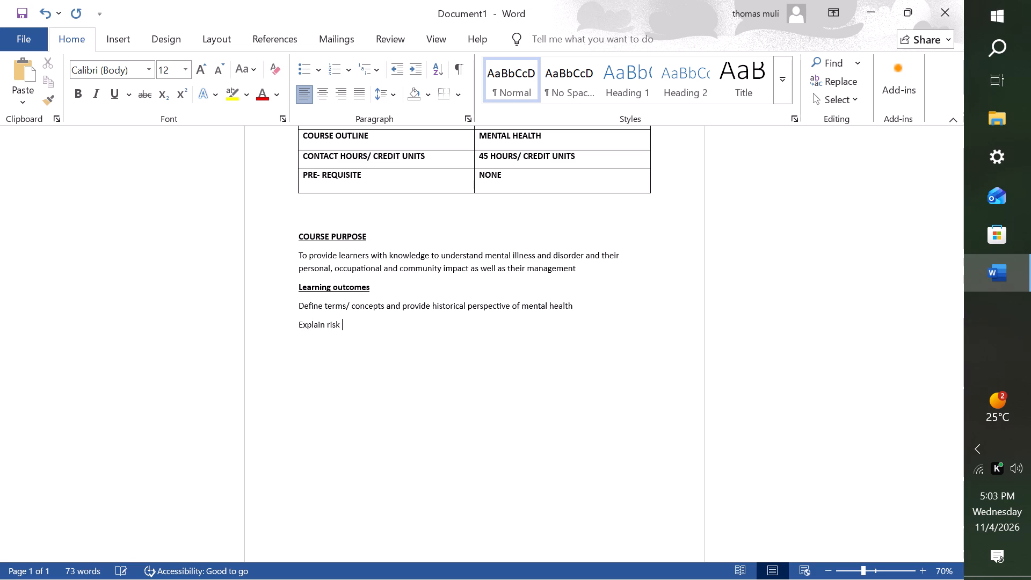
{"action": "type", "text": "factors"}
Extend the second learning outcome with ", post traumatic stress and mood disorders".
{"action": "scroll", "coordinate": [389, 386], "scroll_direction": "up", "scroll_amount": 1}
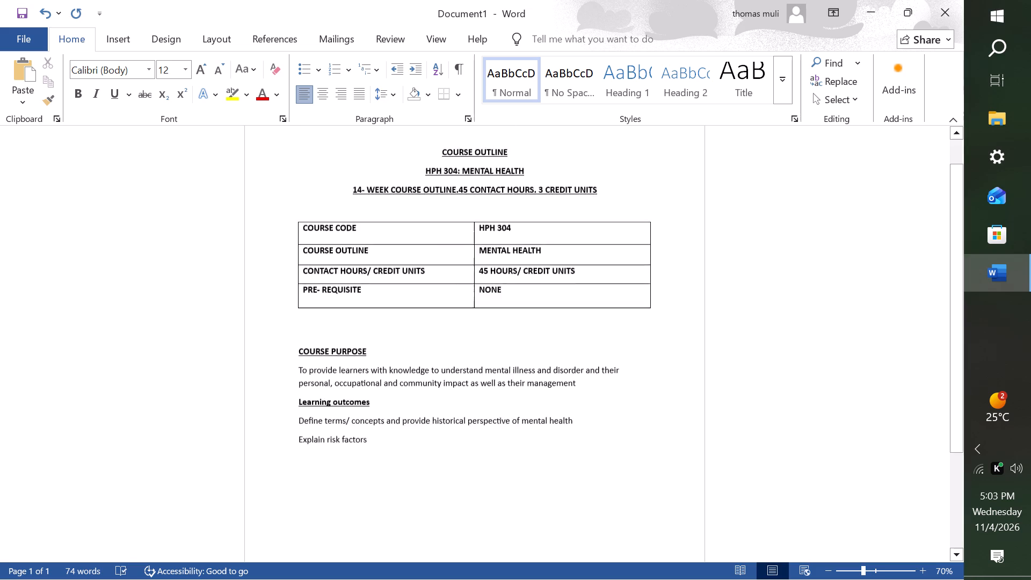
{"action": "scroll", "coordinate": [389, 386], "scroll_direction": "up", "scroll_amount": 2}
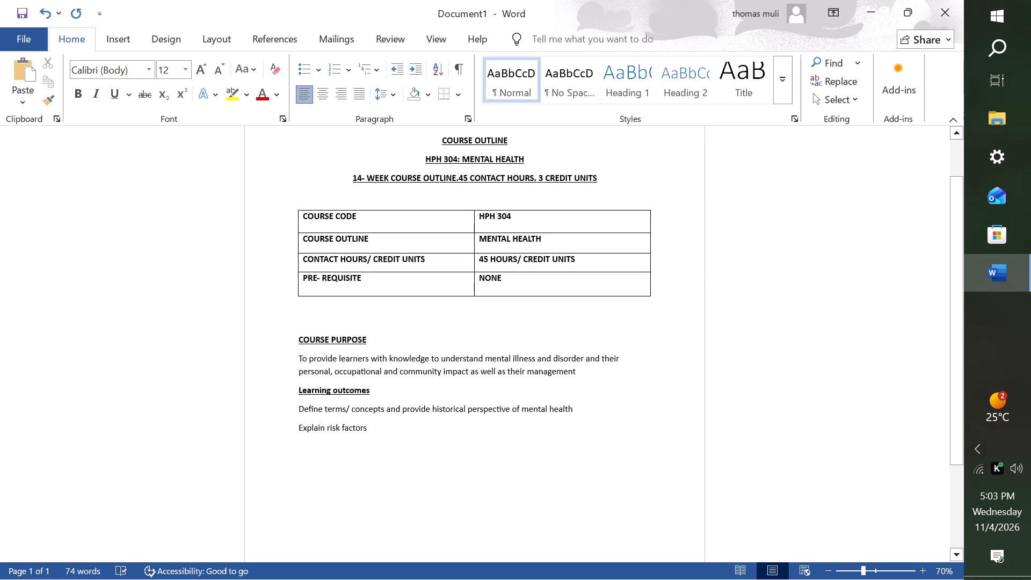
{"action": "scroll", "coordinate": [389, 386], "scroll_direction": "up", "scroll_amount": 1}
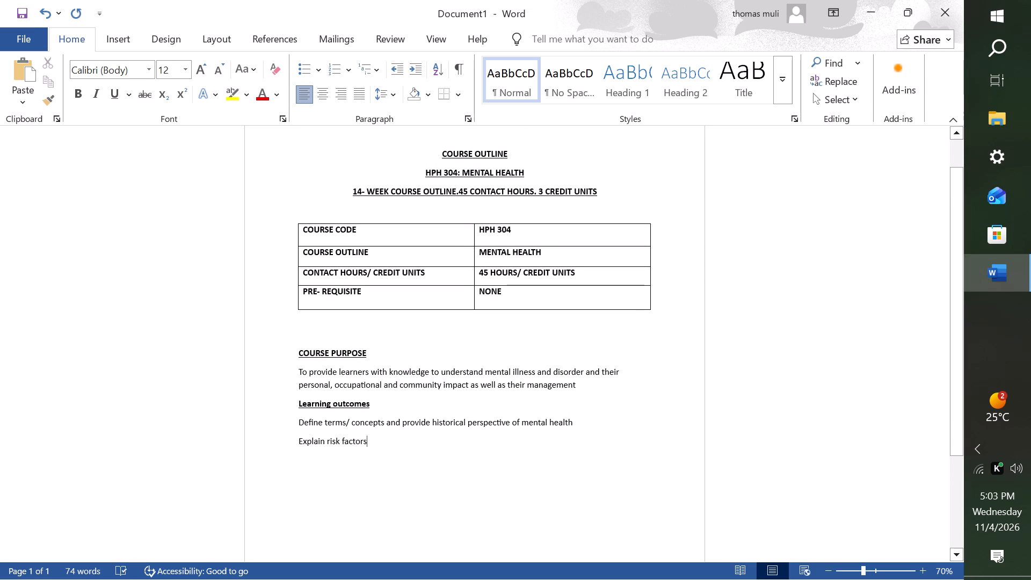
{"action": "scroll", "coordinate": [385, 380], "scroll_direction": "down", "scroll_amount": 1}
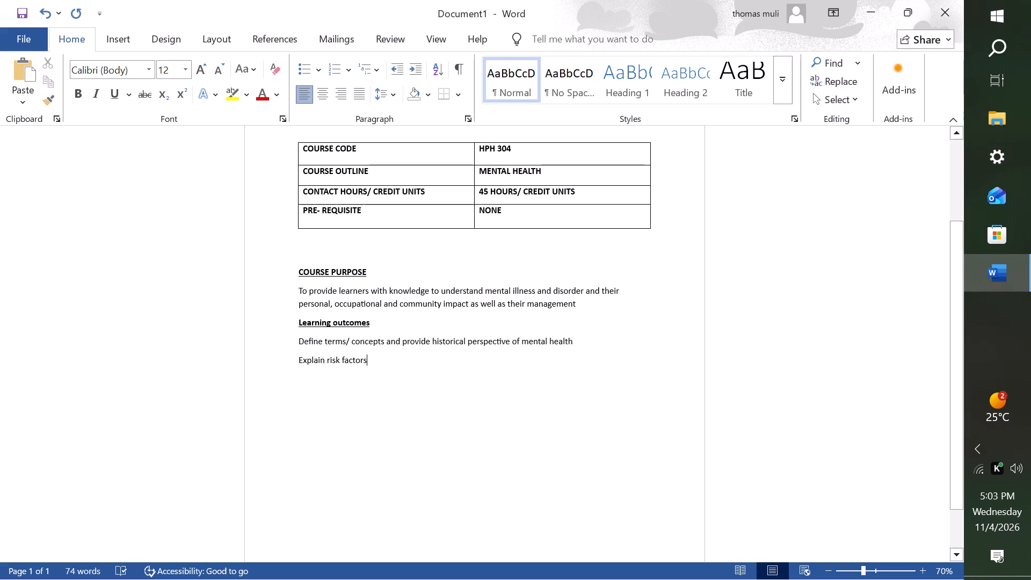
{"action": "type", "text": ", po"}
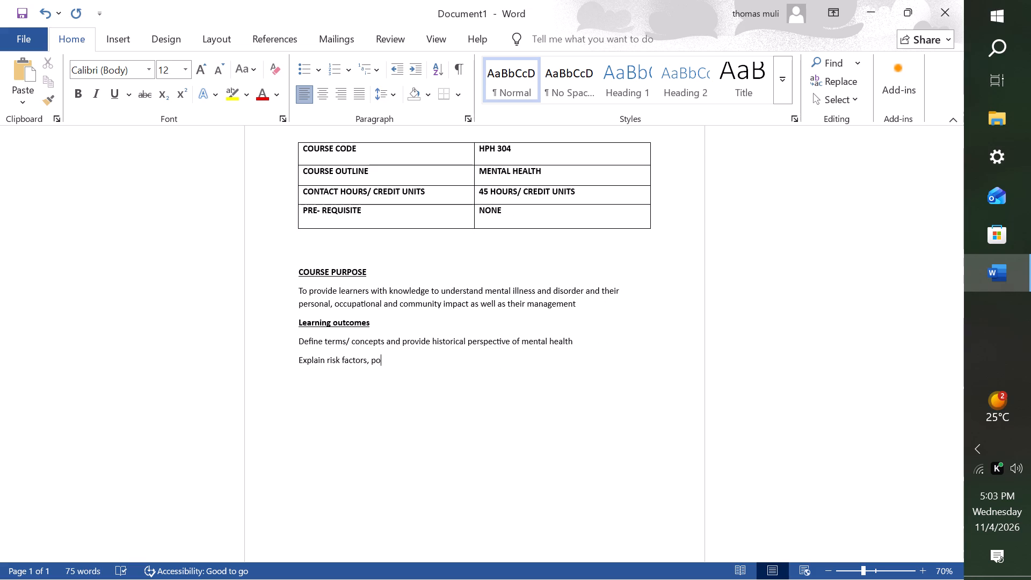
{"action": "type", "text": "st tra"}
{"action": "type", "text": "umatic"}
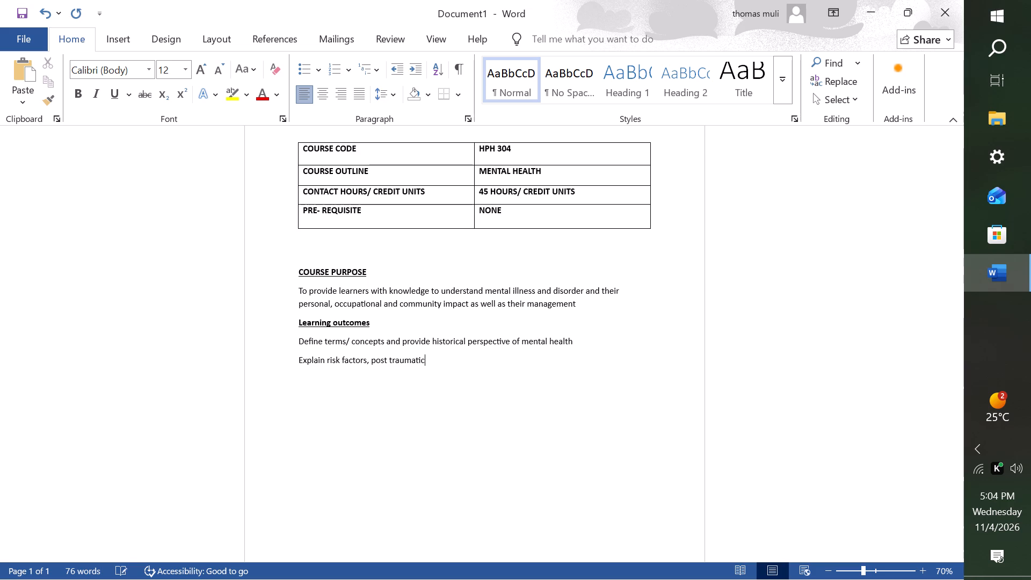
{"action": "key", "text": "space"}
{"action": "type", "text": "stress"}
{"action": "key", "text": "space"}
{"action": "type", "text": "and mood disorders"}
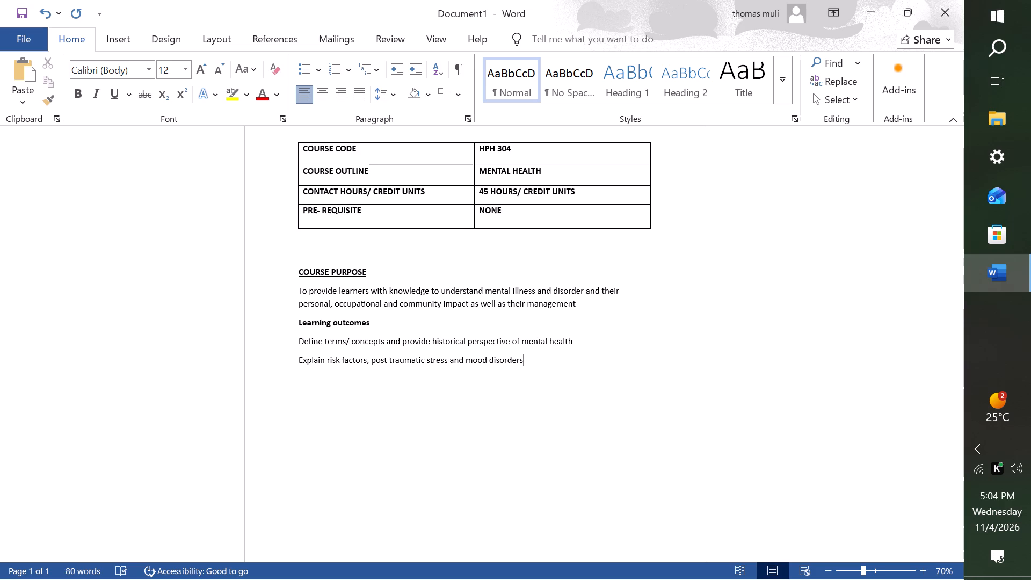
Start a third learning outcome on a new line with the text "Discuss the methodological".
{"action": "key", "text": "Return"}
{"action": "type", "text": "discuss"}
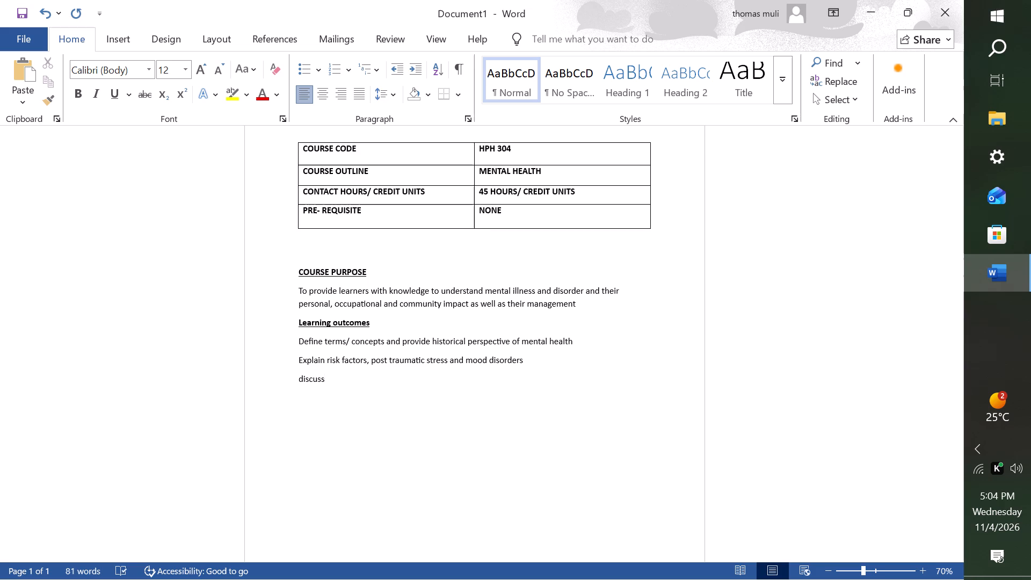
{"action": "key", "text": "space"}
{"action": "type", "text": "the me"}
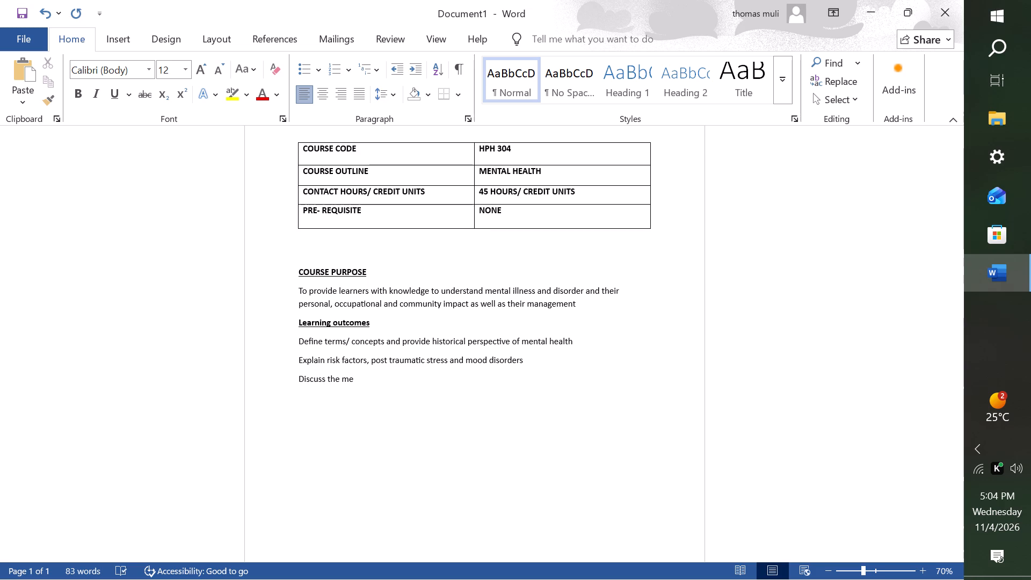
{"action": "type", "text": "tho"}
{"action": "type", "text": "dolo"}
{"action": "type", "text": "gical"}
Save the document as "mental health course outline" in the personal OneDrive Documents folder.
{"action": "key", "text": "ctrl+s"}
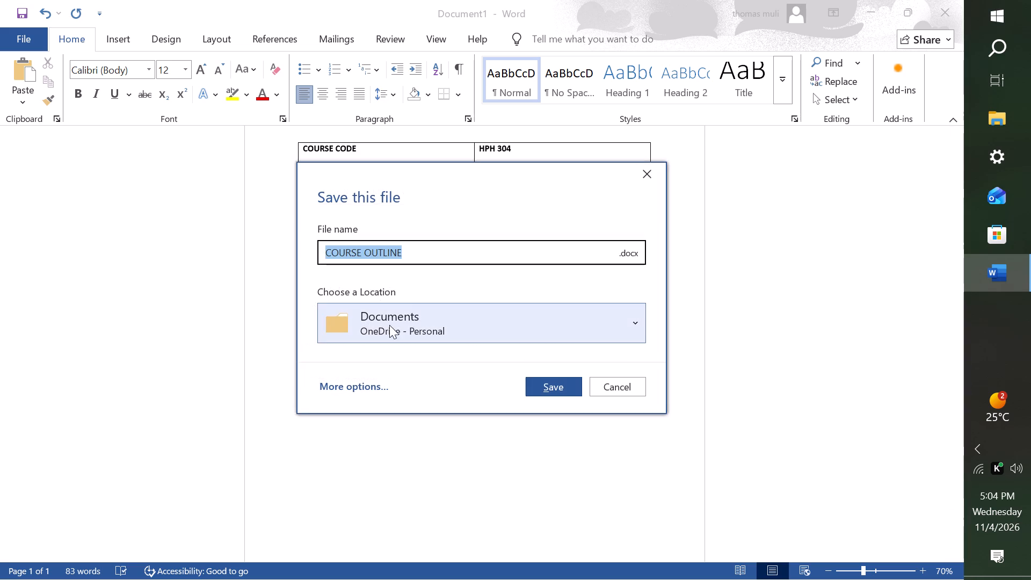
{"action": "left_click", "coordinate": [408, 252]}
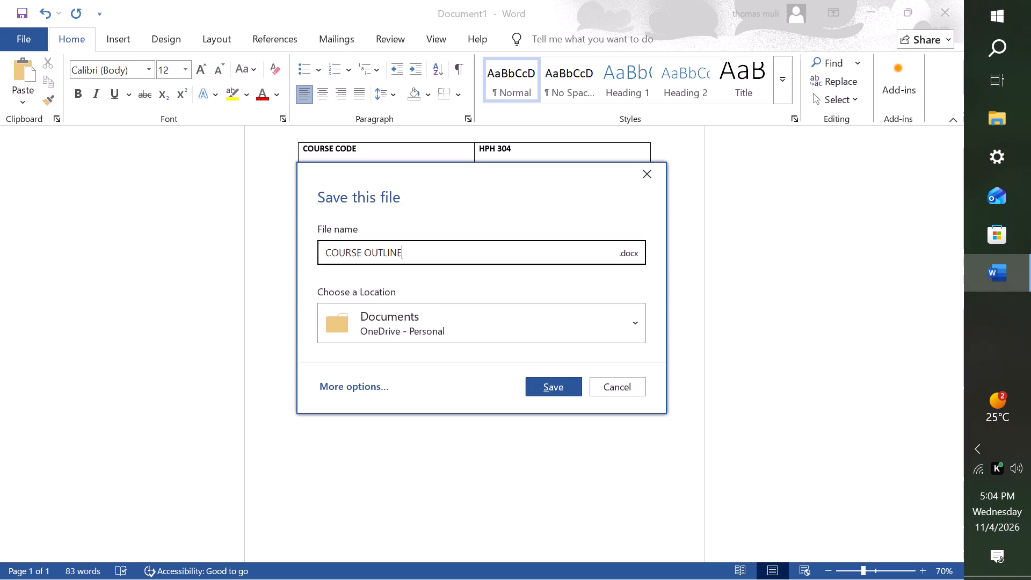
{"action": "key", "text": "BackSpace"}
{"action": "key", "text": "BackSpace"}
{"action": "key", "text": "BackSpace"}
{"action": "key", "text": "BackSpace"}
{"action": "key", "text": "BackSpace"}
{"action": "key", "text": "BackSpace"}
{"action": "key", "text": "BackSpace"}
{"action": "key", "text": "BackSpace"}
{"action": "key", "text": "BackSpace"}
{"action": "key", "text": "BackSpace"}
{"action": "key", "text": "BackSpace"}
{"action": "key", "text": "BackSpace"}
{"action": "key", "text": "BackSpace"}
{"action": "key", "text": "BackSpace"}
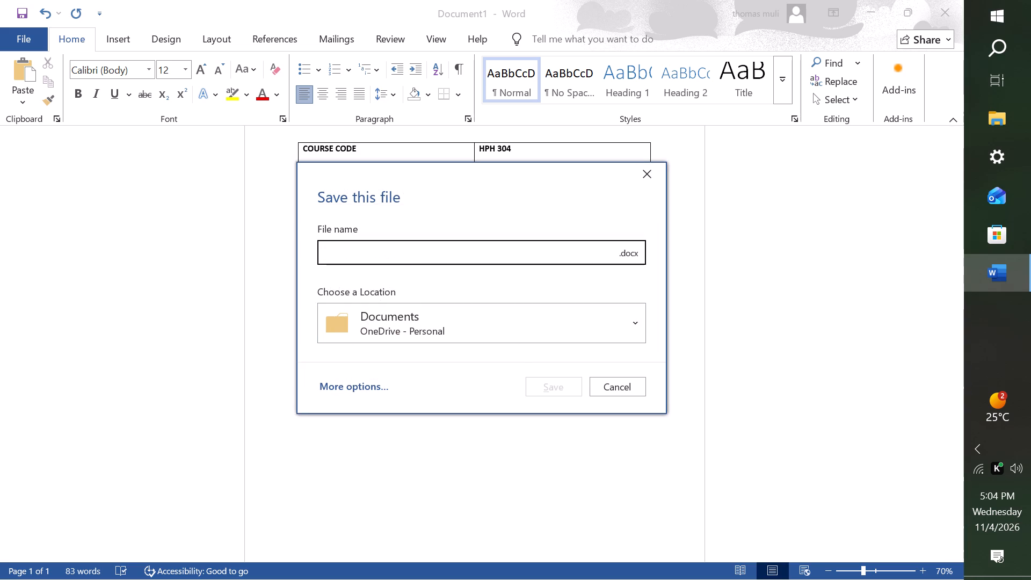
{"action": "type", "text": "mental"}
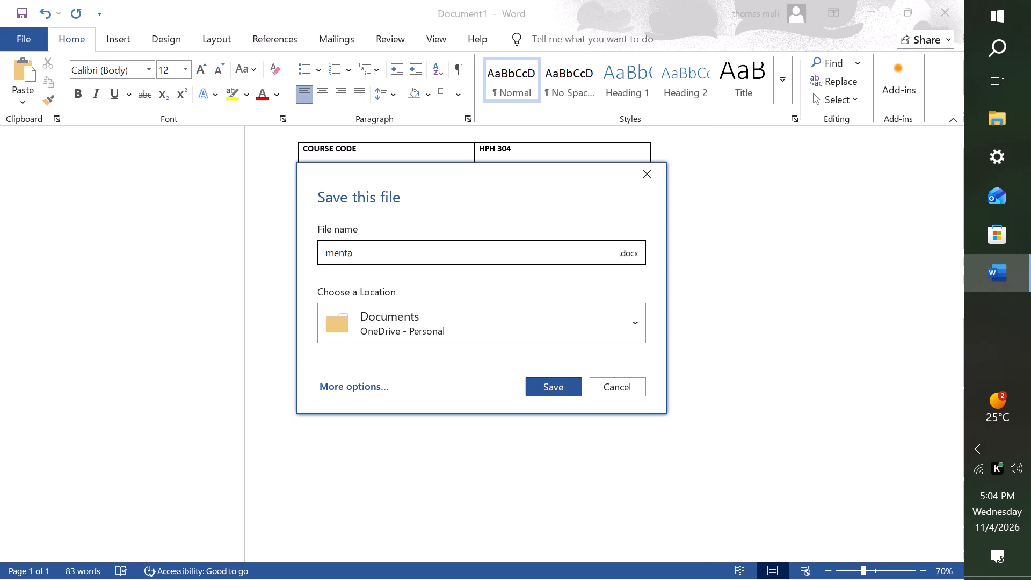
{"action": "key", "text": "space"}
{"action": "type", "text": "heal"}
{"action": "type", "text": "th"}
{"action": "key", "text": "space"}
{"action": "type", "text": "course"}
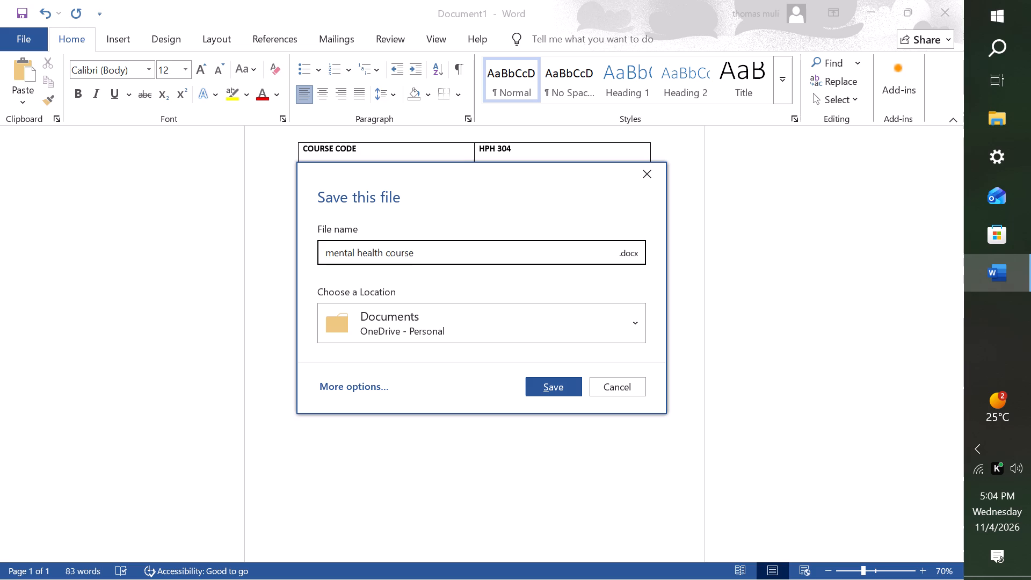
{"action": "key", "text": "space"}
{"action": "type", "text": "outli"}
{"action": "type", "text": "ne"}
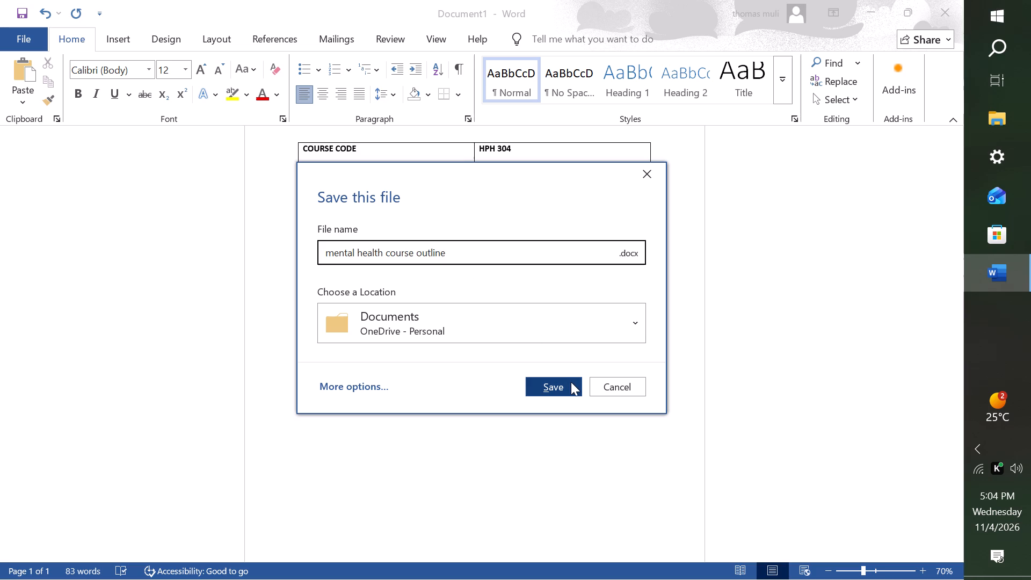
{"action": "left_click", "coordinate": [571, 382]}
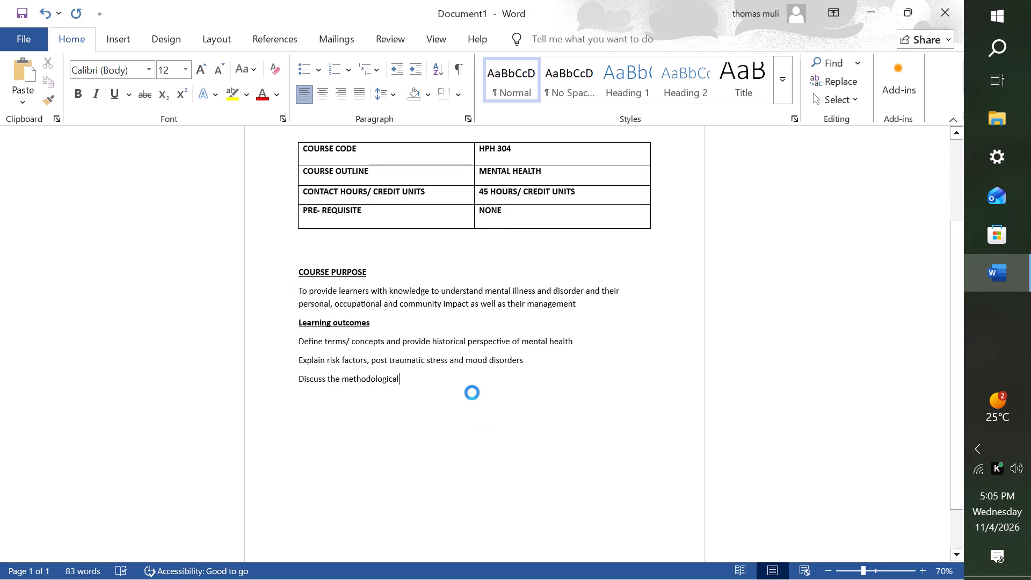
Complete the third learning outcome with "issues of case definition and screening".
{"action": "scroll", "coordinate": [491, 569], "scroll_direction": "up", "scroll_amount": 2}
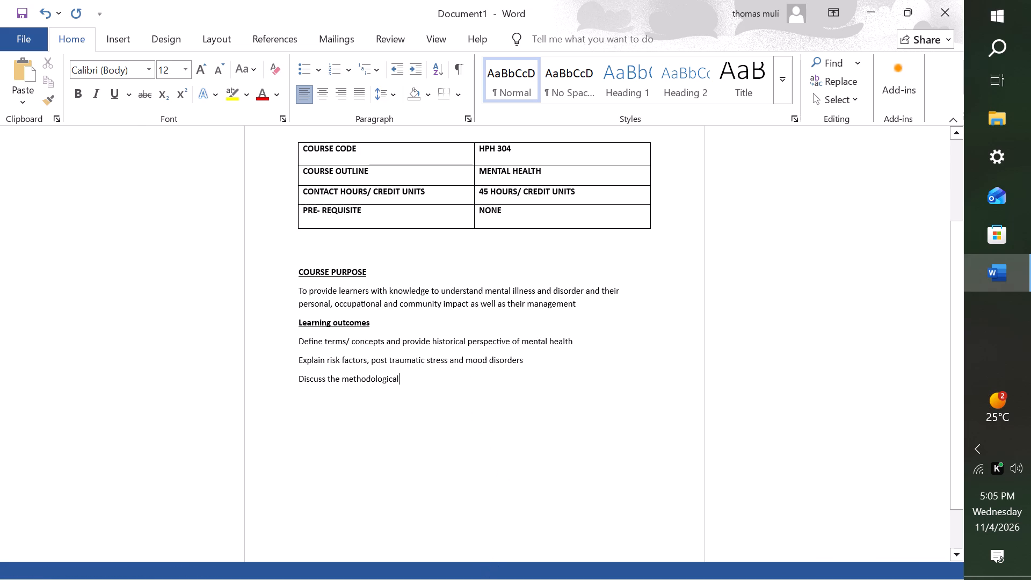
{"action": "scroll", "coordinate": [570, 545], "scroll_direction": "up", "scroll_amount": 1}
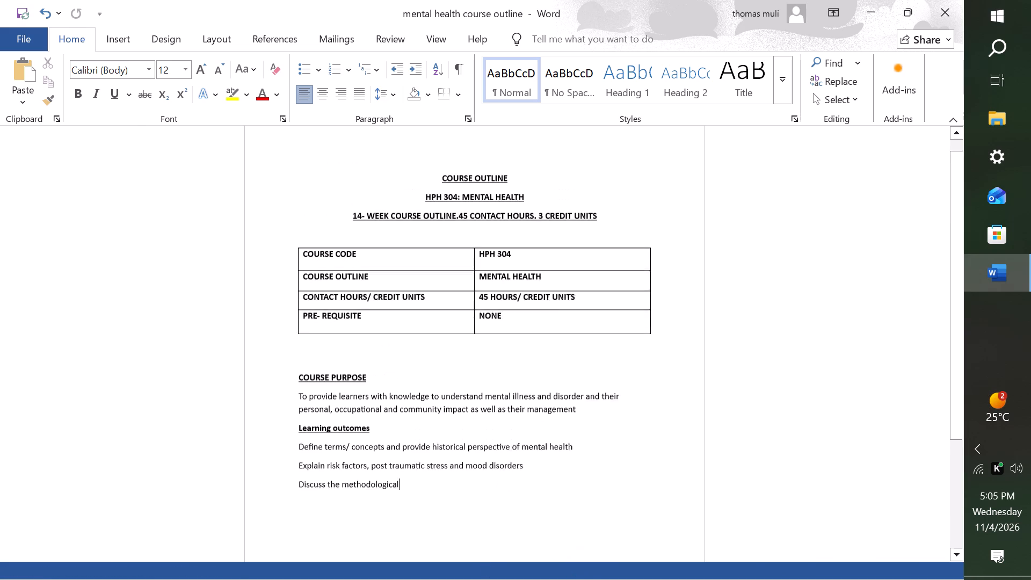
{"action": "scroll", "coordinate": [570, 545], "scroll_direction": "down", "scroll_amount": 2}
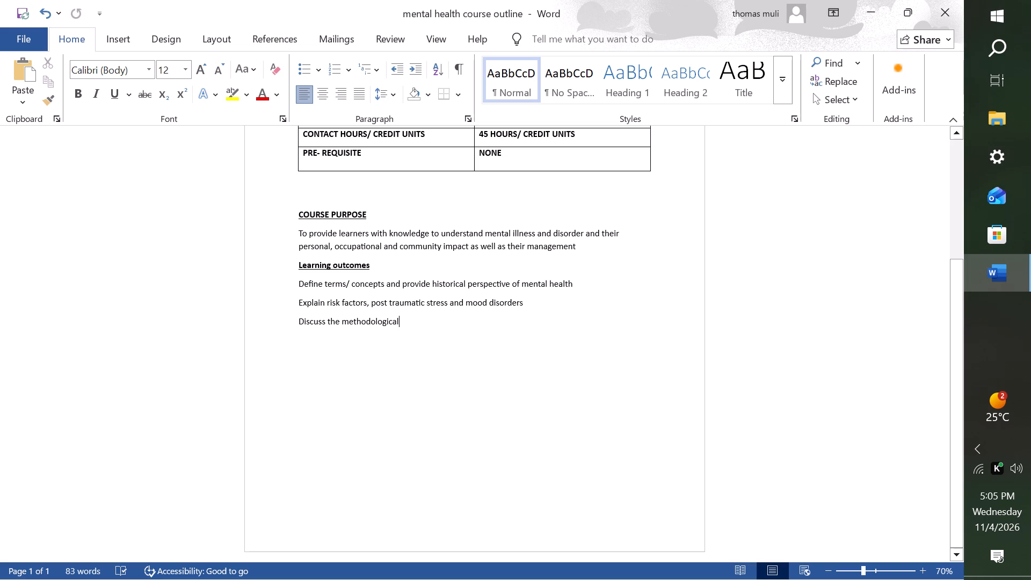
{"action": "key", "text": "space"}
{"action": "type", "text": "issues"}
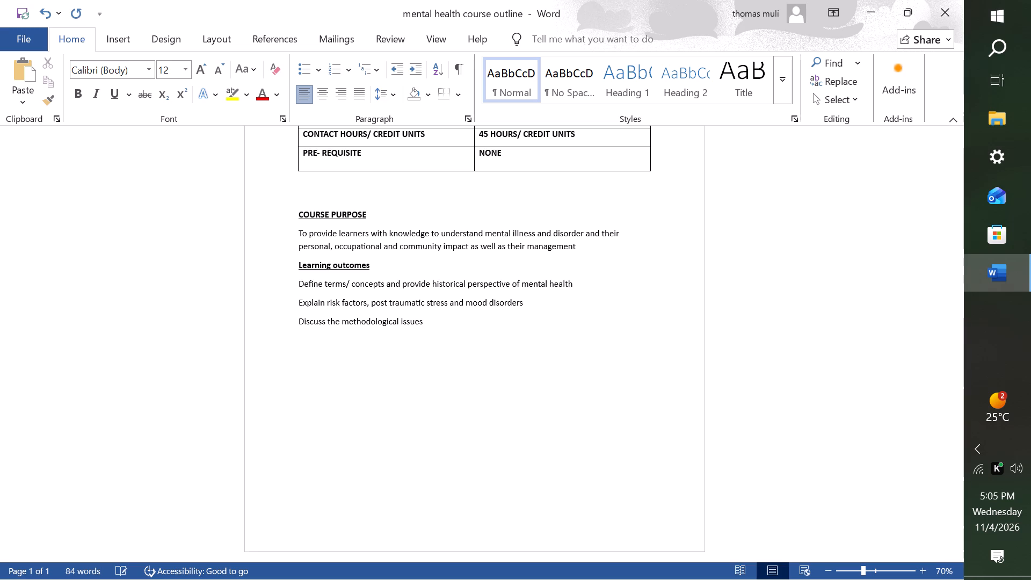
{"action": "key", "text": "space"}
{"action": "type", "text": "of case"}
{"action": "key", "text": "space"}
{"action": "type", "text": "defination"}
{"action": "key", "text": "space"}
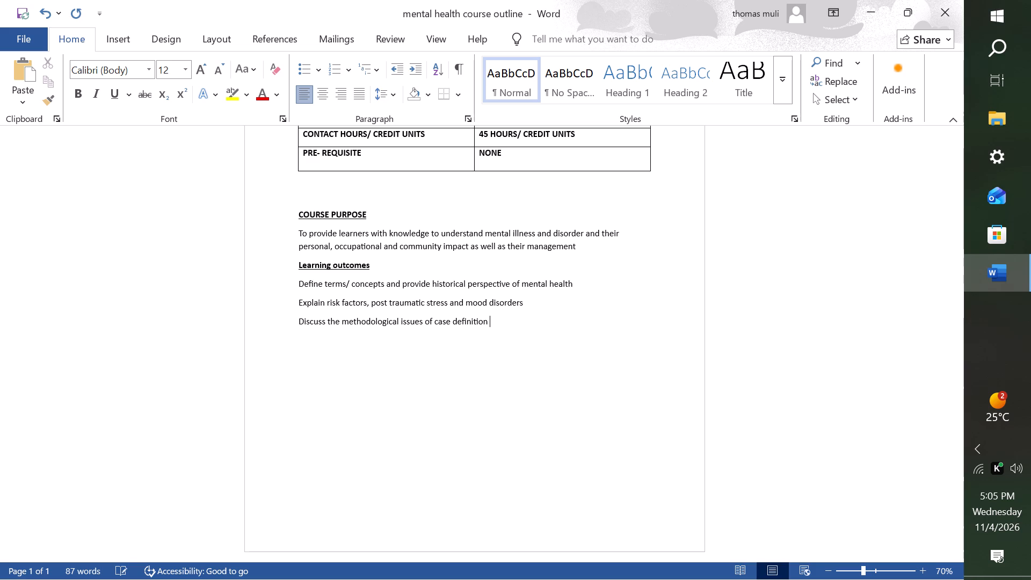
{"action": "type", "text": "and screenin"}
{"action": "key", "text": "g"}
Add a fourth learning outcome on a new line with the text "Discuss the epidemiology disorders".
{"action": "key", "text": "Return"}
{"action": "type", "text": "discus"}
{"action": "key", "text": "s"}
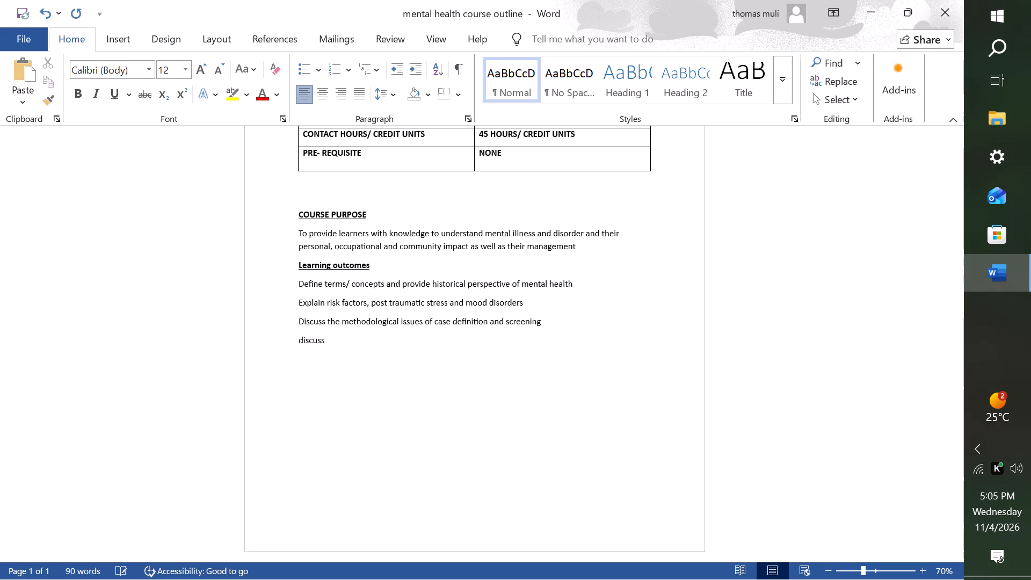
{"action": "key", "text": "space"}
{"action": "type", "text": "the"}
{"action": "key", "text": "space"}
{"action": "type", "text": "e"}
{"action": "type", "text": "pi"}
{"action": "type", "text": "demiolo"}
{"action": "type", "text": "gy"}
{"action": "key", "text": "space"}
{"action": "type", "text": "disorders"}
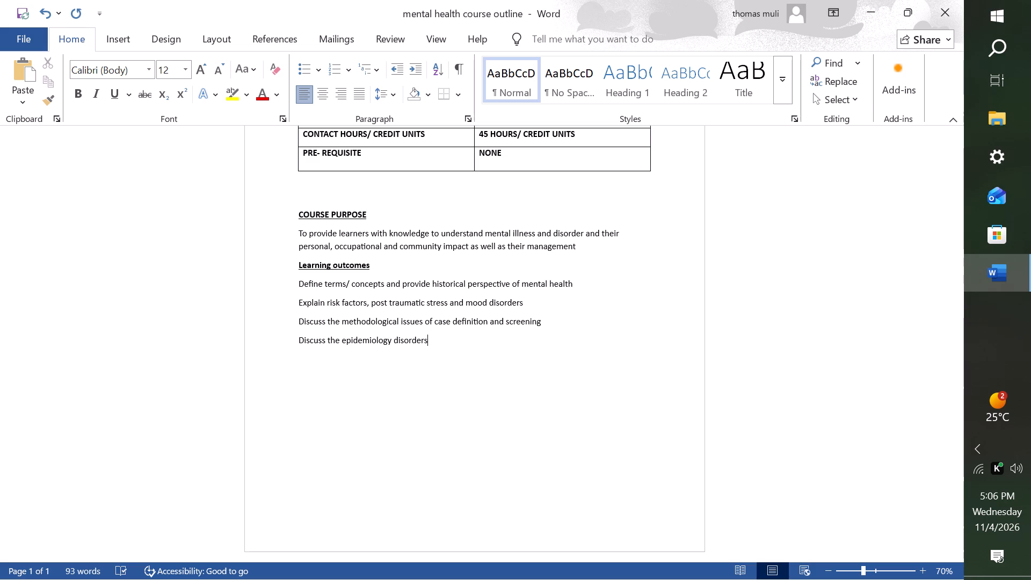
Extend the fourth learning outcome with ", their preventions and management".
{"action": "key", "text": "comma"}
{"action": "key", "text": "space"}
{"action": "type", "text": "their prevention"}
{"action": "key", "text": "s"}
{"action": "key", "text": "space"}
{"action": "type", "text": "a"}
{"action": "type", "text": "nd management"}
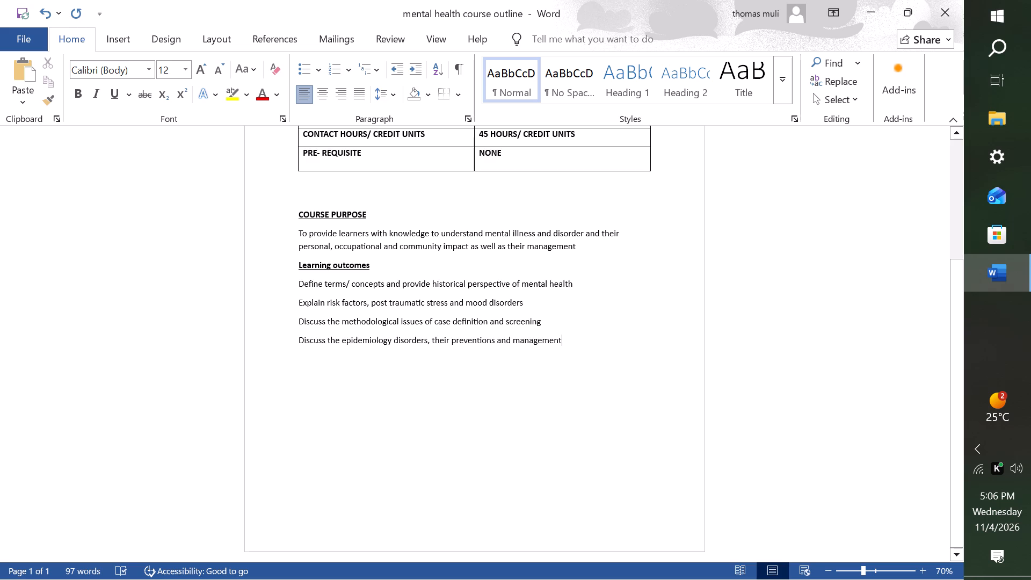
Format the four learning outcomes as a bulleted list with checkmark bullets.
{"action": "left_click_drag", "start_coordinate": [562, 345], "coordinate": [398, 339]}
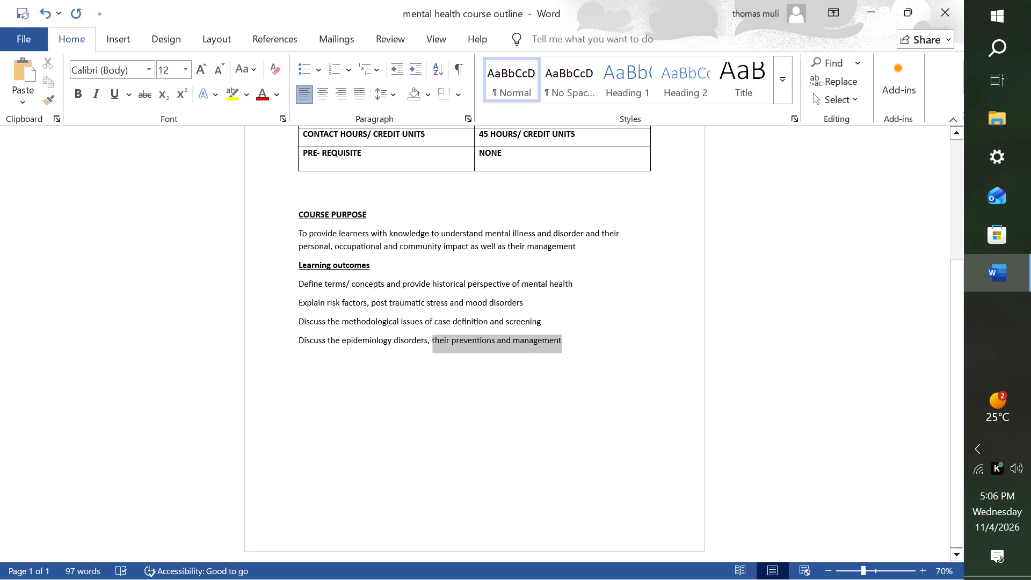
{"action": "left_click_drag", "start_coordinate": [398, 339], "coordinate": [302, 287]}
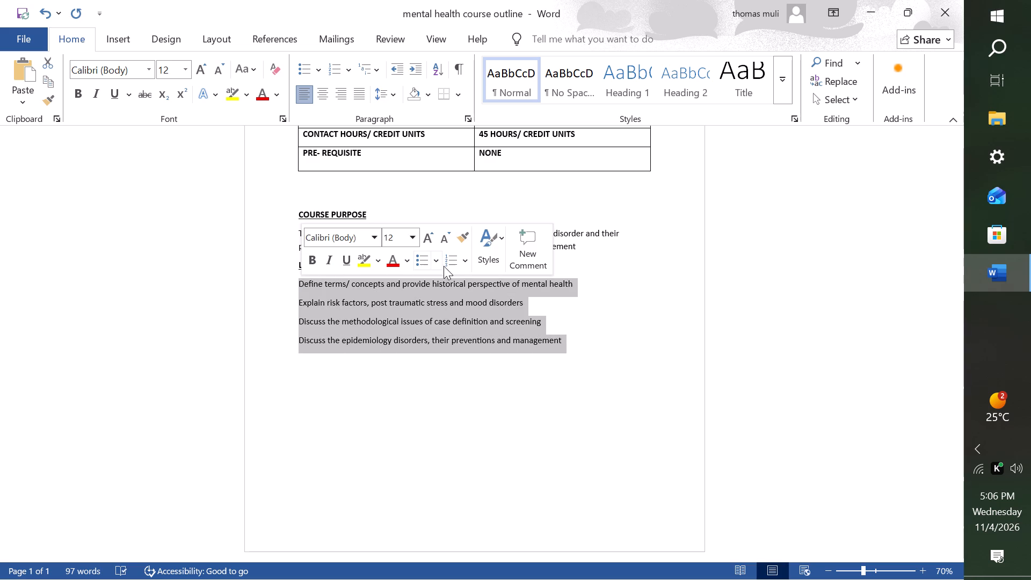
{"action": "left_click", "coordinate": [438, 261]}
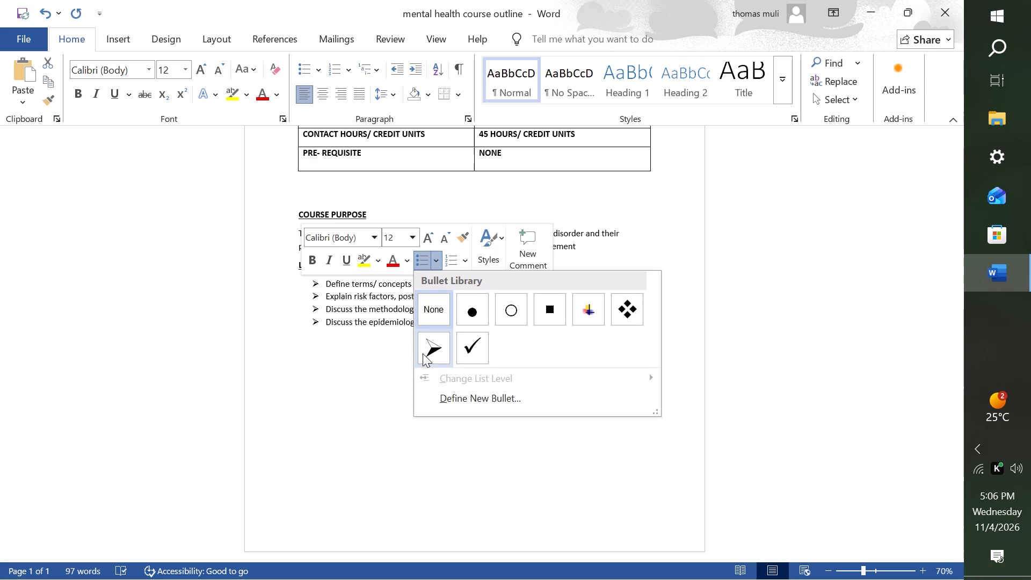
{"action": "left_click", "coordinate": [477, 354]}
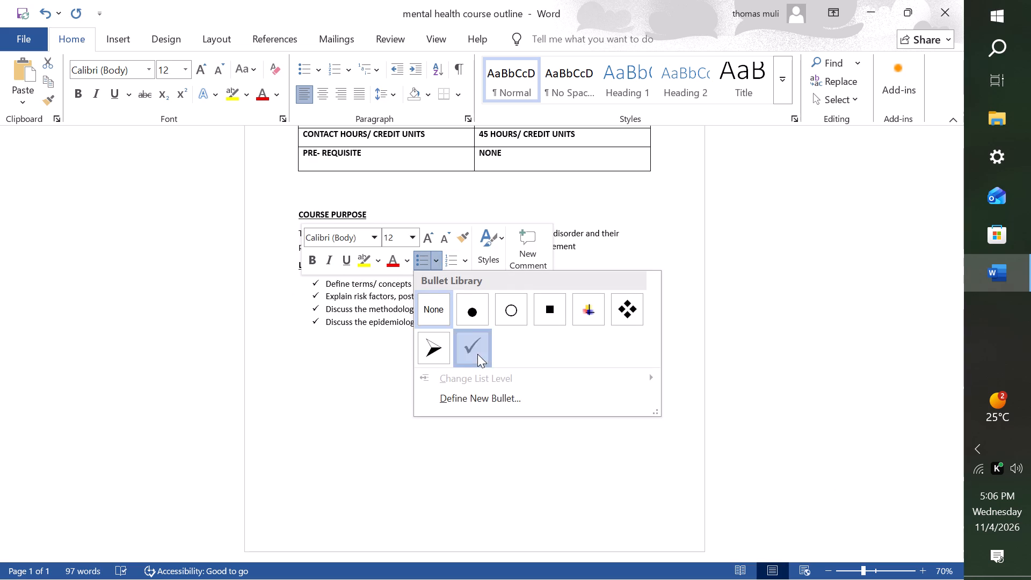
{"action": "left_click", "coordinate": [406, 395]}
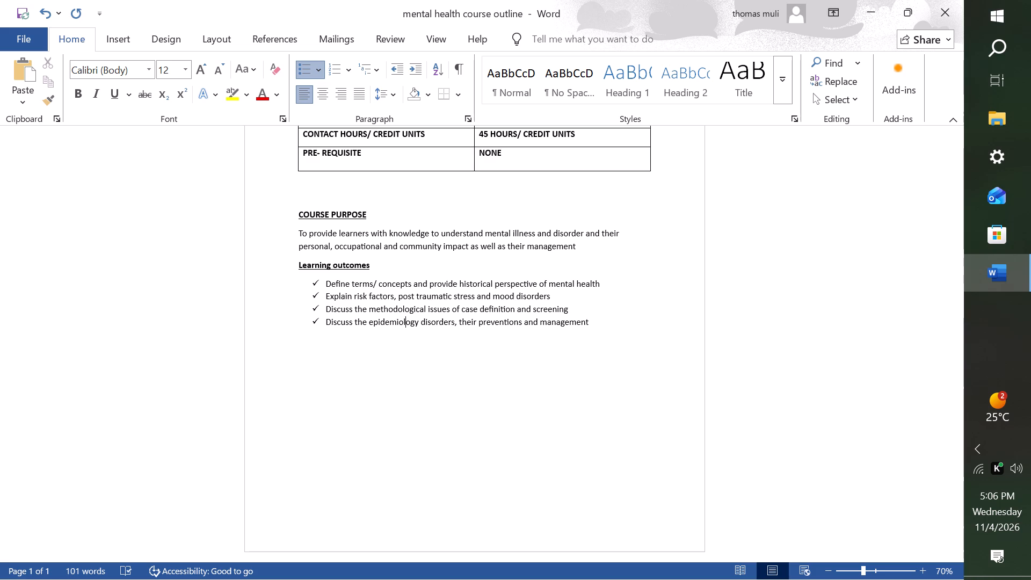
End the bulleted list and add the unbulleted line "14- week teaching schedule" below it, leaving a blank line between.
{"action": "left_click", "coordinate": [593, 326]}
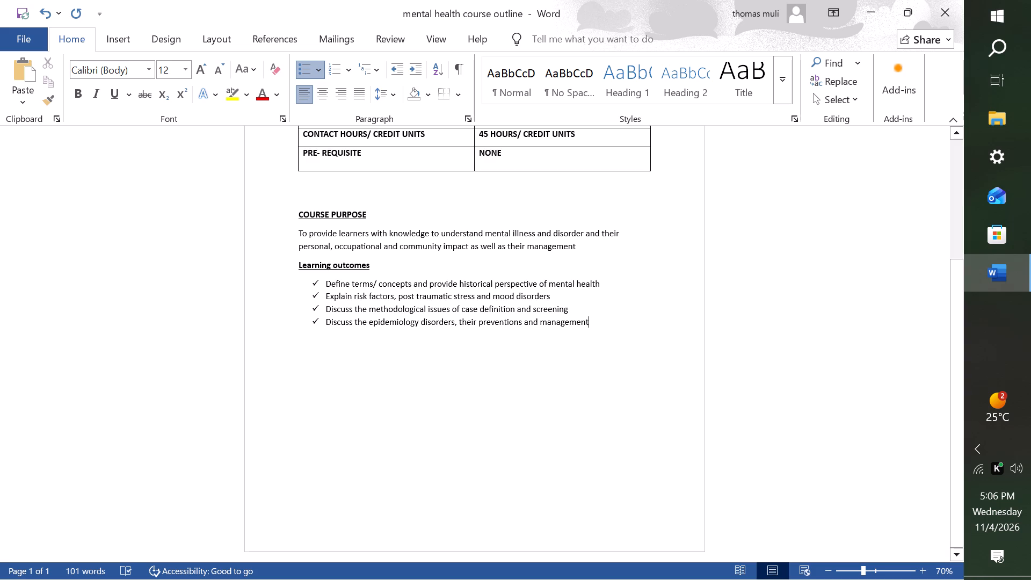
{"action": "key", "text": "Return"}
{"action": "key", "text": "Return"}
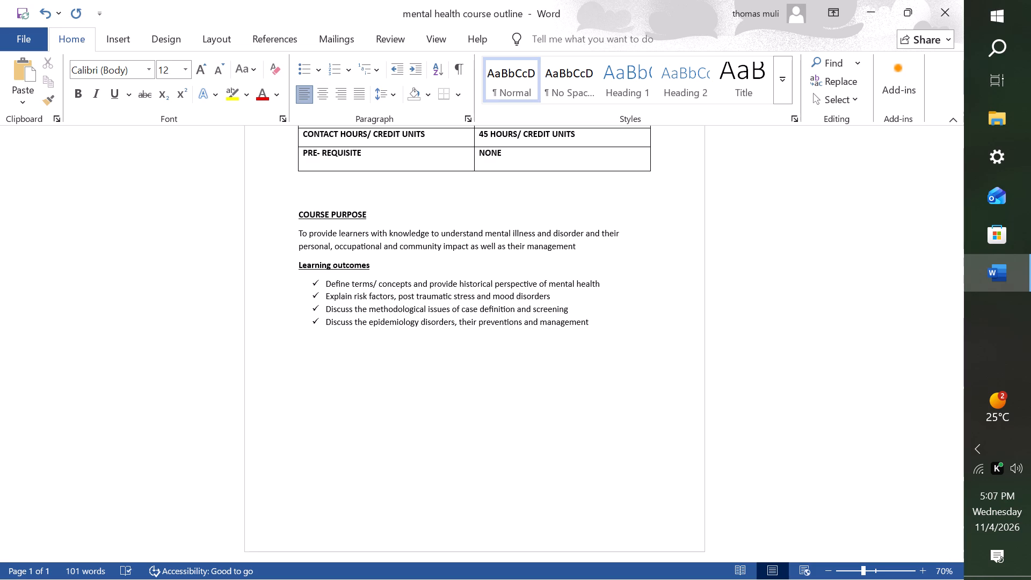
{"action": "key", "text": "Return"}
{"action": "type", "text": "14"}
{"action": "key", "text": "space"}
{"action": "key", "text": "BackSpace"}
{"action": "type", "text": "- wee"}
{"action": "type", "text": "k teaching schedul"}
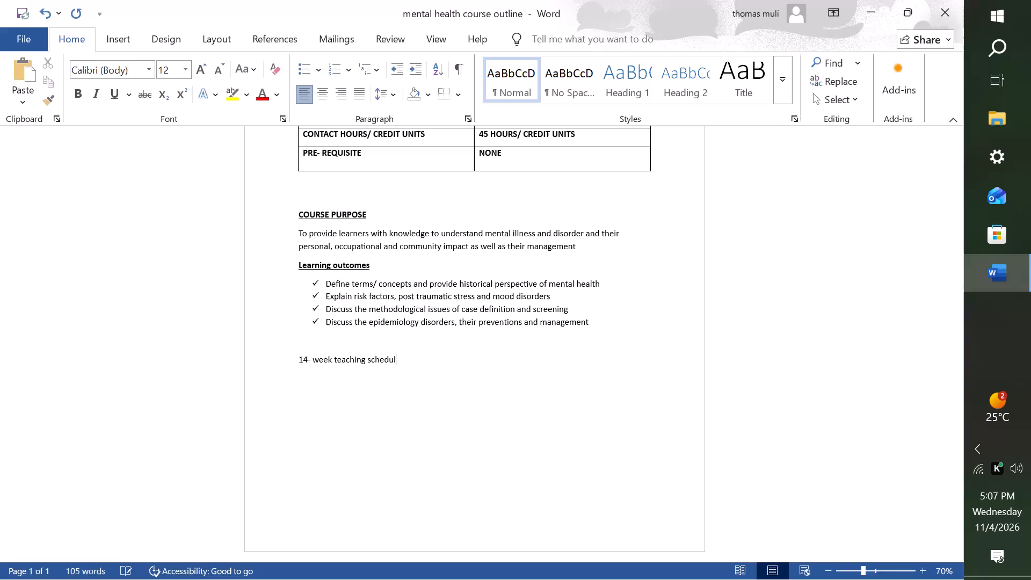
{"action": "key", "text": "e"}
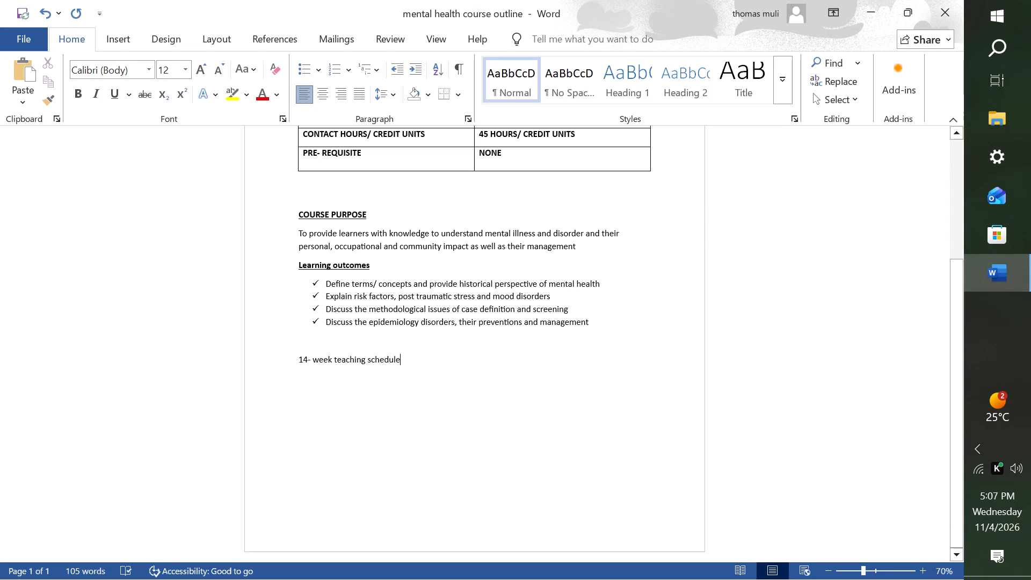
Make the "14- week teaching schedule" heading bold and underlined.
{"action": "left_click_drag", "start_coordinate": [412, 360], "coordinate": [292, 358]}
{"action": "left_click", "coordinate": [303, 328]}
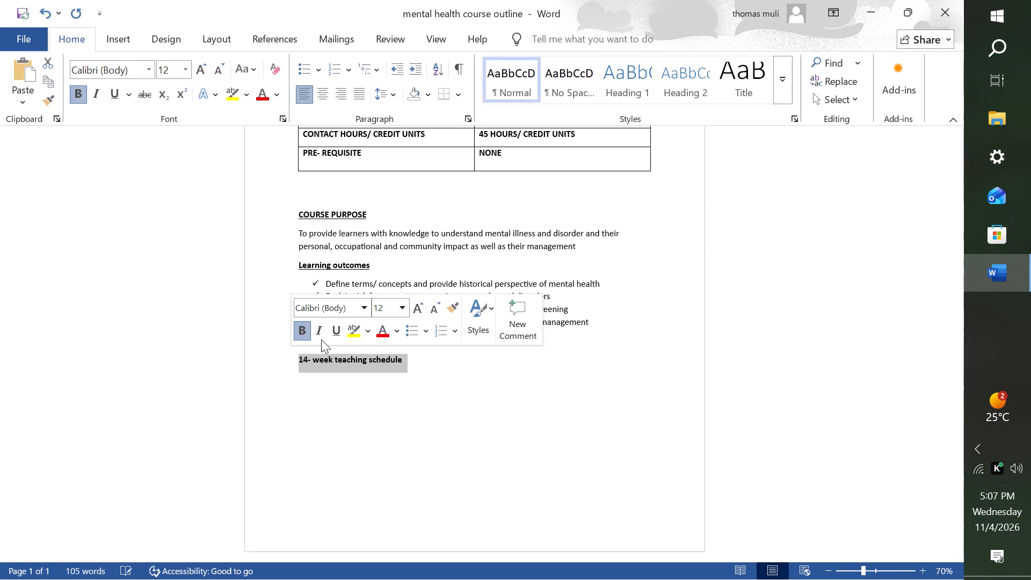
{"action": "left_click_drag", "start_coordinate": [339, 335], "coordinate": [377, 410]}
{"action": "left_click", "coordinate": [377, 410]}
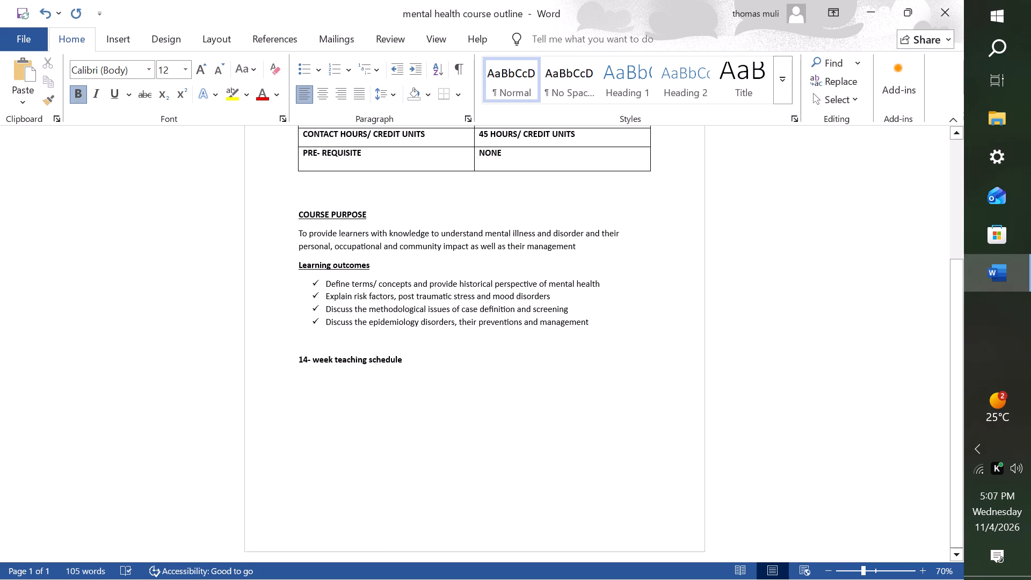
{"action": "left_click_drag", "start_coordinate": [410, 361], "coordinate": [293, 360]}
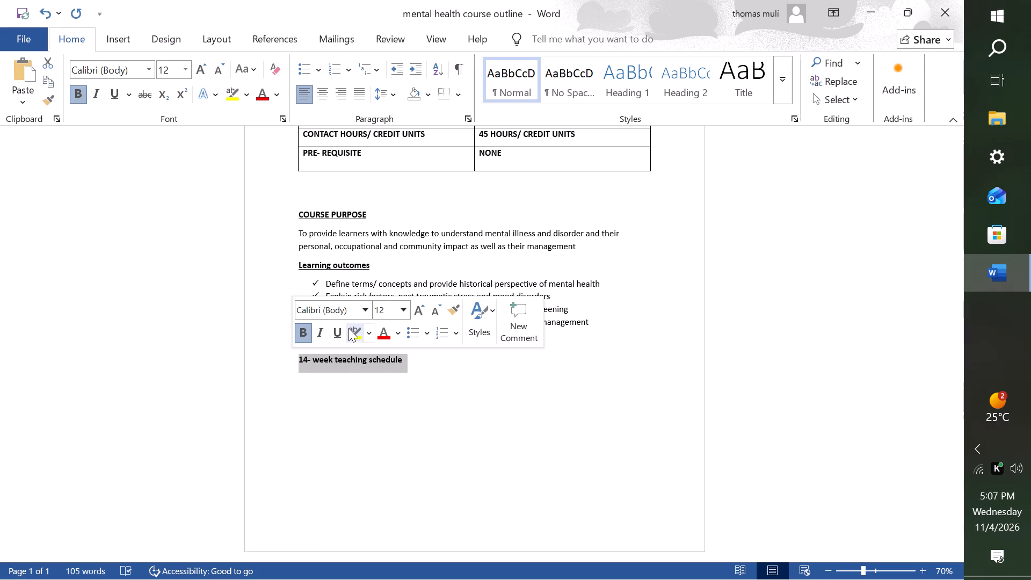
{"action": "left_click", "coordinate": [342, 335]}
{"action": "left_click", "coordinate": [372, 422]}
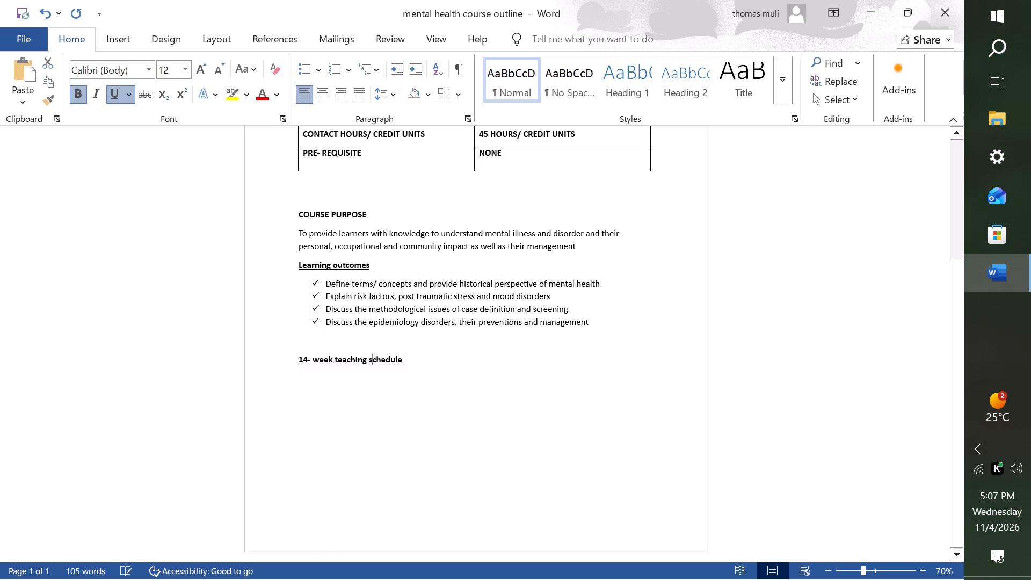
Insert a table with 5 columns and 14 rows below the teaching schedule heading.
{"action": "left_click", "coordinate": [409, 361]}
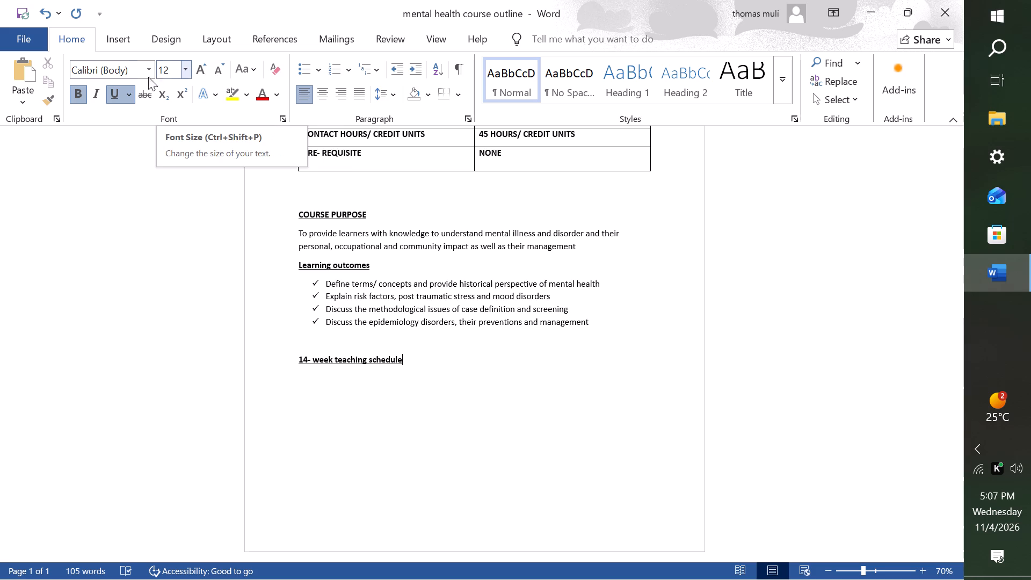
{"action": "left_click", "coordinate": [124, 40]}
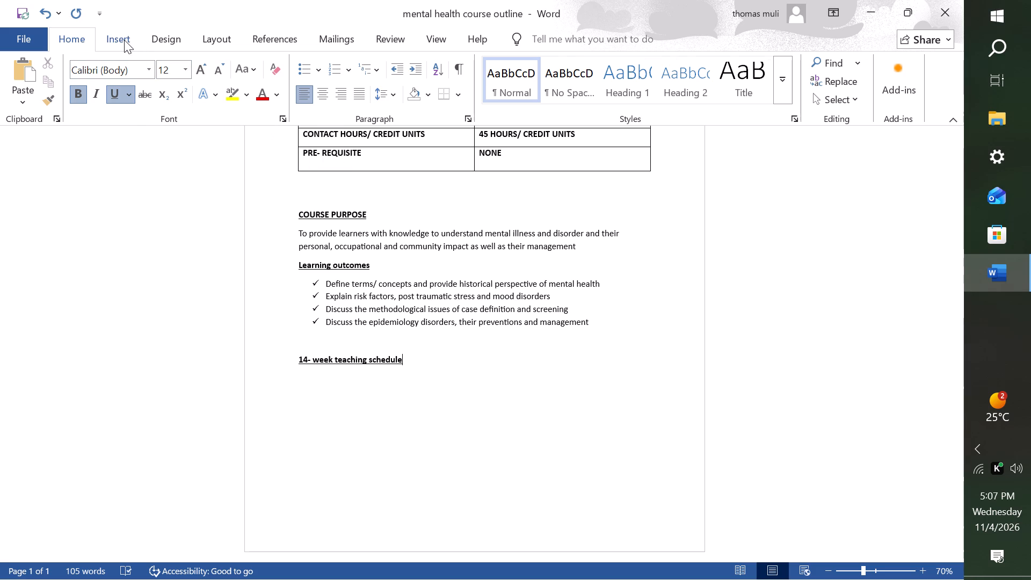
{"action": "left_click", "coordinate": [119, 91]}
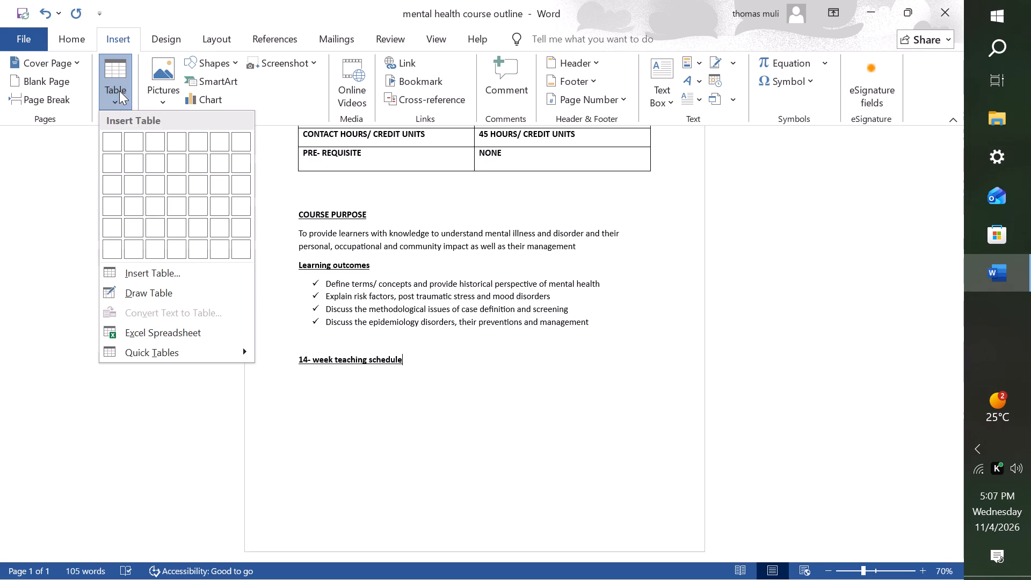
{"action": "left_click", "coordinate": [170, 268]}
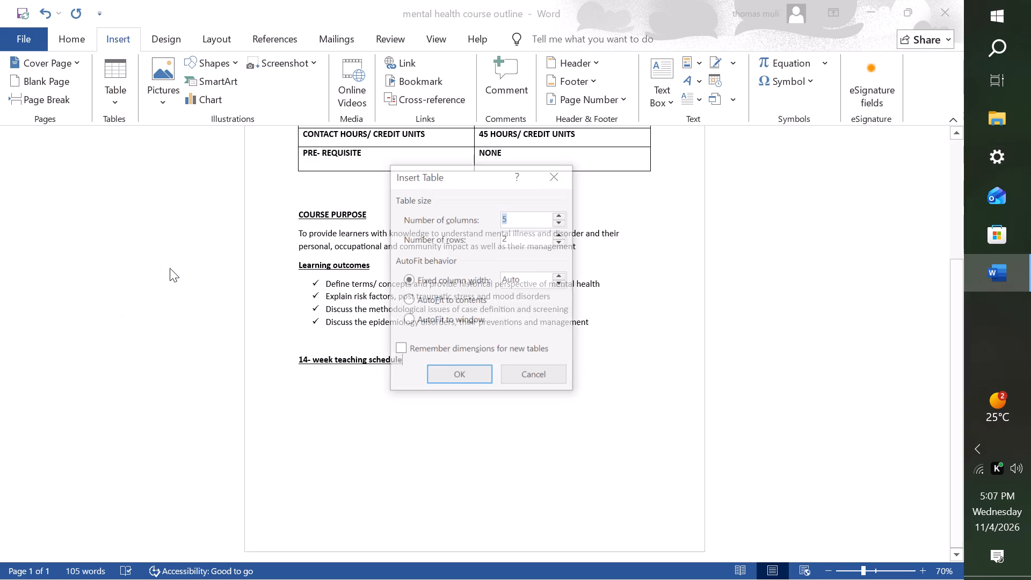
{"action": "left_click", "coordinate": [515, 239]}
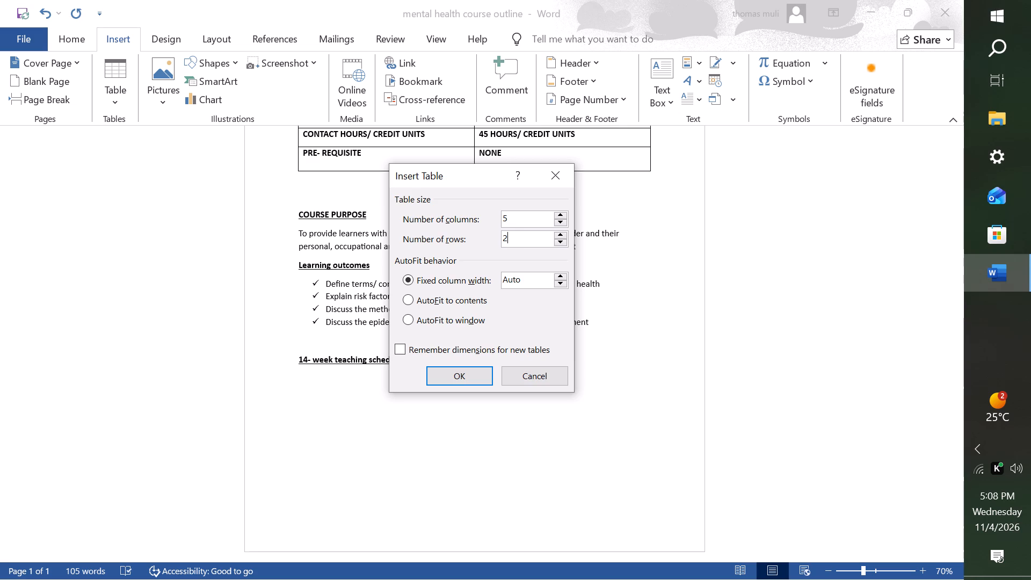
{"action": "key", "text": "BackSpace"}
{"action": "key", "text": "1"}
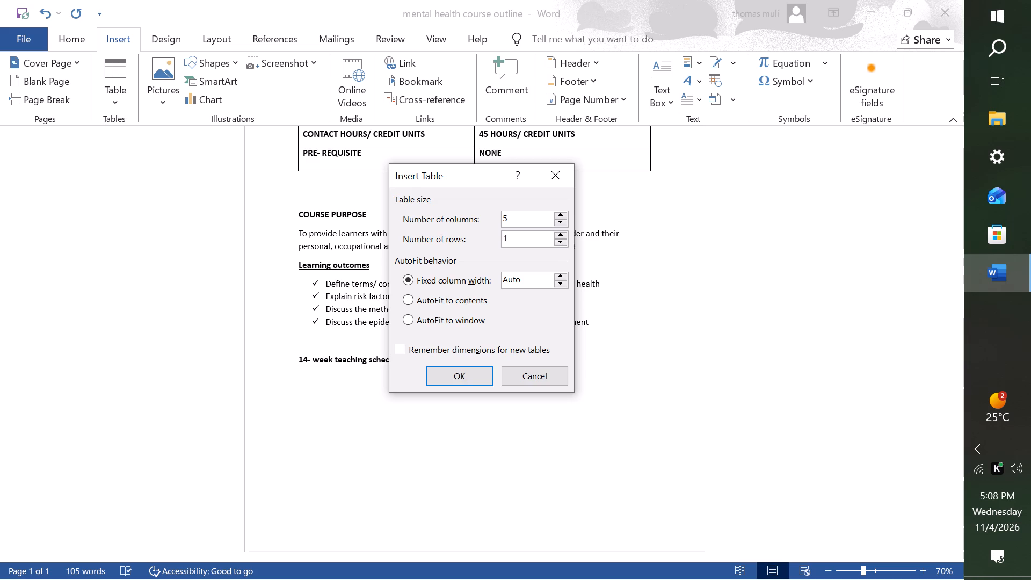
{"action": "key", "text": "4"}
{"action": "left_click", "coordinate": [477, 379]}
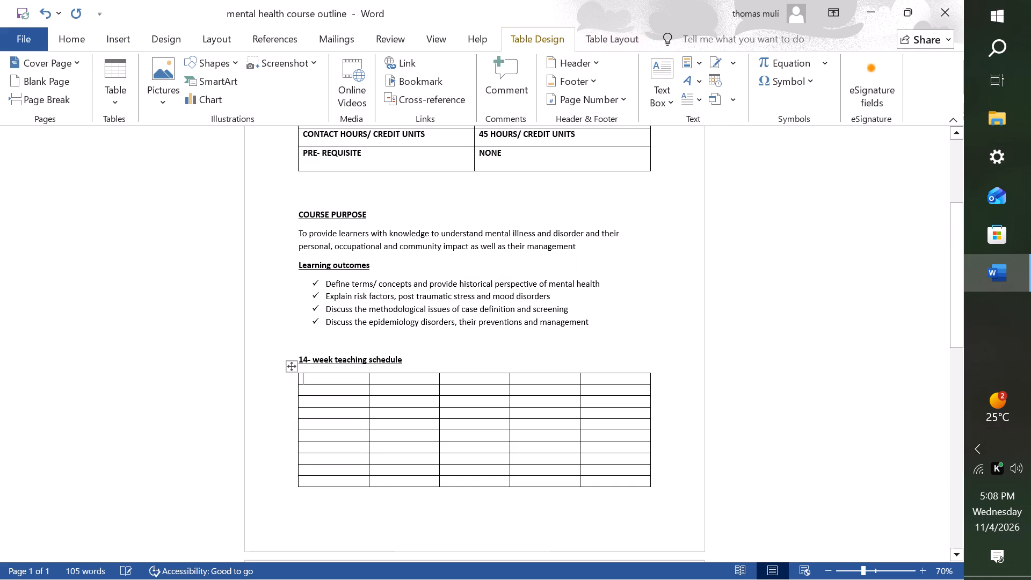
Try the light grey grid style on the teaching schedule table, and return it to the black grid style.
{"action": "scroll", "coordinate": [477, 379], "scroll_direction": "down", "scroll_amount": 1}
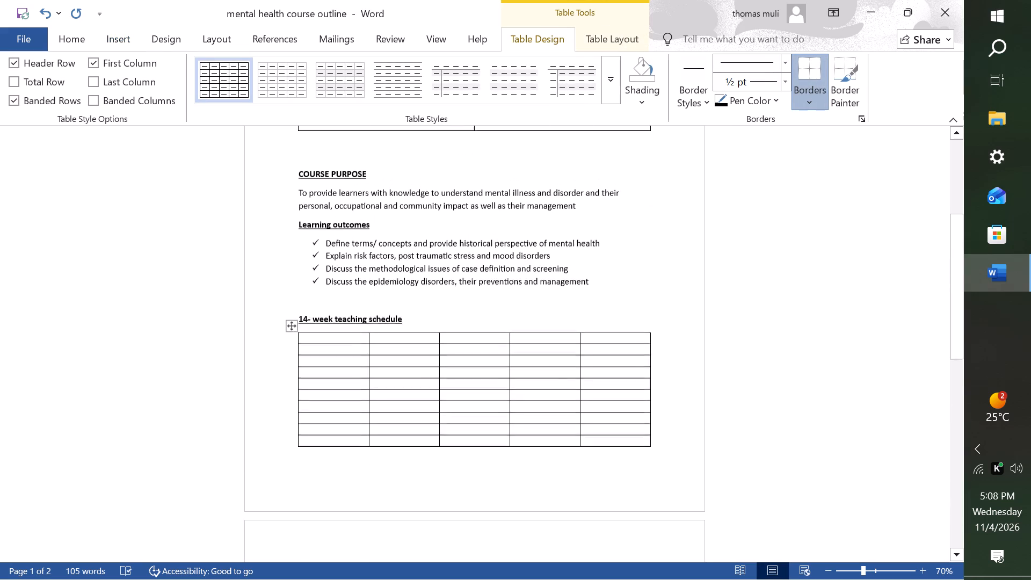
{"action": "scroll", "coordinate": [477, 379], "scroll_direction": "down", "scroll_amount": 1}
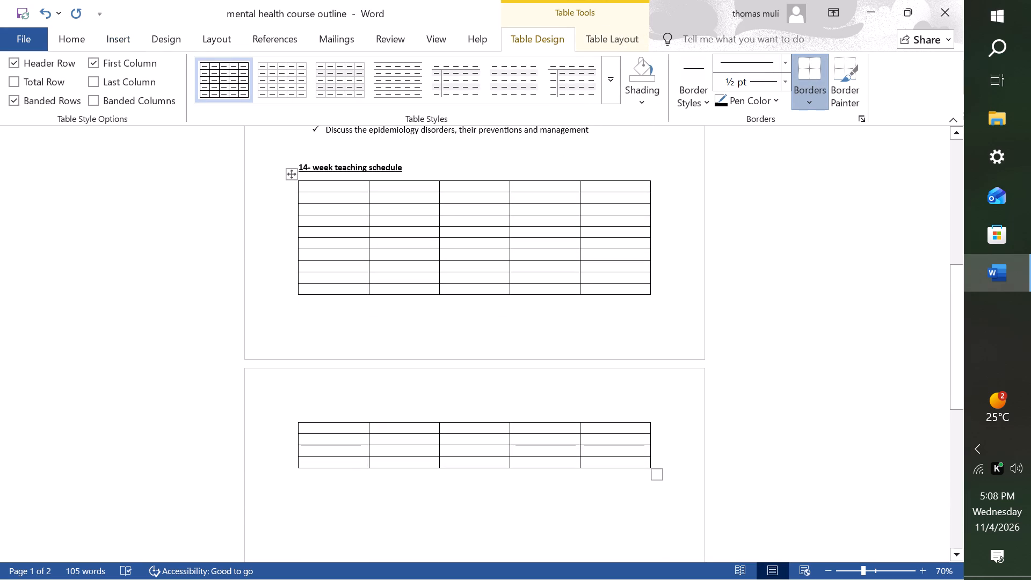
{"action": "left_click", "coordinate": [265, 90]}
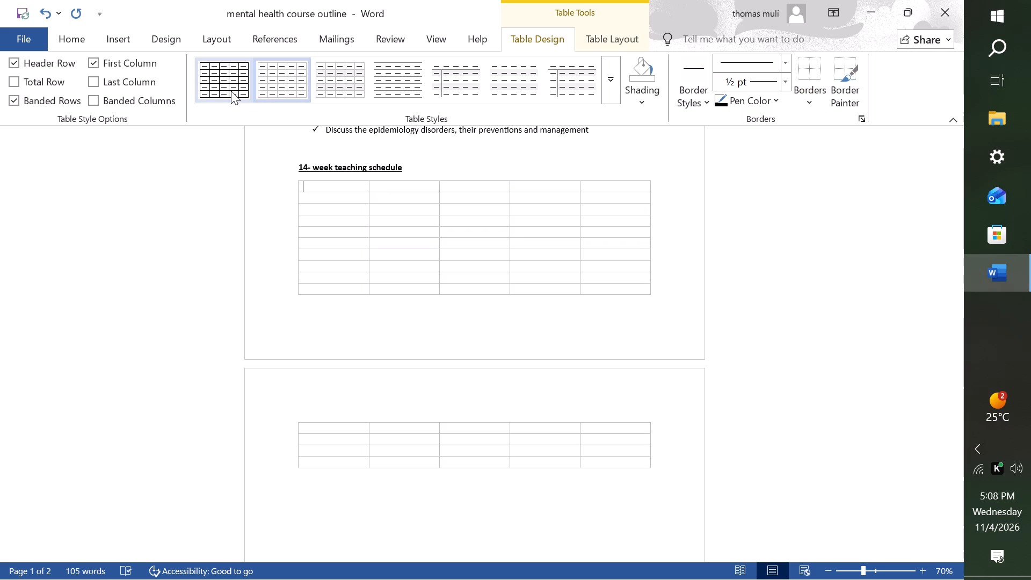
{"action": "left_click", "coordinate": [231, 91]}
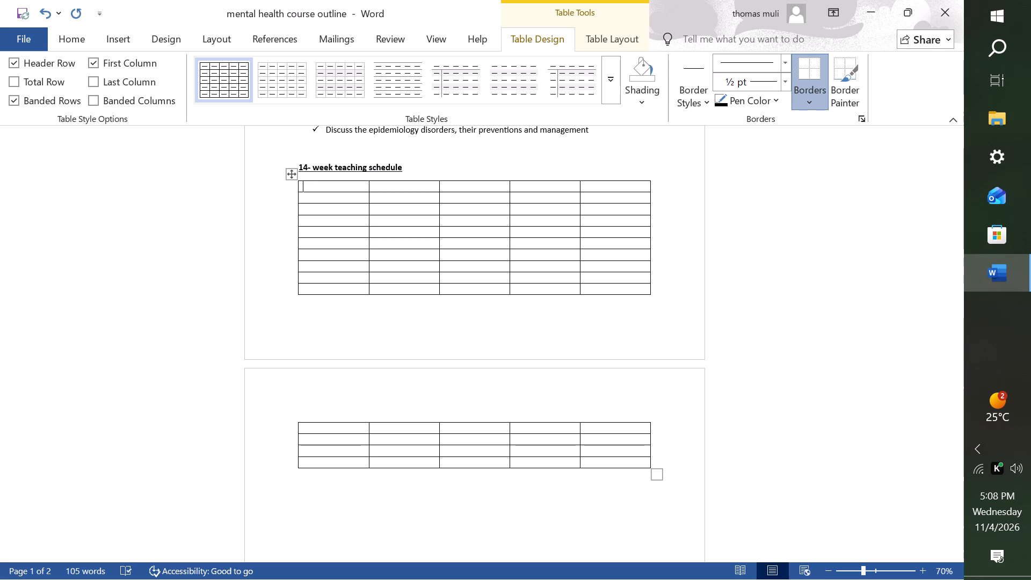
Enter the headings "week", "topic" and "Key content" in the first three header cells of the teaching schedule table.
{"action": "key", "text": "w"}
{"action": "type", "text": "ee"}
{"action": "key", "text": "k"}
{"action": "left_click", "coordinate": [384, 186]}
{"action": "type", "text": "topi"}
{"action": "key", "text": "c"}
{"action": "left_click", "coordinate": [454, 187]}
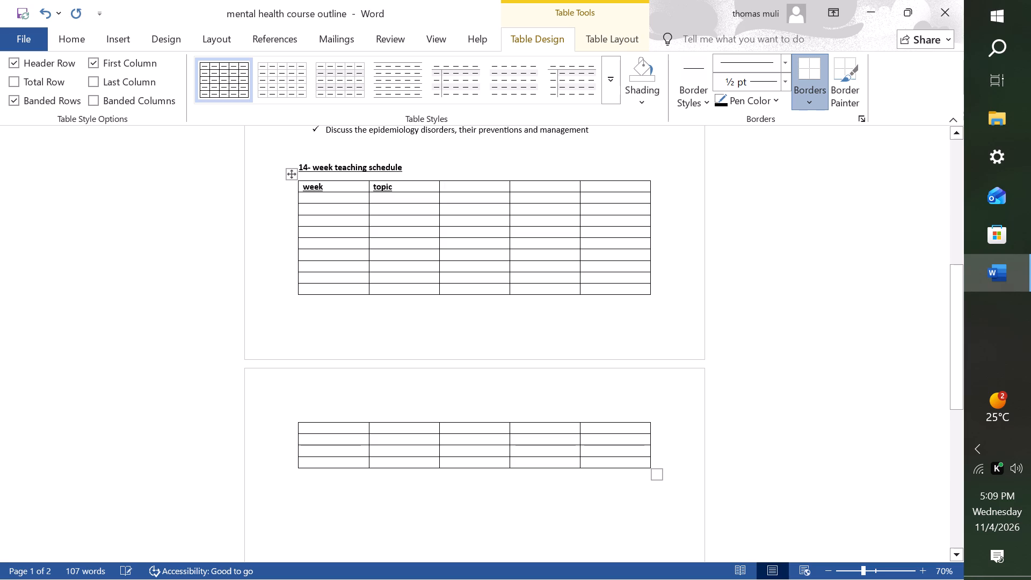
{"action": "type", "text": "key conte"}
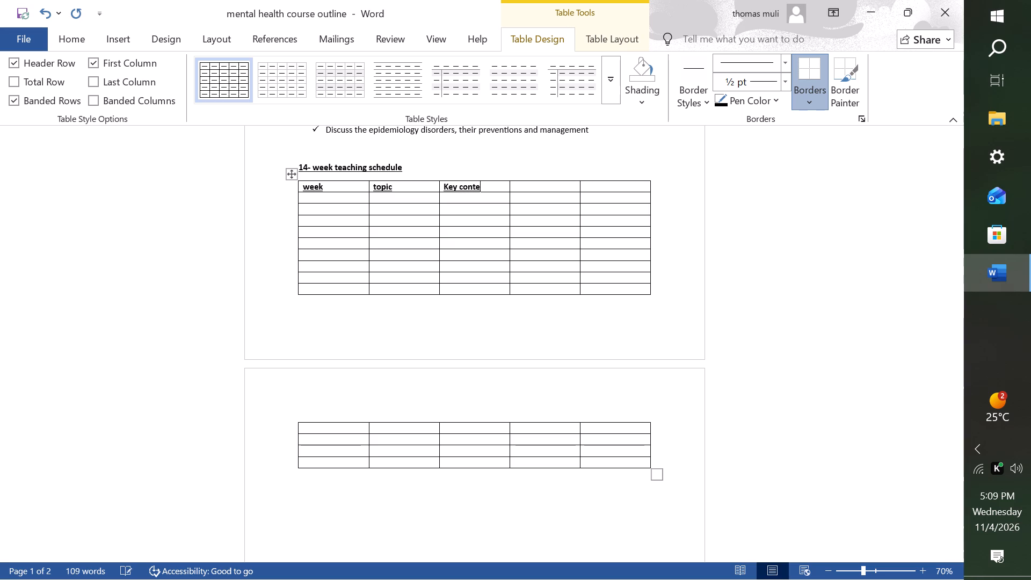
{"action": "type", "text": "nt"}
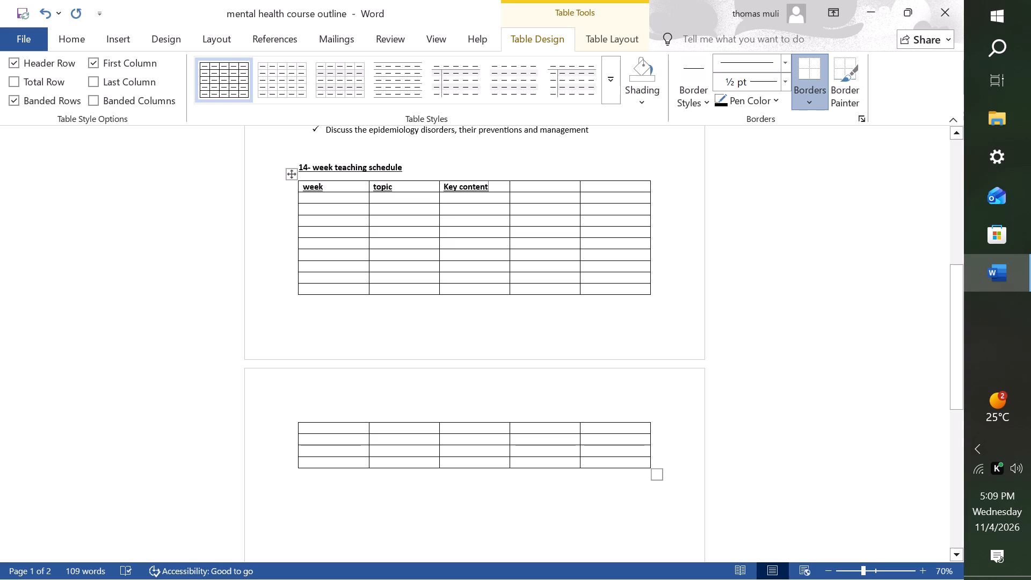
Enter the headings "Learning activities" and "Assessment output" in the last two header cells of the table.
{"action": "left_click", "coordinate": [527, 186]}
{"action": "type", "text": "lear"}
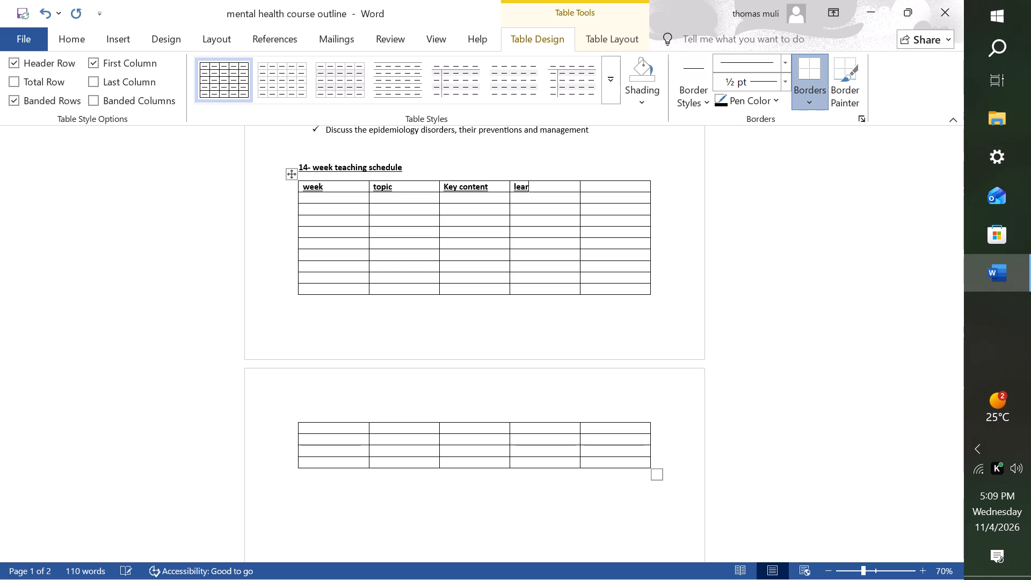
{"action": "type", "text": "ning"}
{"action": "key", "text": "space"}
{"action": "type", "text": "activities"}
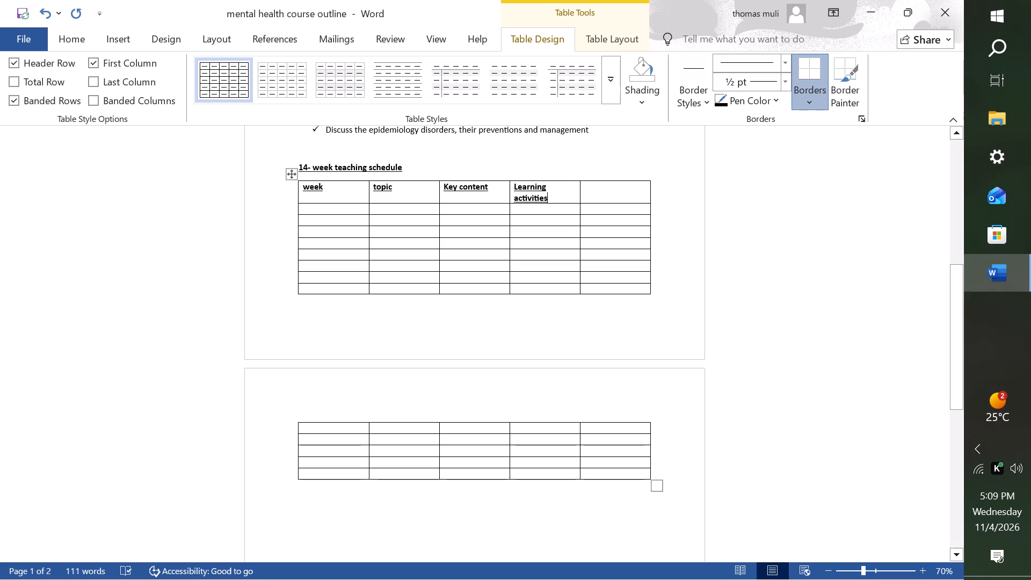
{"action": "left_click", "coordinate": [591, 186]}
{"action": "type", "text": "asse"}
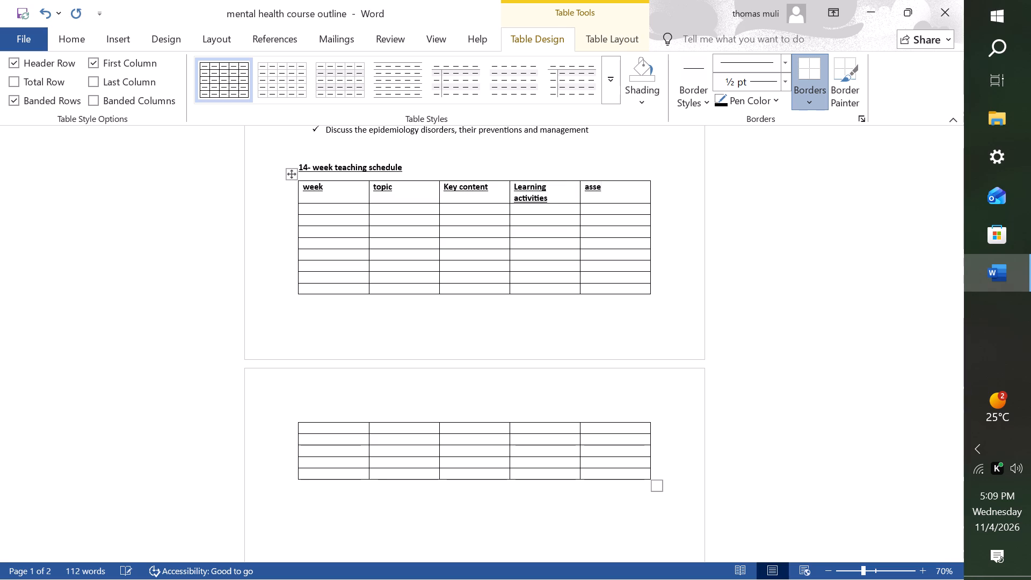
{"action": "type", "text": "ss"}
{"action": "type", "text": "me"}
{"action": "type", "text": "nt out"}
{"action": "type", "text": "put"}
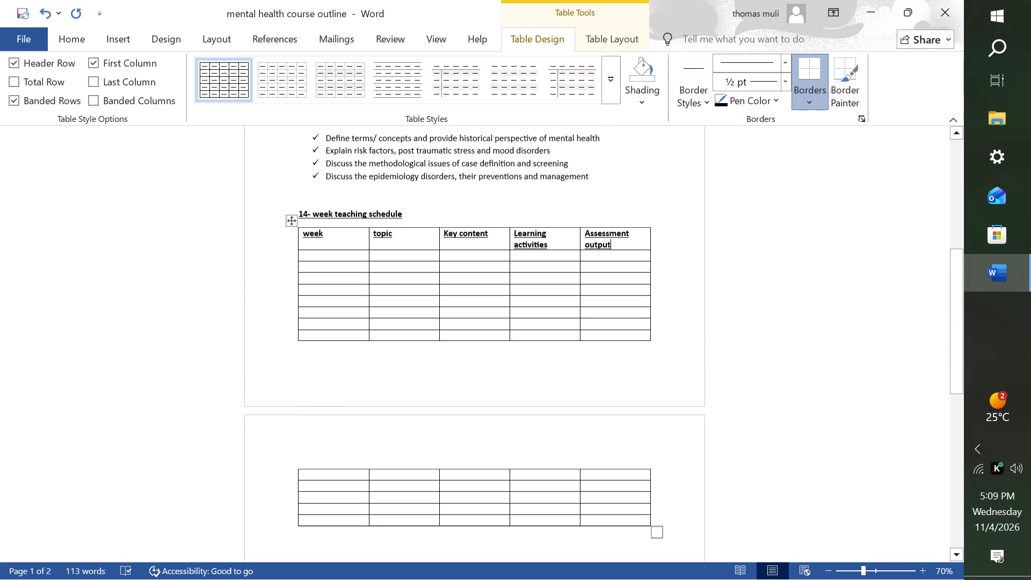
Fill the first row below the header with week "1" and the topic "Overview, definitions and concepts".
{"action": "left_click", "coordinate": [314, 256]}
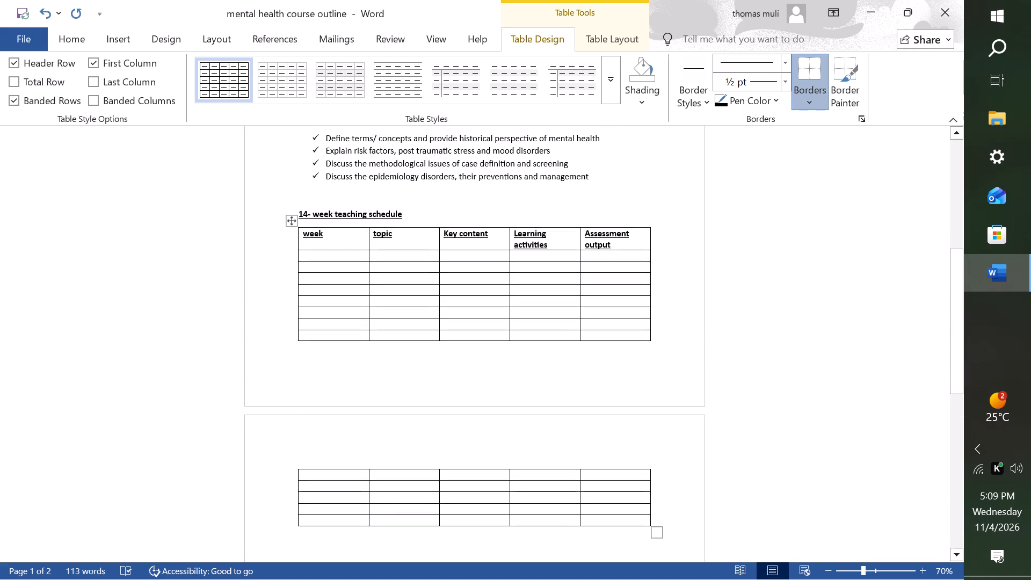
{"action": "key", "text": "1"}
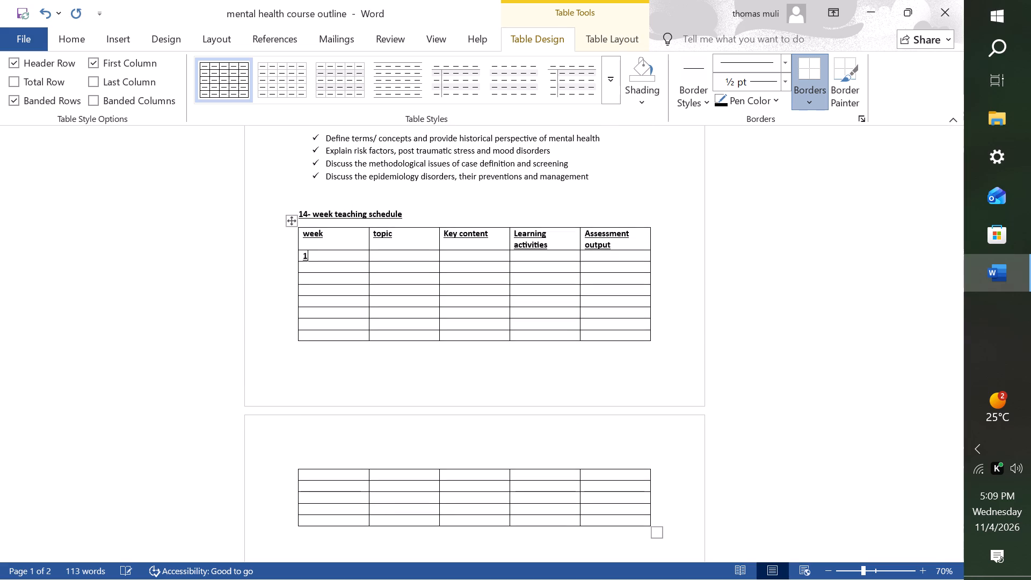
{"action": "left_click", "coordinate": [377, 258]}
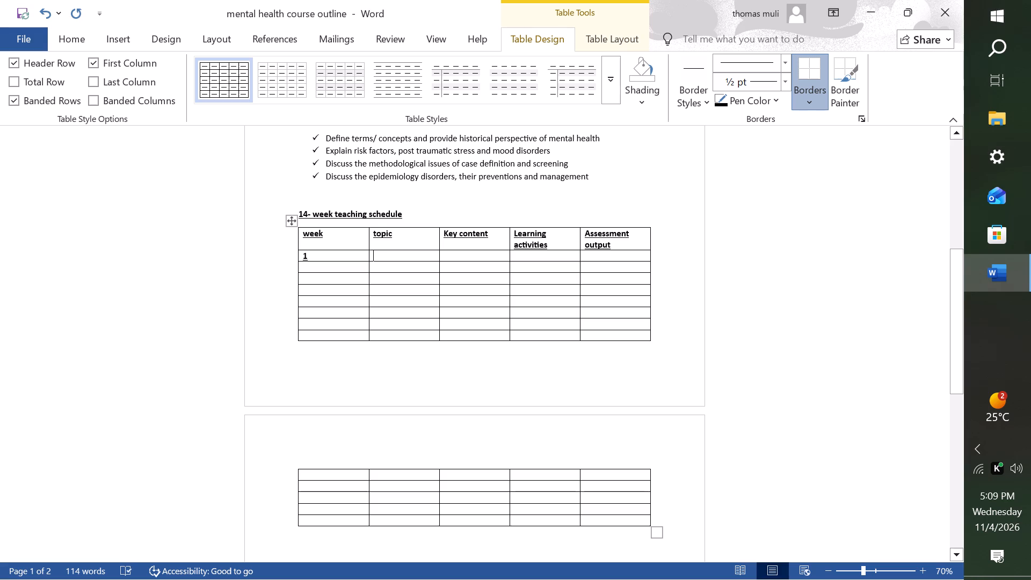
{"action": "key", "text": "o"}
{"action": "type", "text": "ver"}
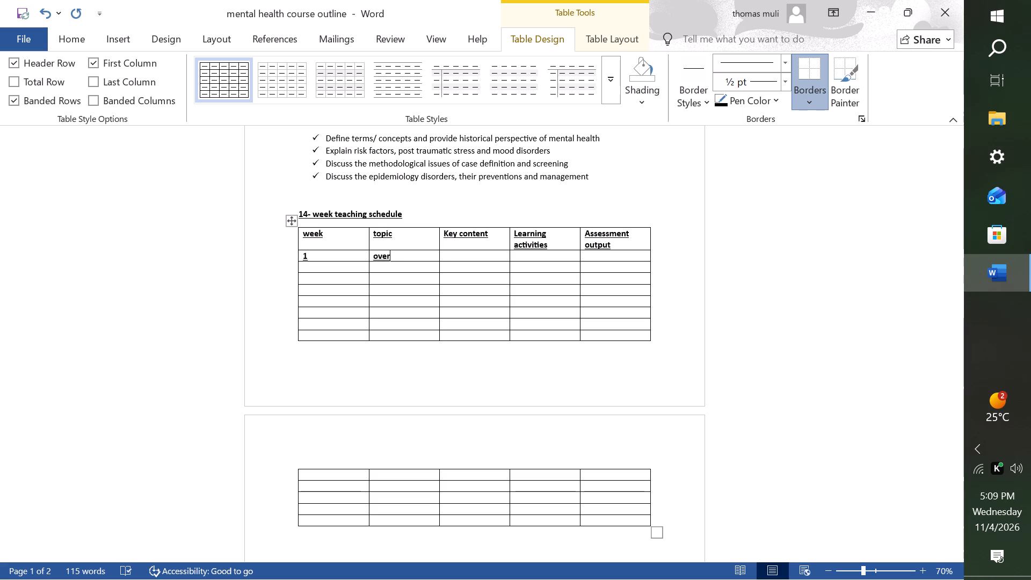
{"action": "type", "text": "view"}
{"action": "type", "text": ", de"}
{"action": "type", "text": "finit"}
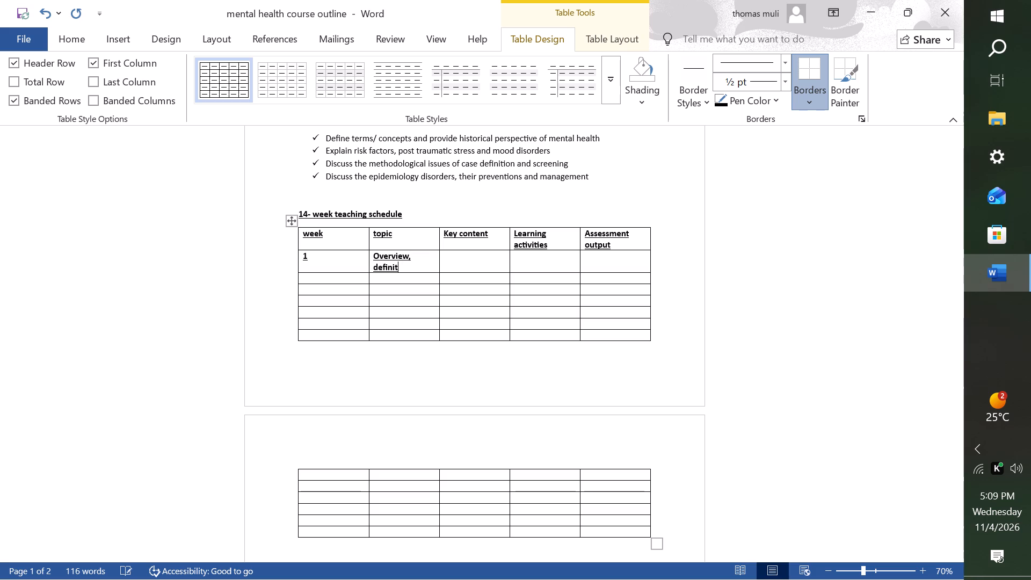
{"action": "type", "text": "ions"}
{"action": "key", "text": "a"}
{"action": "type", "text": "nd"}
{"action": "left_click", "coordinate": [413, 267]}
{"action": "key", "text": "space"}
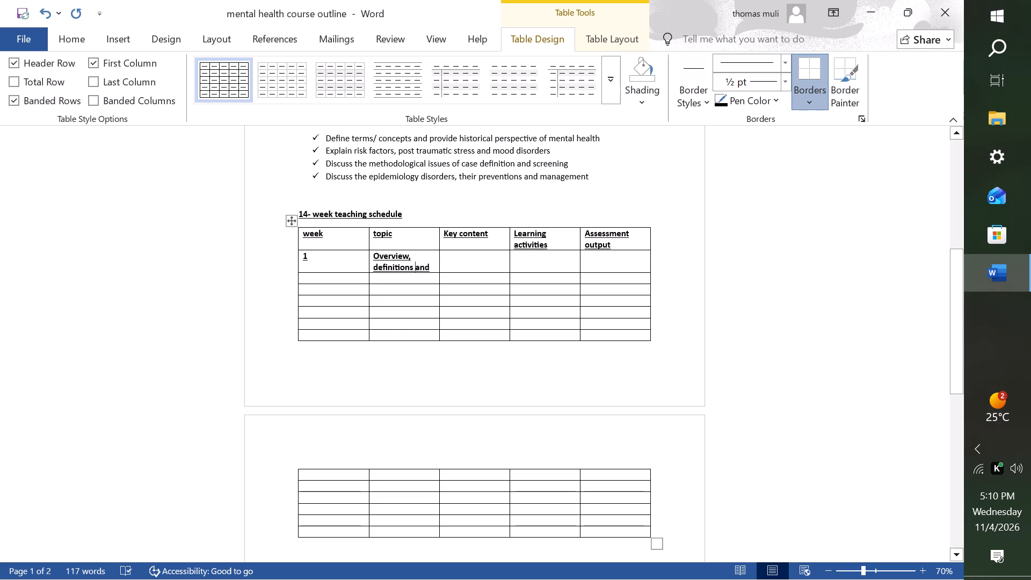
{"action": "left_click", "coordinate": [433, 265]}
{"action": "key", "text": "space"}
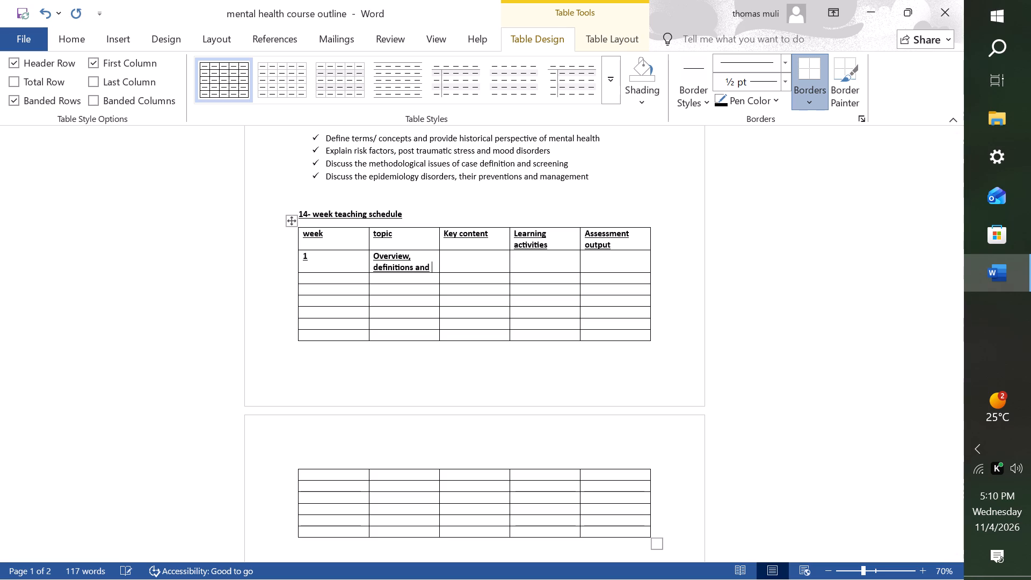
{"action": "type", "text": "co"}
{"action": "type", "text": "nce"}
{"action": "type", "text": "pts"}
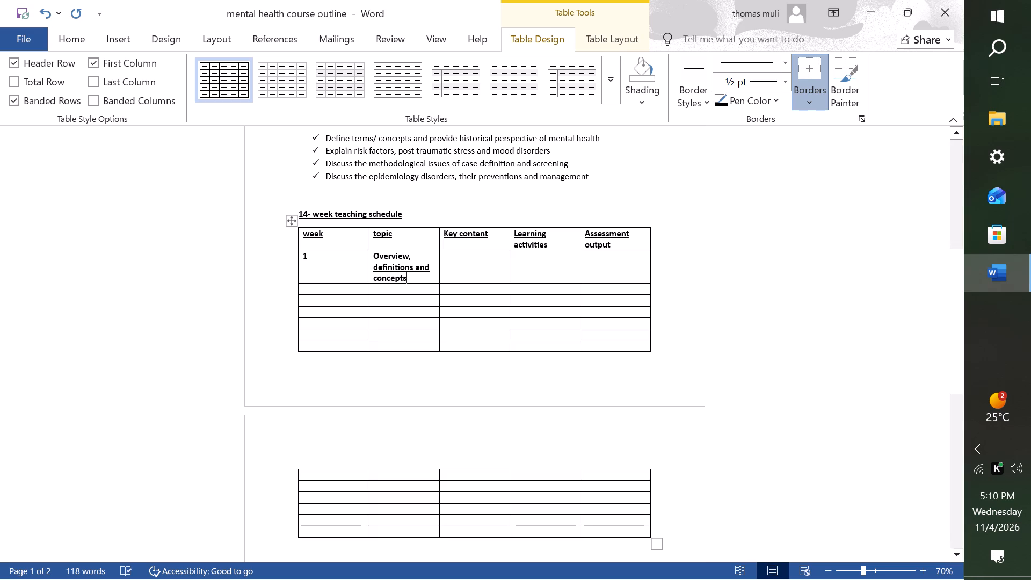
Enter "Mental health terminology:key concepts" as the key content for week 1.
{"action": "left_click", "coordinate": [446, 258]}
{"action": "type", "text": "me"}
{"action": "key", "text": "n"}
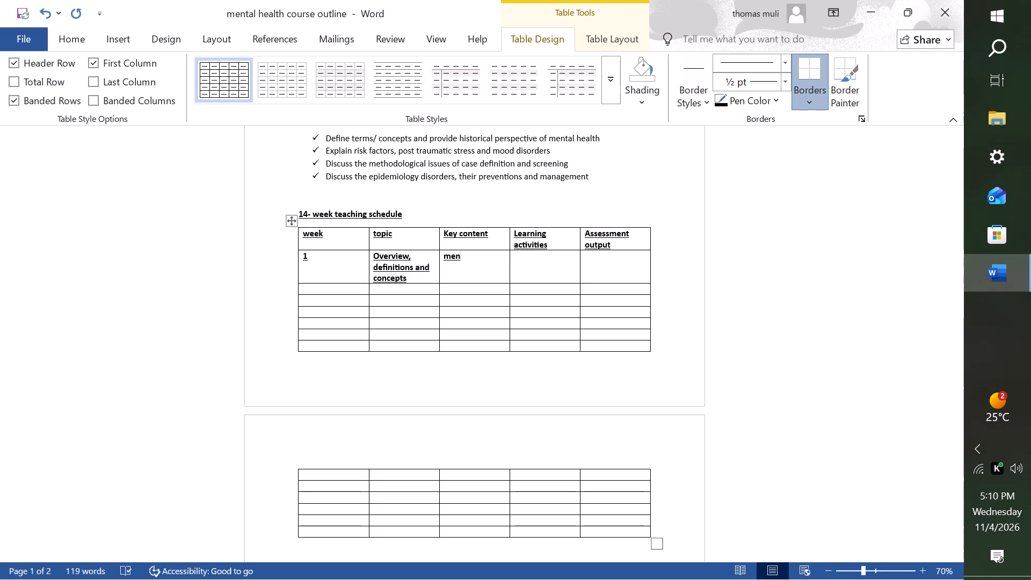
{"action": "type", "text": "tal"}
{"action": "key", "text": "space"}
{"action": "type", "text": "health"}
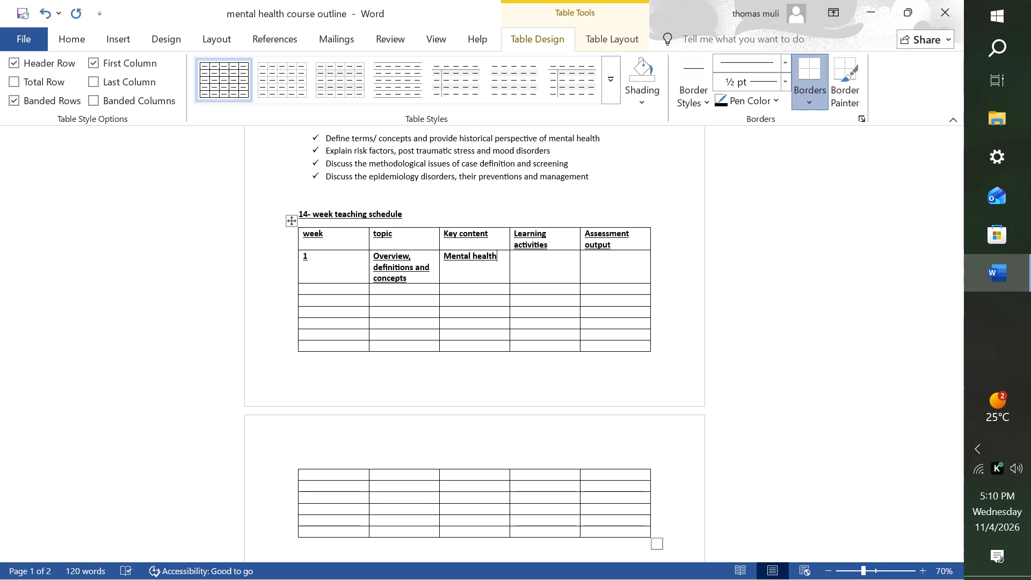
{"action": "key", "text": "space"}
{"action": "type", "text": "terminolo"}
{"action": "type", "text": "gy"}
{"action": "key", "text": "shift+colon"}
{"action": "type", "text": "key concep"}
{"action": "type", "text": "ts"}
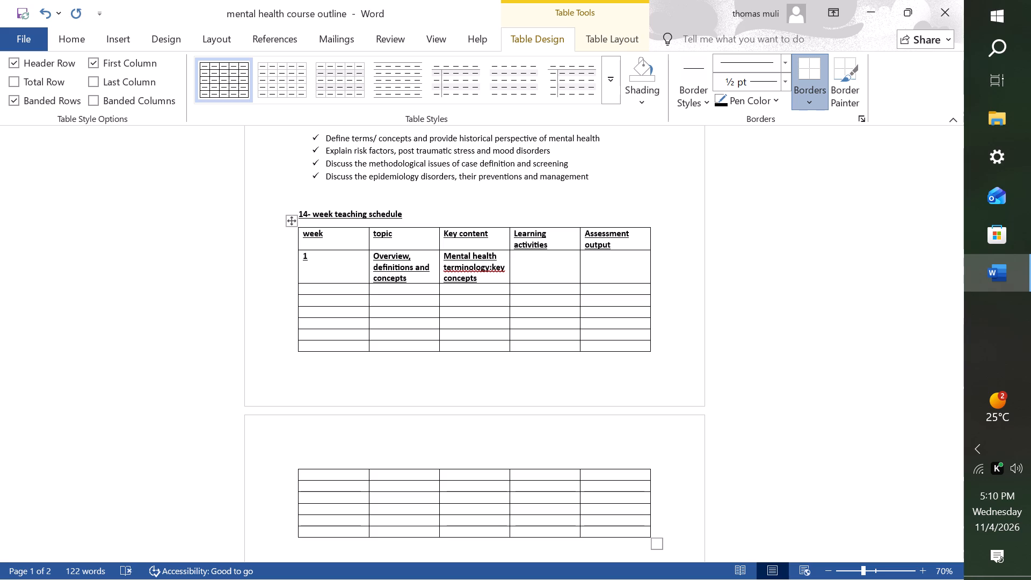
Add a colon after "key concepts" in the week 1 key content and correct the flagged spacing to "terminology: key".
{"action": "key", "text": "shift+colon"}
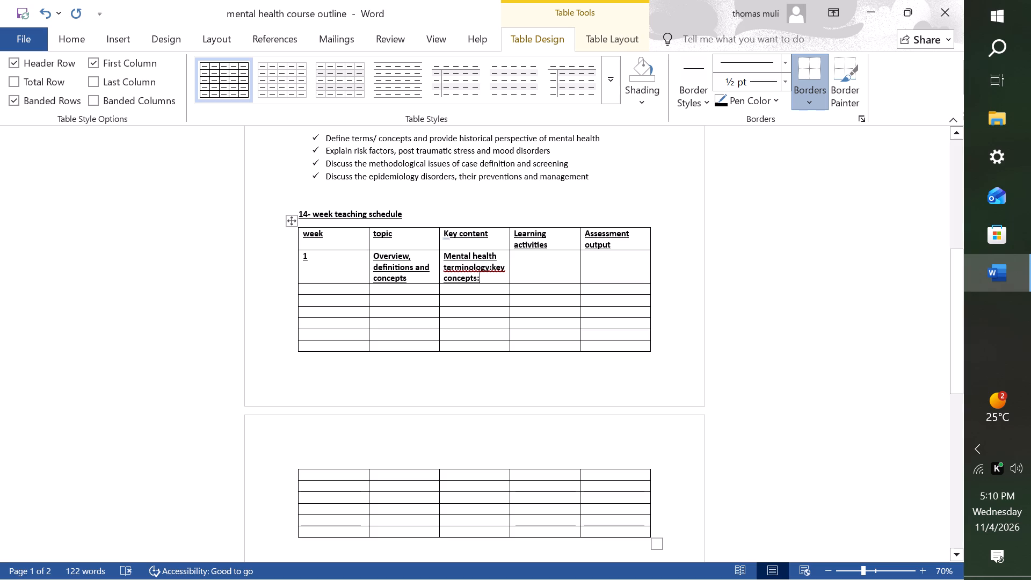
{"action": "key", "text": "space"}
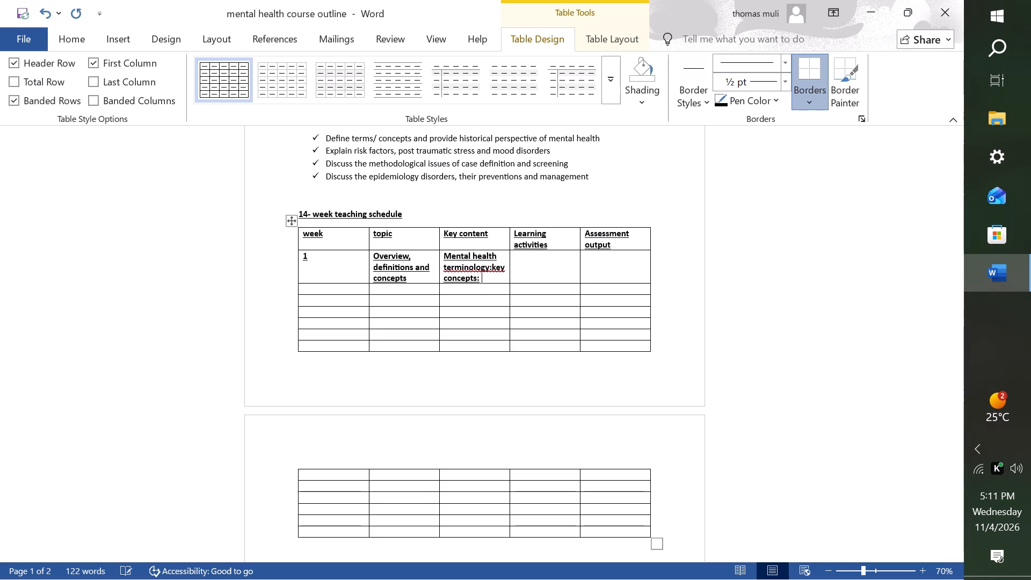
{"action": "key", "text": "space"}
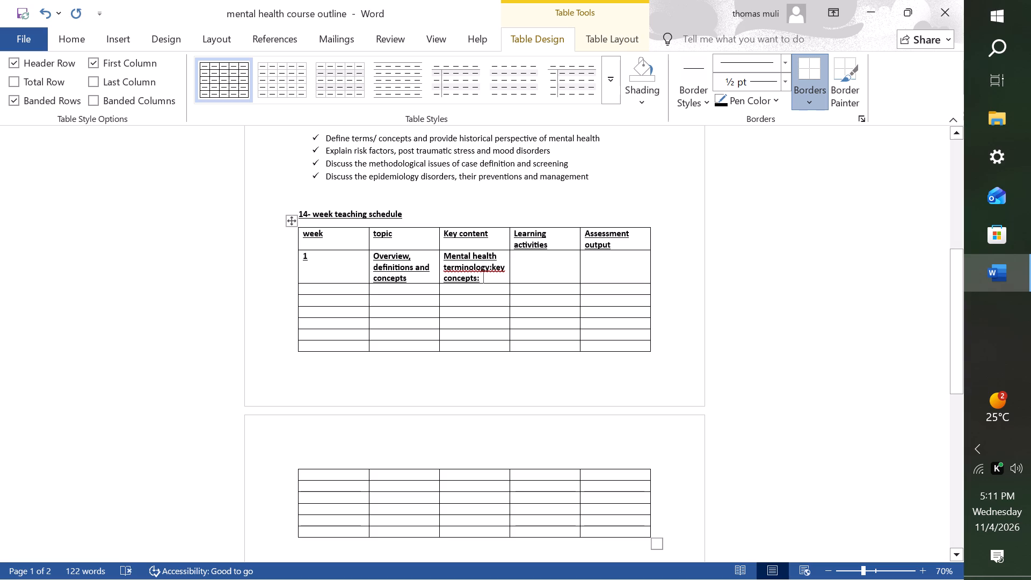
{"action": "left_click", "coordinate": [480, 269]}
{"action": "right_click", "coordinate": [480, 269]}
{"action": "left_click", "coordinate": [458, 290]}
Continue the week 1 key content after "key concepts:" with "continuum of mental health and illness".
{"action": "left_click", "coordinate": [497, 276]}
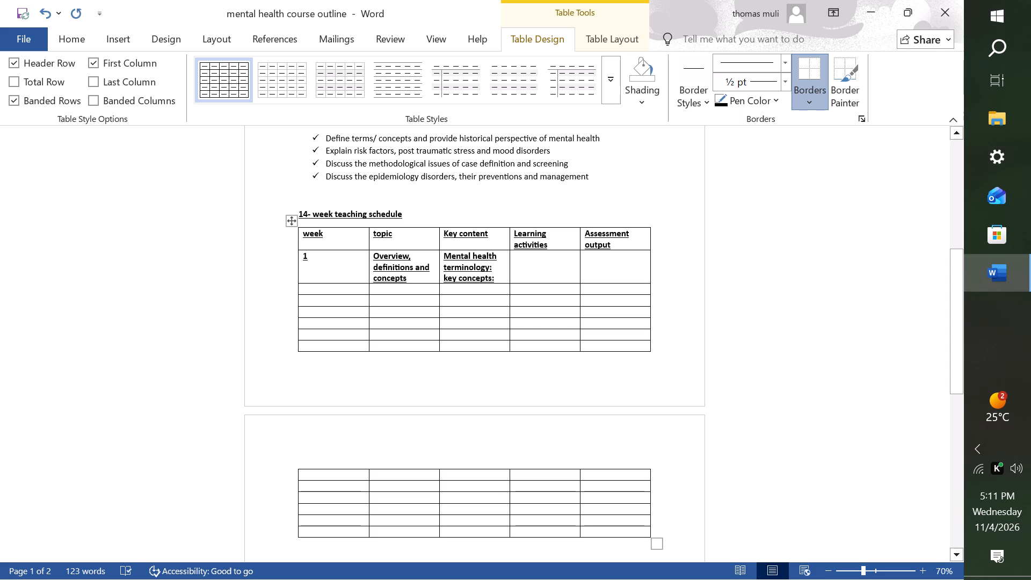
{"action": "type", "text": "co"}
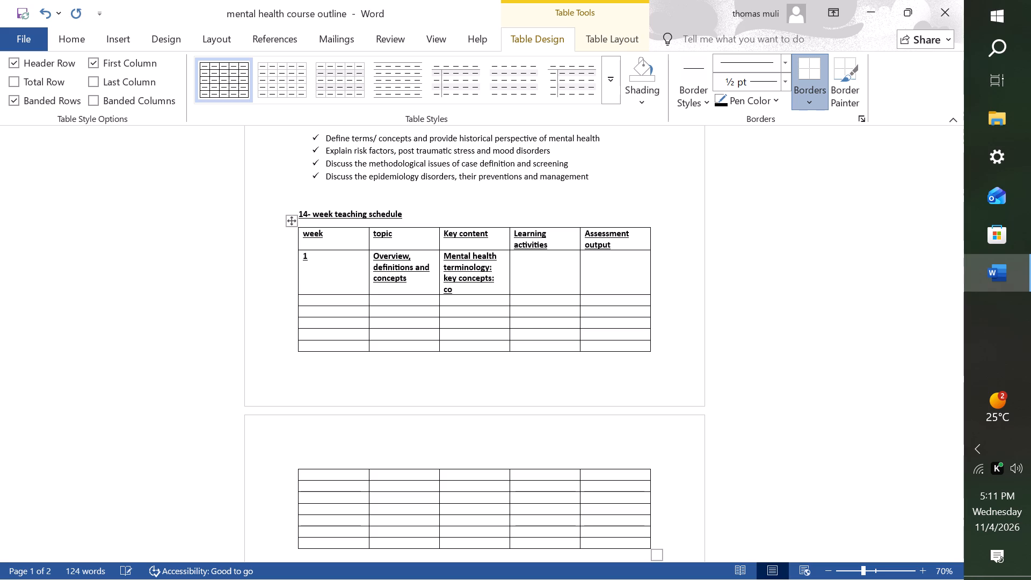
{"action": "key", "text": "n"}
{"action": "key", "text": "t"}
{"action": "type", "text": "inum"}
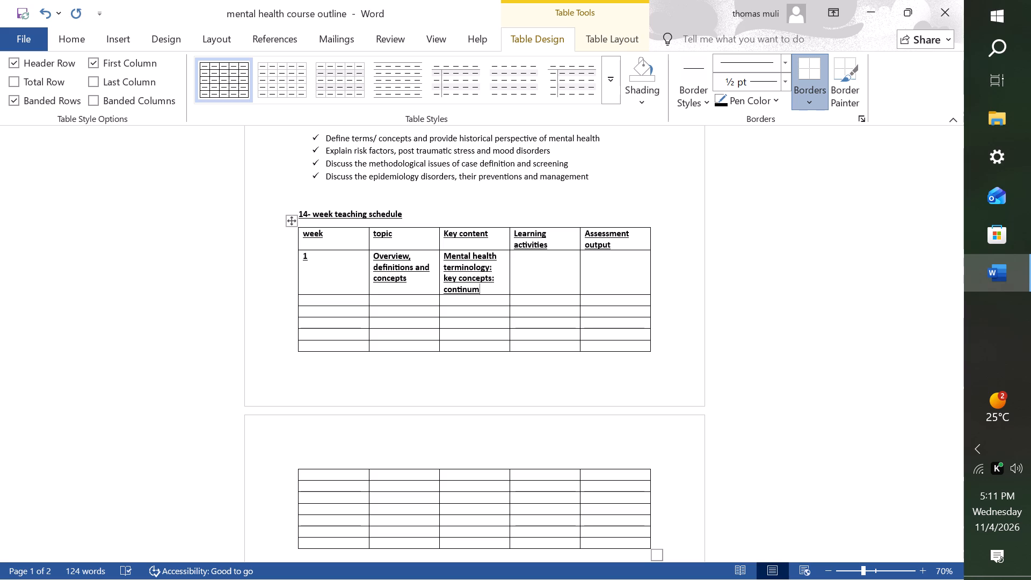
{"action": "key", "text": "BackSpace"}
{"action": "key", "text": "u"}
{"action": "type", "text": "m of me"}
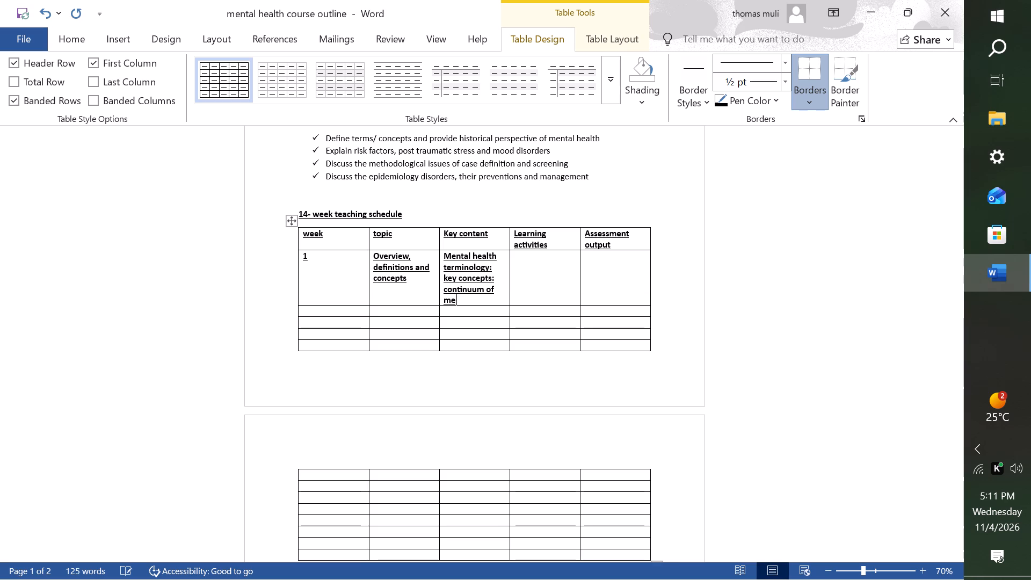
{"action": "type", "text": "ntak"}
{"action": "key", "text": "BackSpace"}
{"action": "type", "text": "l health"}
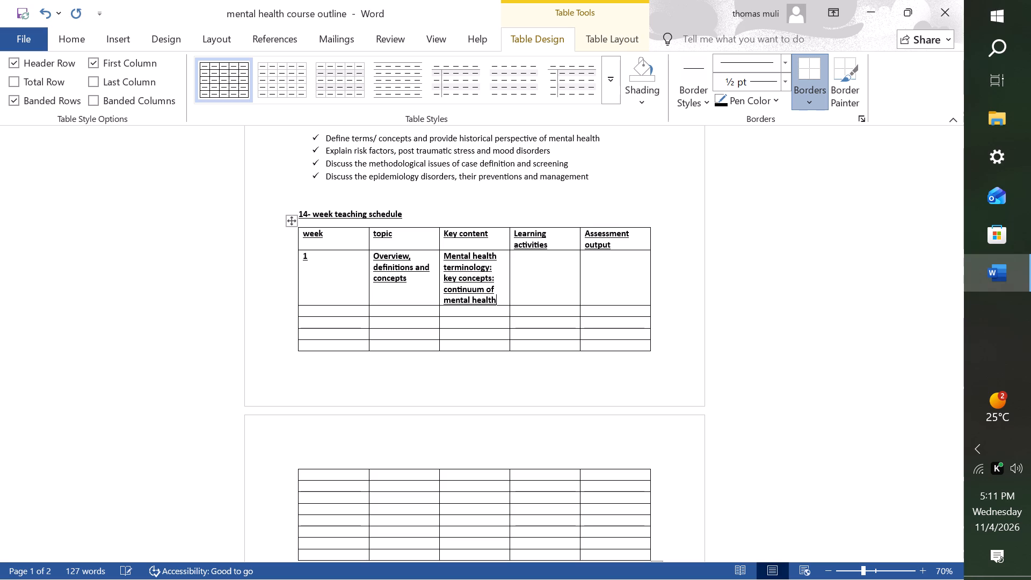
{"action": "key", "text": "space"}
{"action": "type", "text": "and illness"}
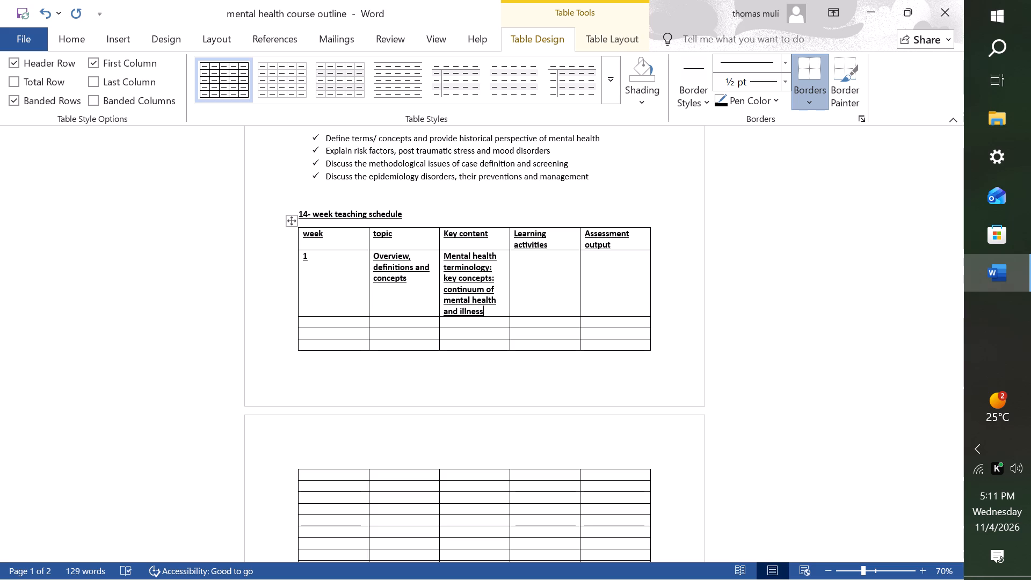
Extend the week 1 key content with ", personal occupational and community impact".
{"action": "key", "text": "comma"}
{"action": "key", "text": "space"}
{"action": "type", "text": "personal"}
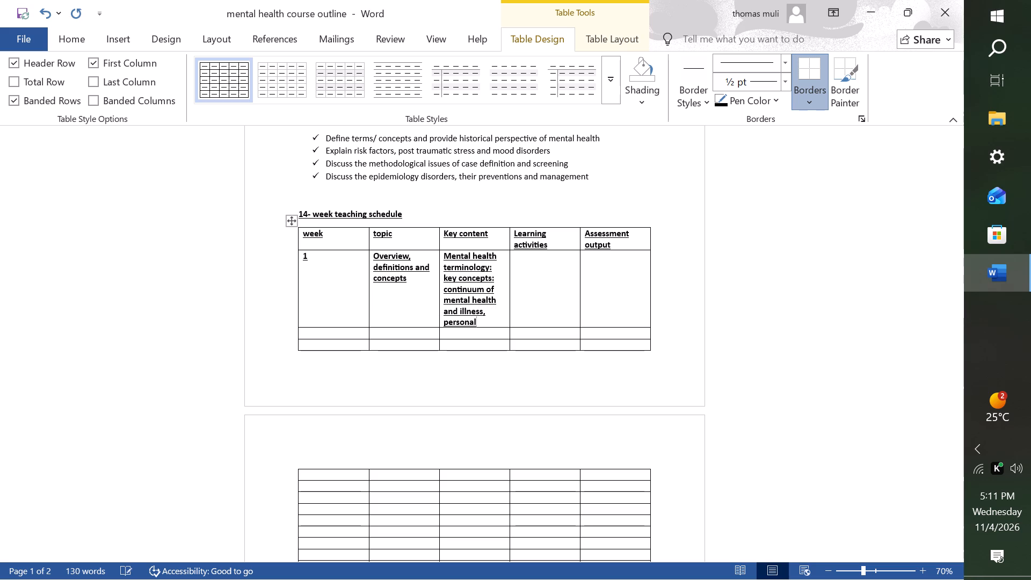
{"action": "key", "text": "space"}
{"action": "type", "text": "occupationa"}
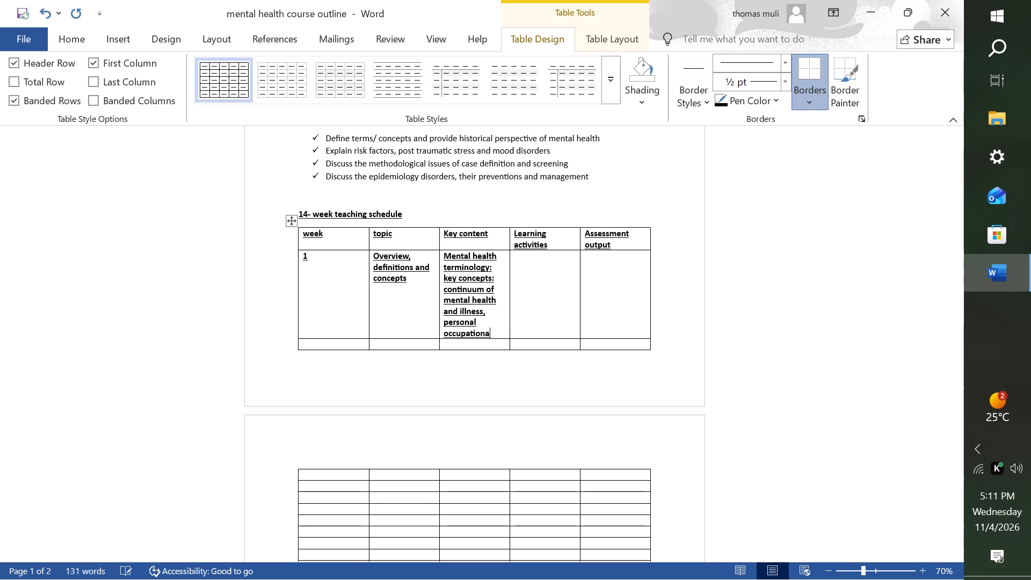
{"action": "type", "text": "l and c"}
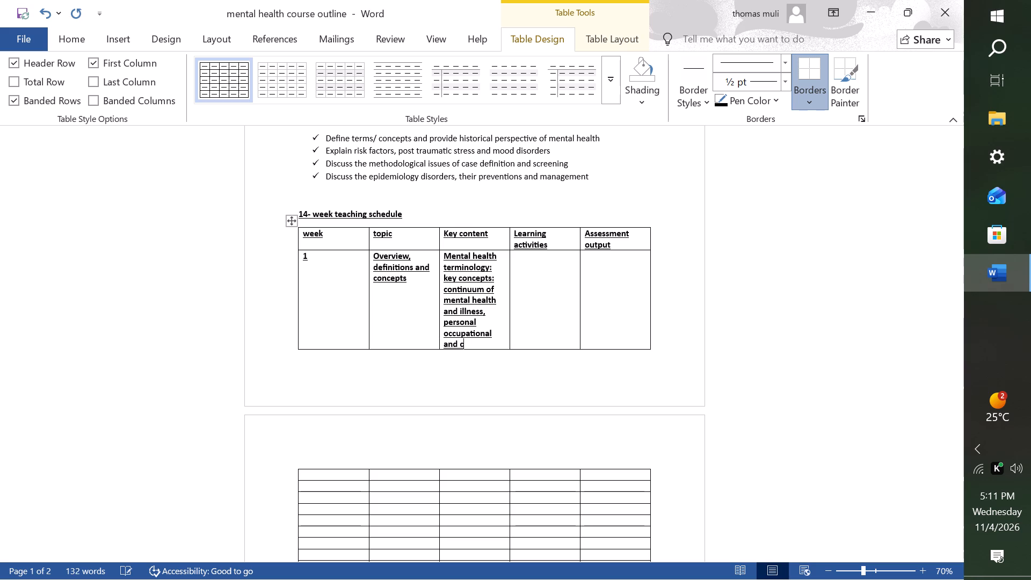
{"action": "type", "text": "ommunity"}
{"action": "key", "text": "space"}
{"action": "type", "text": "im"}
{"action": "type", "text": "pact"}
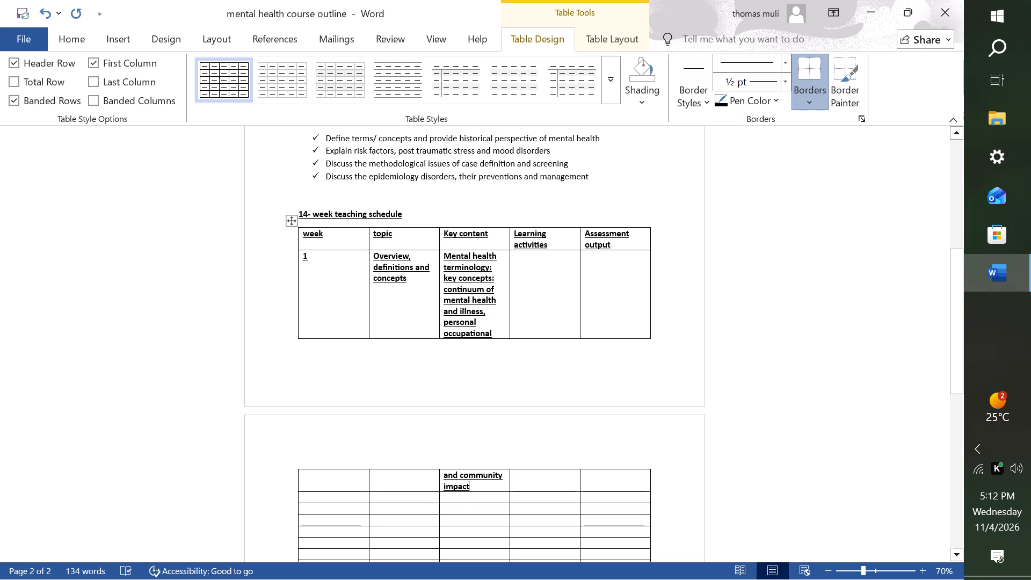
Enter "Lecture tutorial:discussion" as the week 1 learning activities, two lines down in the cell.
{"action": "scroll", "coordinate": [491, 407], "scroll_direction": "down", "scroll_amount": 1}
{"action": "scroll", "coordinate": [491, 407], "scroll_direction": "up", "scroll_amount": 1}
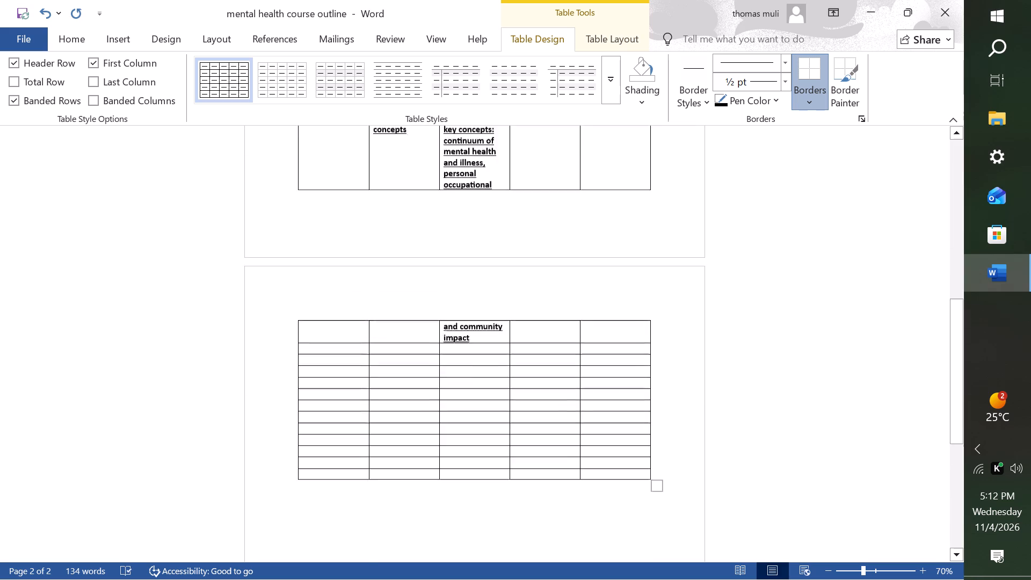
{"action": "scroll", "coordinate": [491, 407], "scroll_direction": "up", "scroll_amount": 1}
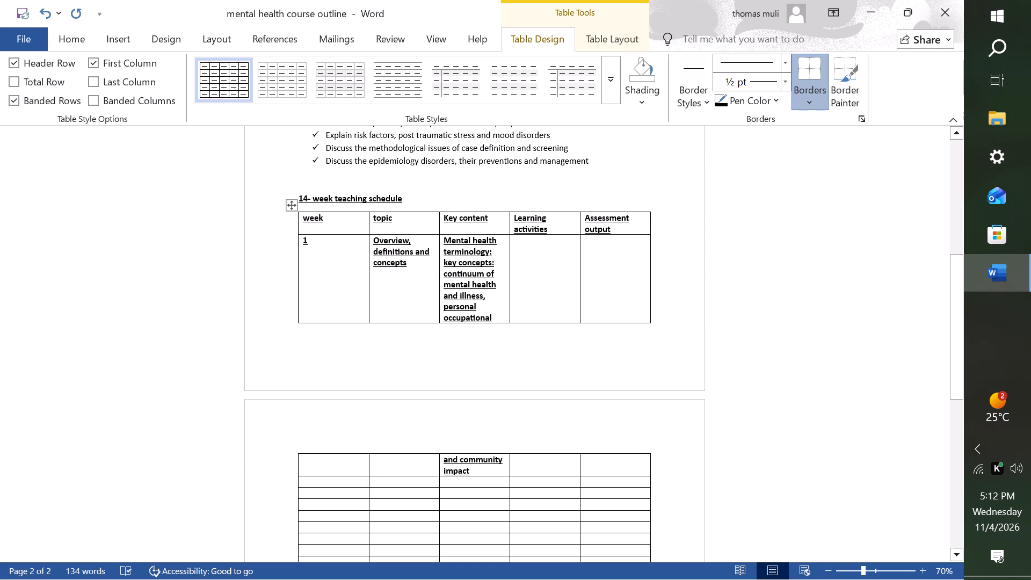
{"action": "left_click", "coordinate": [531, 277]}
{"action": "key", "text": "Return"}
{"action": "key", "text": "Return"}
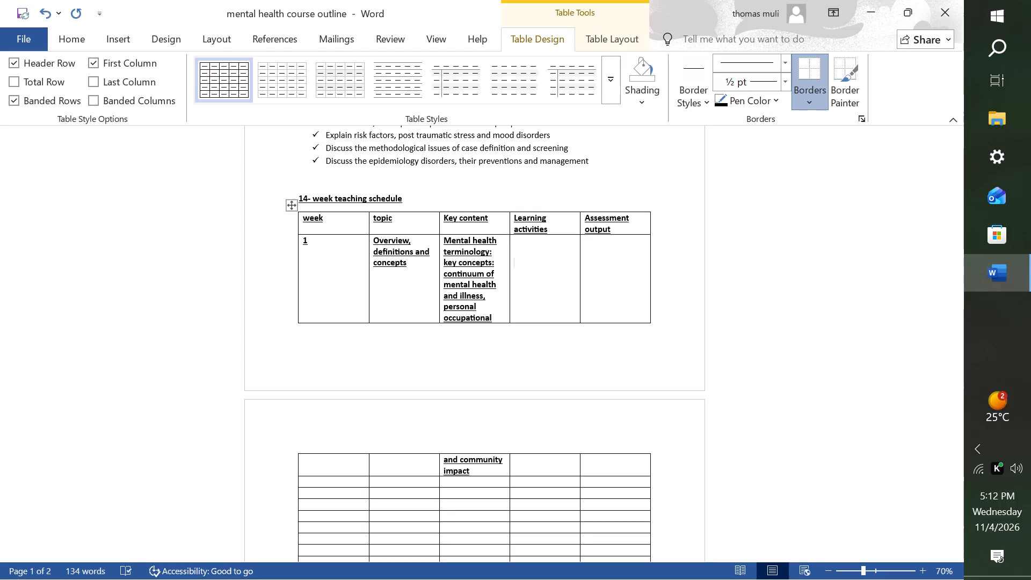
{"action": "type", "text": "lecture"}
{"action": "key", "text": "space"}
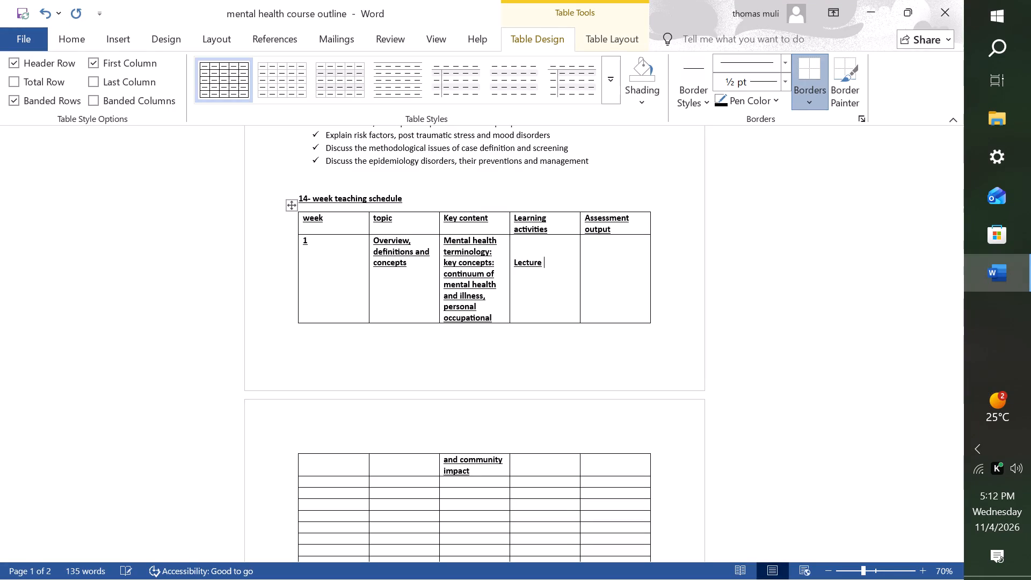
{"action": "type", "text": "t"}
{"action": "type", "text": "utoria"}
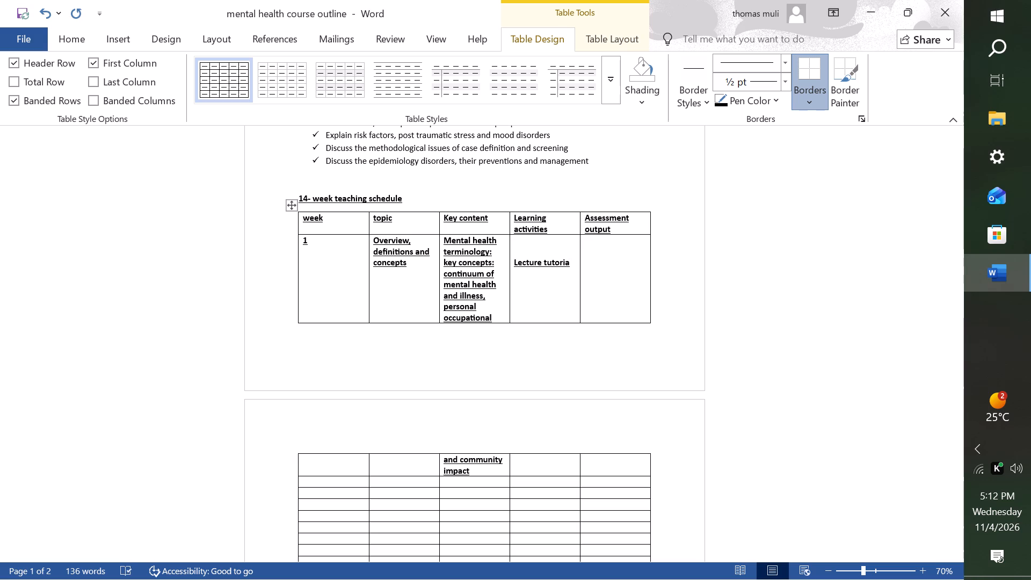
{"action": "key", "text": "l"}
{"action": "key", "text": "shift+colon"}
{"action": "type", "text": "disc"}
{"action": "type", "text": "ussion"}
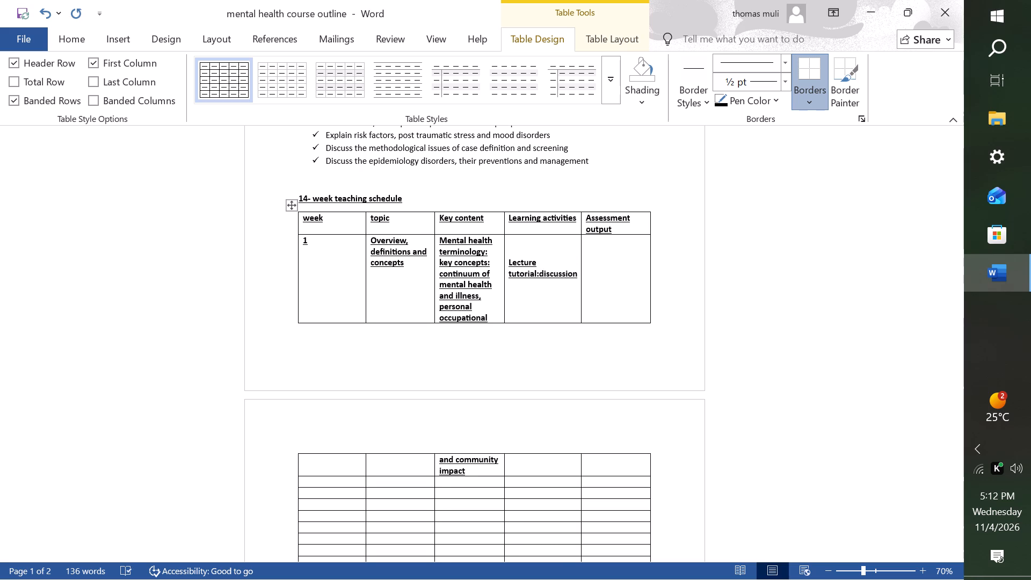
Correct the flagged spacing in the week 1 learning activities to "tutorial: discussion".
{"action": "left_click", "coordinate": [605, 260]}
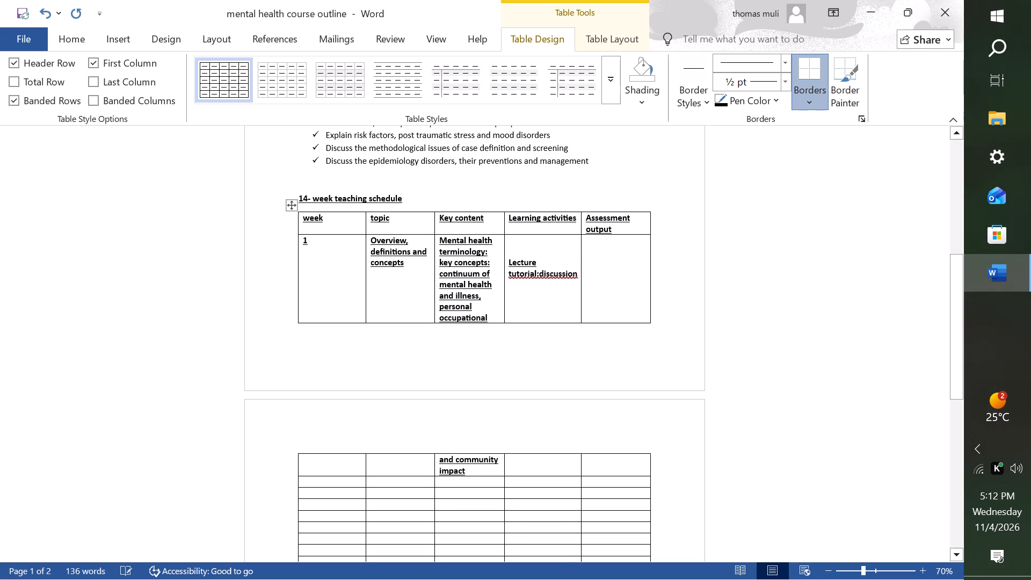
{"action": "right_click", "coordinate": [544, 280]}
{"action": "left_click_drag", "start_coordinate": [526, 294], "coordinate": [535, 293]}
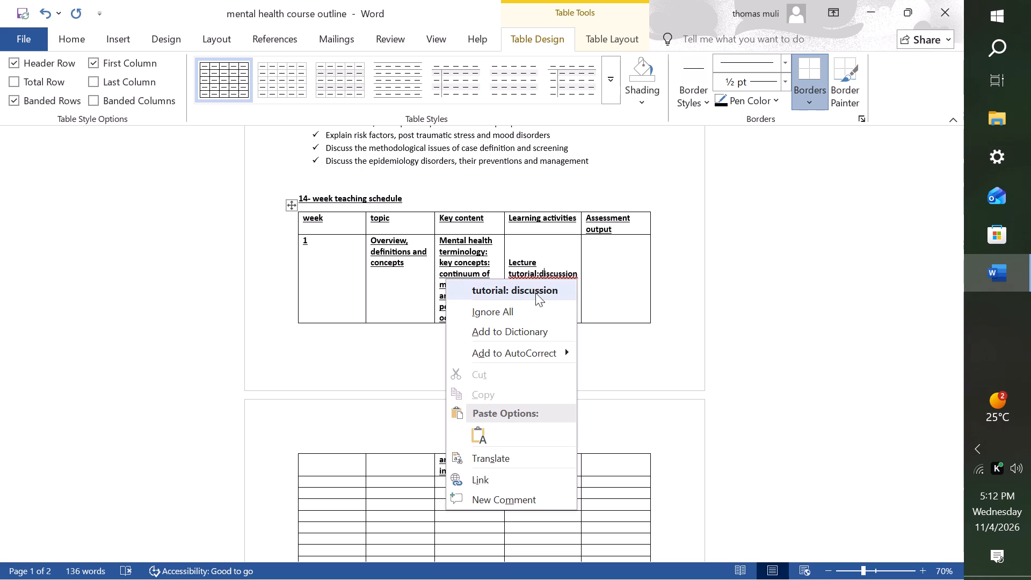
{"action": "left_click_drag", "start_coordinate": [535, 293], "coordinate": [546, 287]}
{"action": "left_click", "coordinate": [546, 287]}
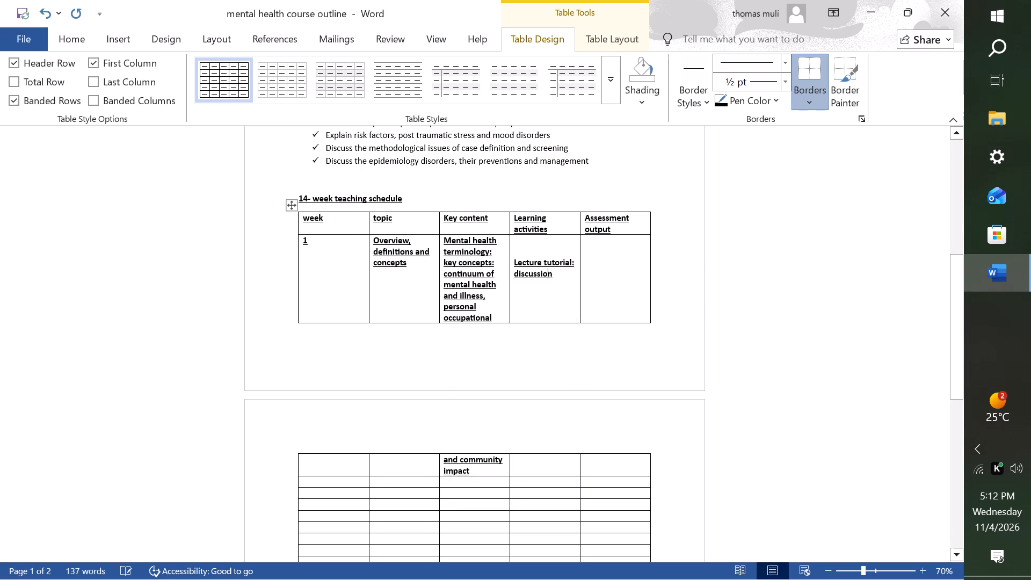
Enter "Diagnostic quiz" as the week 1 assessment output, two lines down in the cell.
{"action": "left_click", "coordinate": [590, 265]}
{"action": "key", "text": "Return"}
{"action": "key", "text": "Return"}
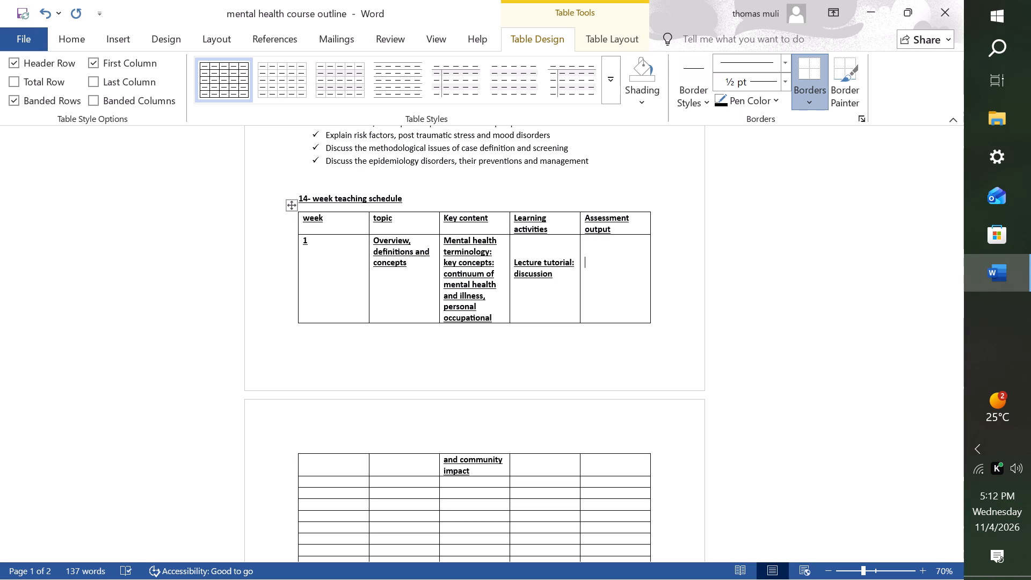
{"action": "type", "text": "dia"}
{"action": "key", "text": "g"}
{"action": "type", "text": "nost"}
{"action": "type", "text": "ic qui"}
{"action": "key", "text": "z"}
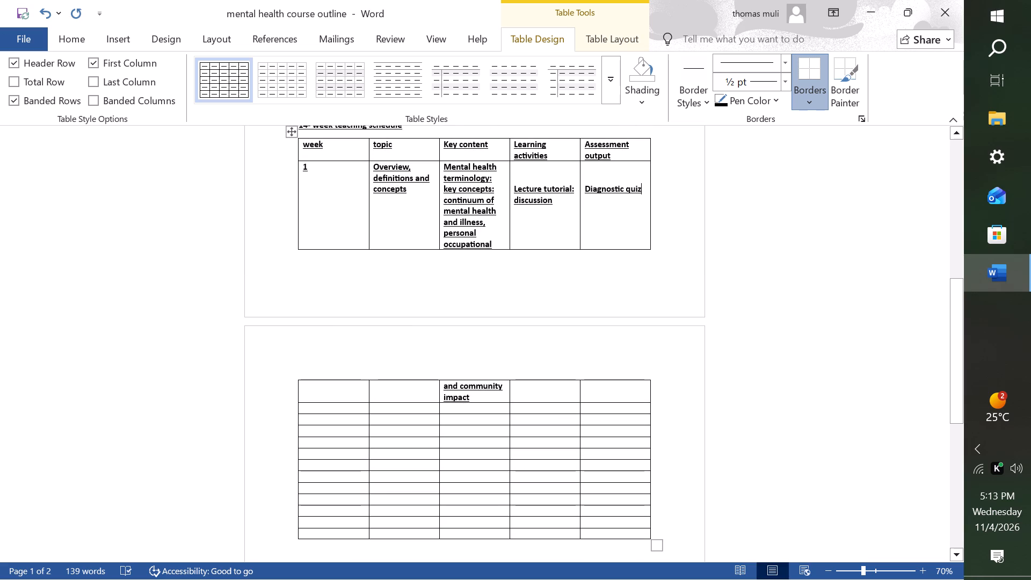
Number the schedule row below week 1 as 2 and enter "Historical perspective of mental health" as its topic.
{"action": "left_click", "coordinate": [326, 408]}
{"action": "key", "text": "2"}
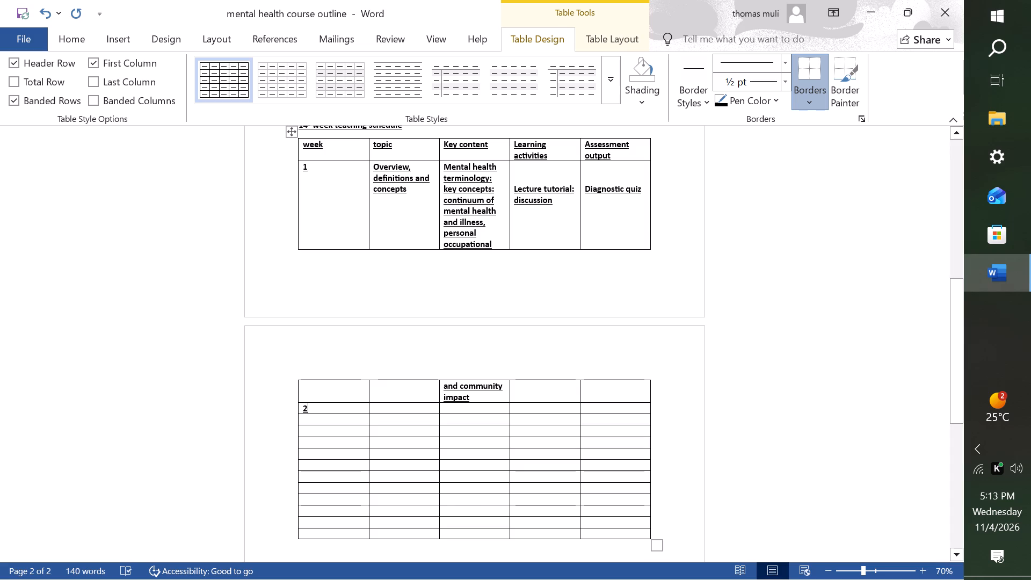
{"action": "left_click", "coordinate": [384, 407]}
{"action": "type", "text": "historic"}
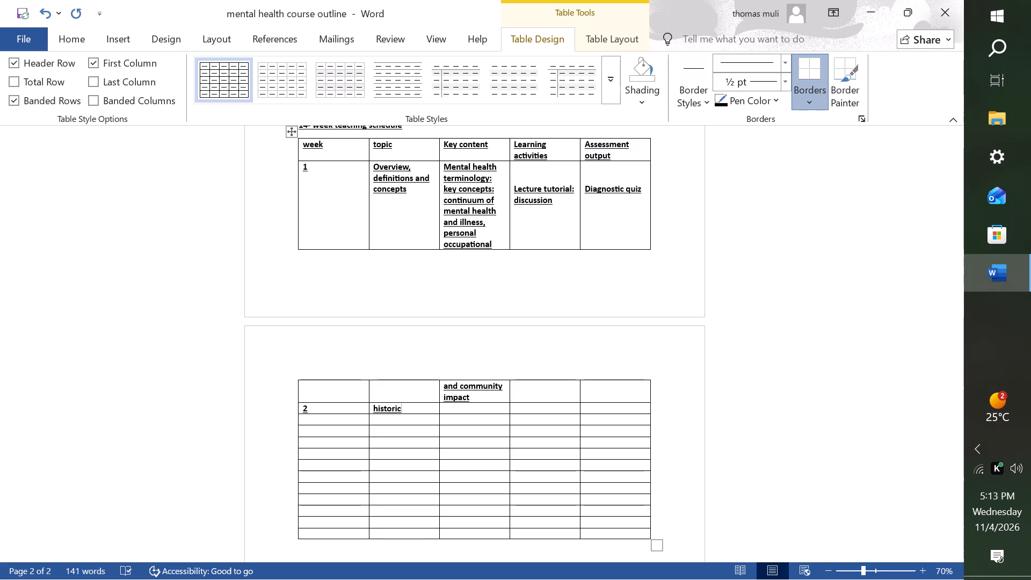
{"action": "key", "text": "a"}
{"action": "key", "text": "l"}
{"action": "key", "text": "space"}
{"action": "type", "text": "p"}
{"action": "type", "text": "er"}
{"action": "key", "text": "s"}
{"action": "type", "text": "pectiv"}
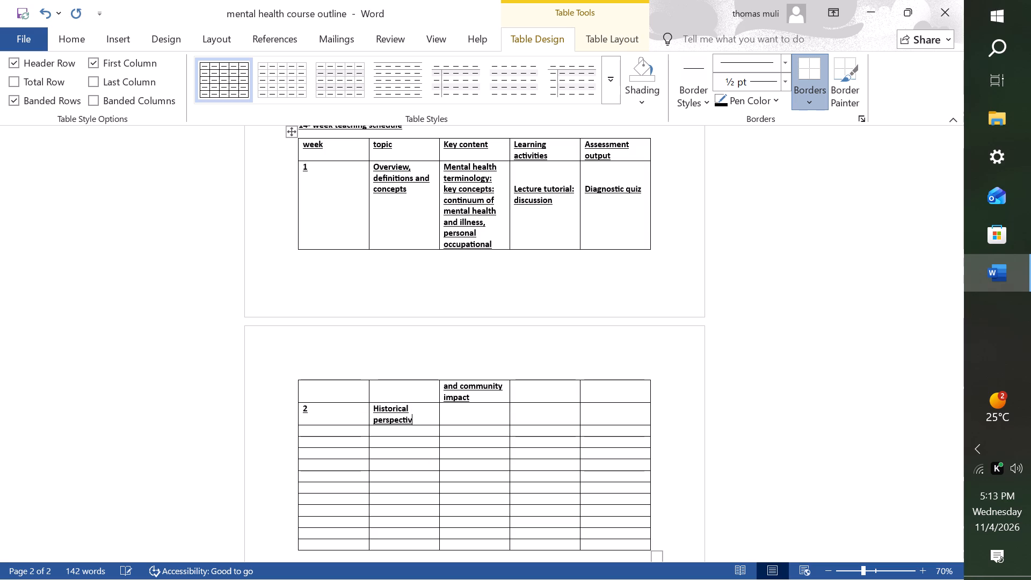
{"action": "key", "text": "e"}
{"action": "key", "text": "space"}
{"action": "type", "text": "of mental health"}
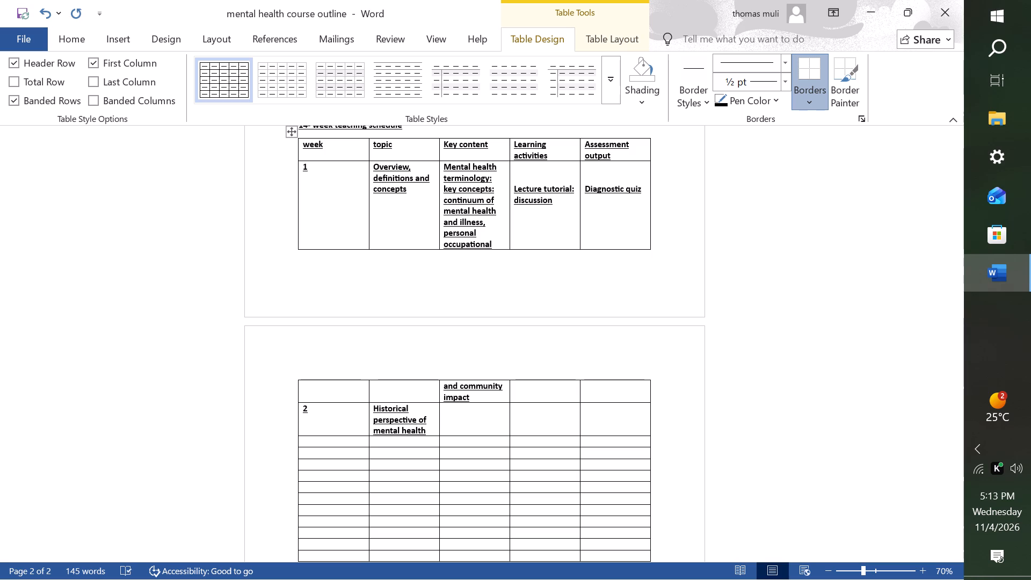
Enter "Historical development of mental health concepts, care and services" as the week 2 key content.
{"action": "left_click", "coordinate": [445, 418]}
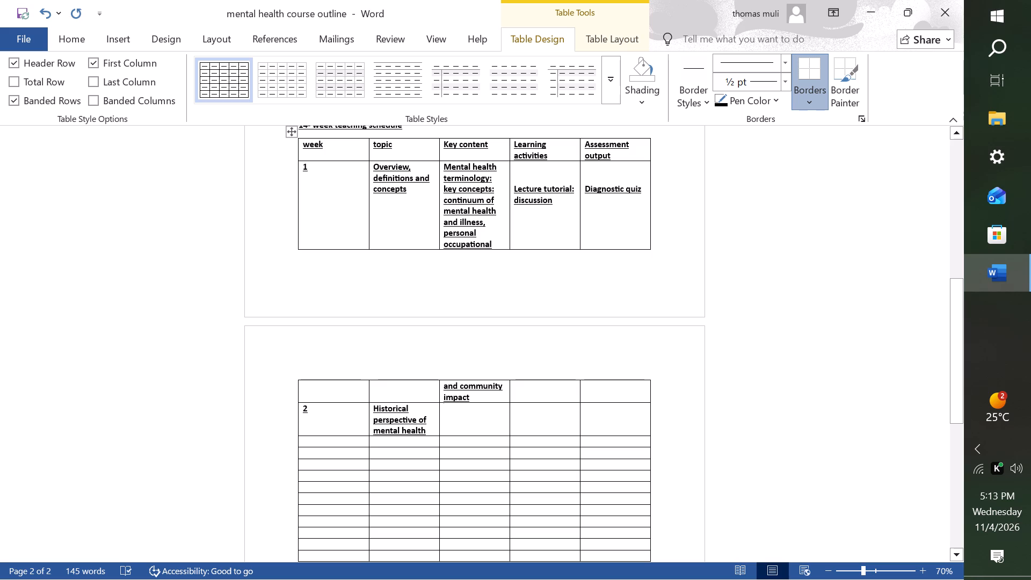
{"action": "key", "text": "h"}
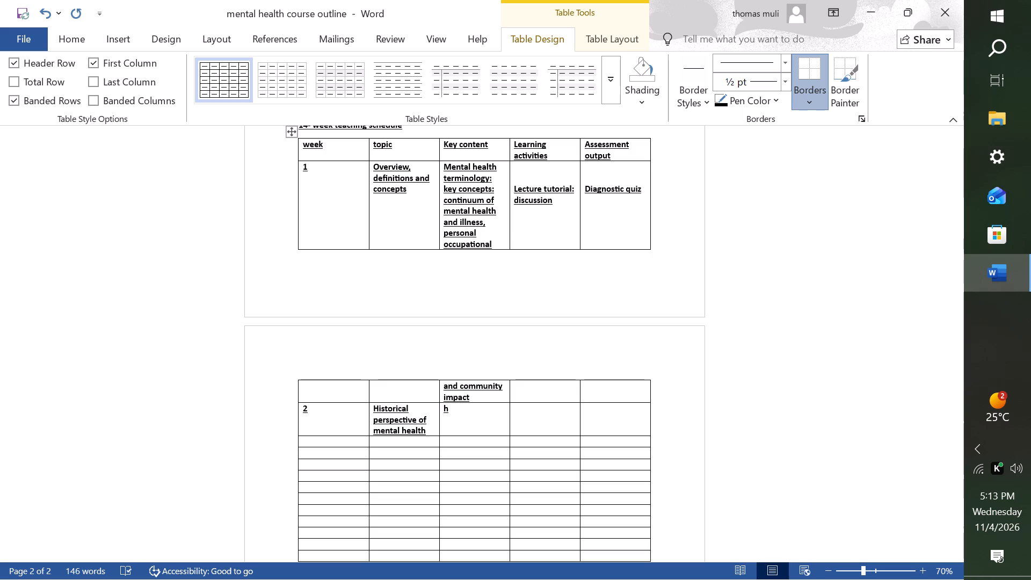
{"action": "type", "text": "istori"}
{"action": "type", "text": "cal"}
{"action": "key", "text": "space"}
{"action": "type", "text": "develo"}
{"action": "type", "text": "pm"}
{"action": "type", "text": "ent"}
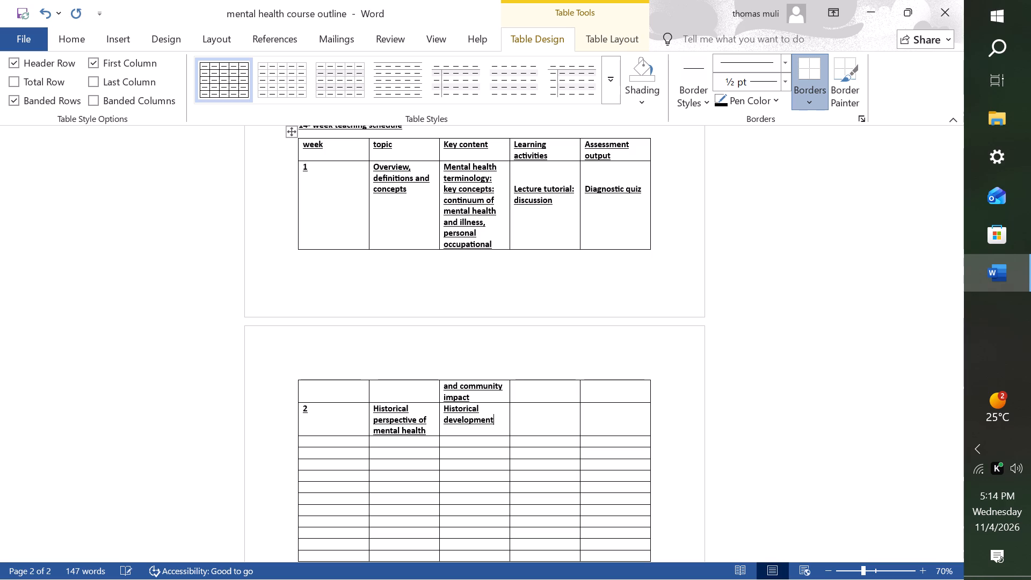
{"action": "key", "text": "space"}
{"action": "type", "text": "of mentak"}
{"action": "key", "text": "BackSpace"}
{"action": "type", "text": "l healt"}
{"action": "type", "text": "h concep"}
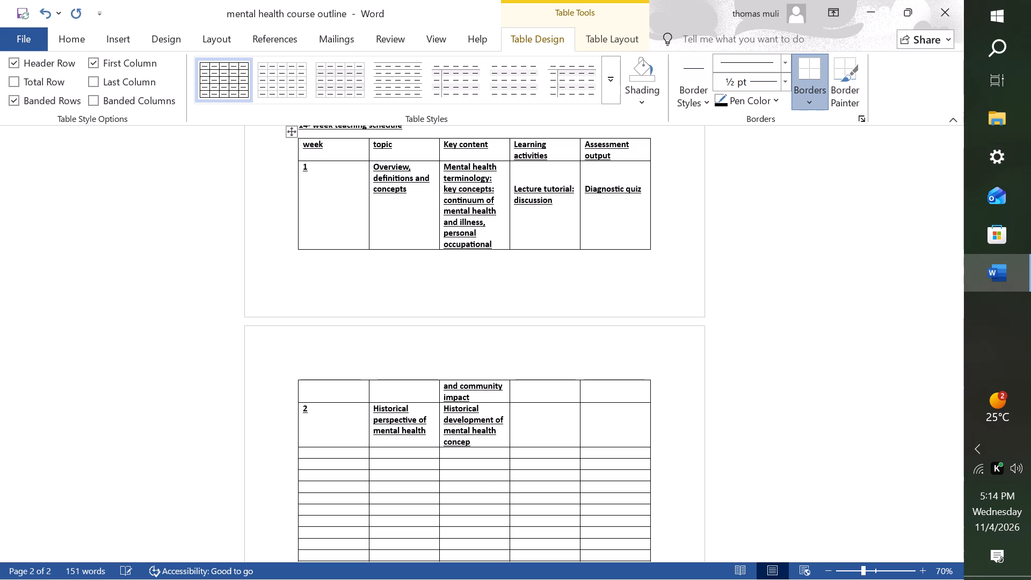
{"action": "type", "text": "ts"}
{"action": "key", "text": "comma"}
{"action": "key", "text": "space"}
{"action": "type", "text": "care a"}
{"action": "type", "text": "nd services"}
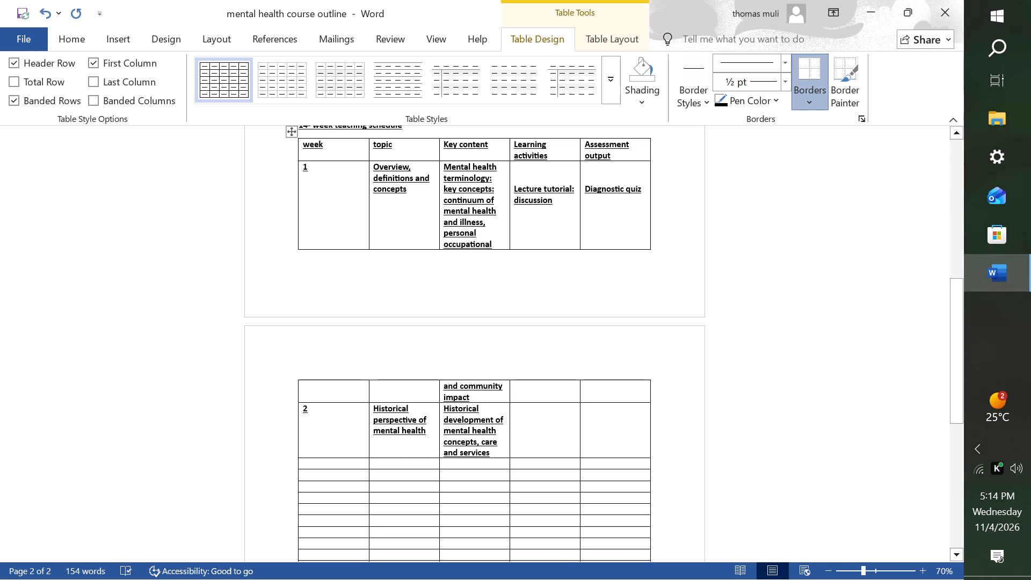
Enter "Lecture:timeline activity" as the week 2 learning activities, one line down in the cell.
{"action": "left_click", "coordinate": [524, 410]}
{"action": "key", "text": "space"}
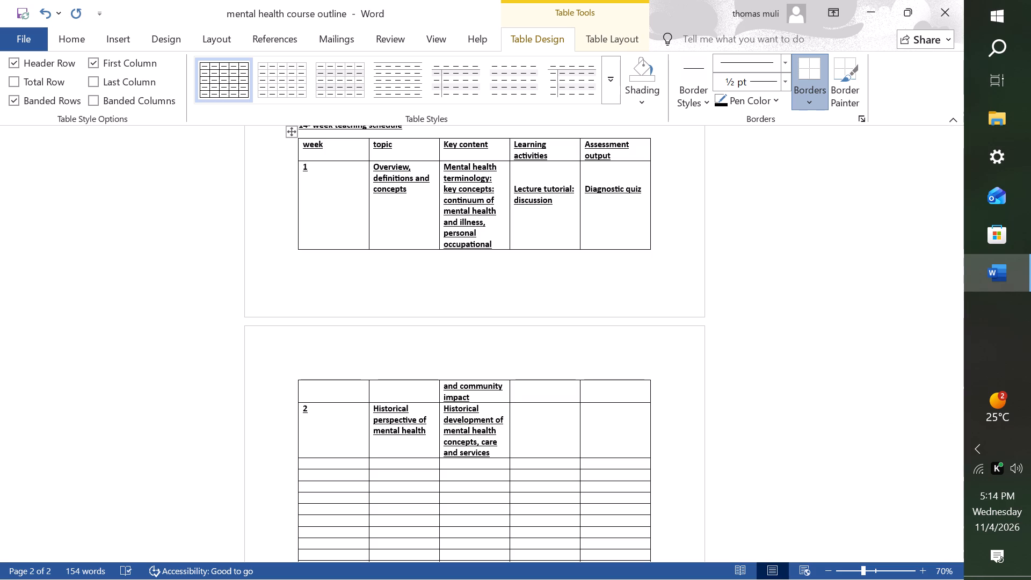
{"action": "key", "text": "Return"}
{"action": "type", "text": "lecture"}
{"action": "key", "text": "shift+colon"}
{"action": "type", "text": "time"}
{"action": "type", "text": "line"}
{"action": "key", "text": "space"}
{"action": "type", "text": "activity"}
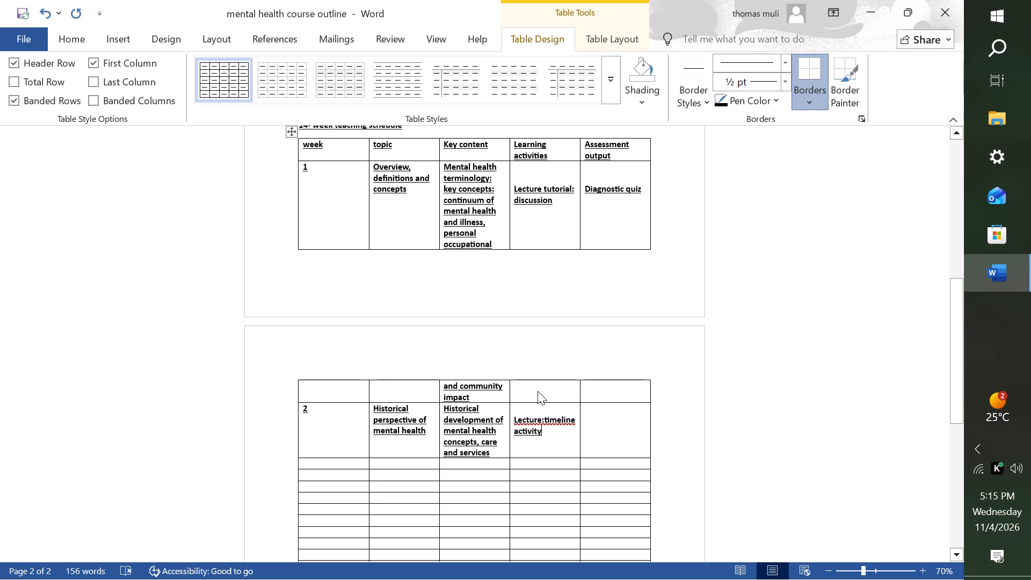
Correct the flagged spacing in the week 2 learning activities to "Lecture: timeline".
{"action": "right_click", "coordinate": [545, 419]}
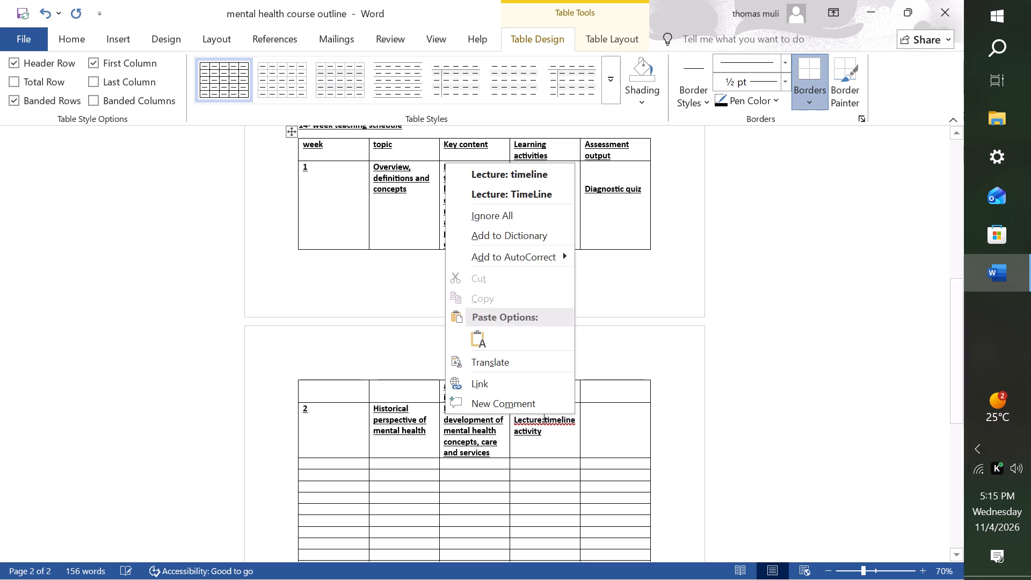
{"action": "left_click", "coordinate": [507, 175]}
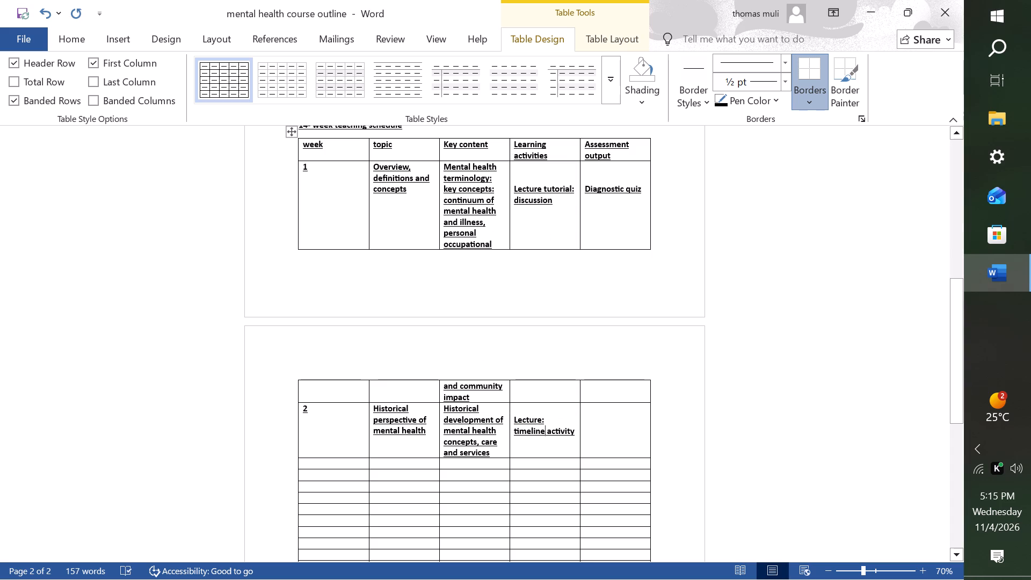
Append ":discussion" to the week 2 learning activities and correct the flagged spacing to "activity: discussion".
{"action": "left_click", "coordinate": [577, 433]}
{"action": "key", "text": "shift+colon"}
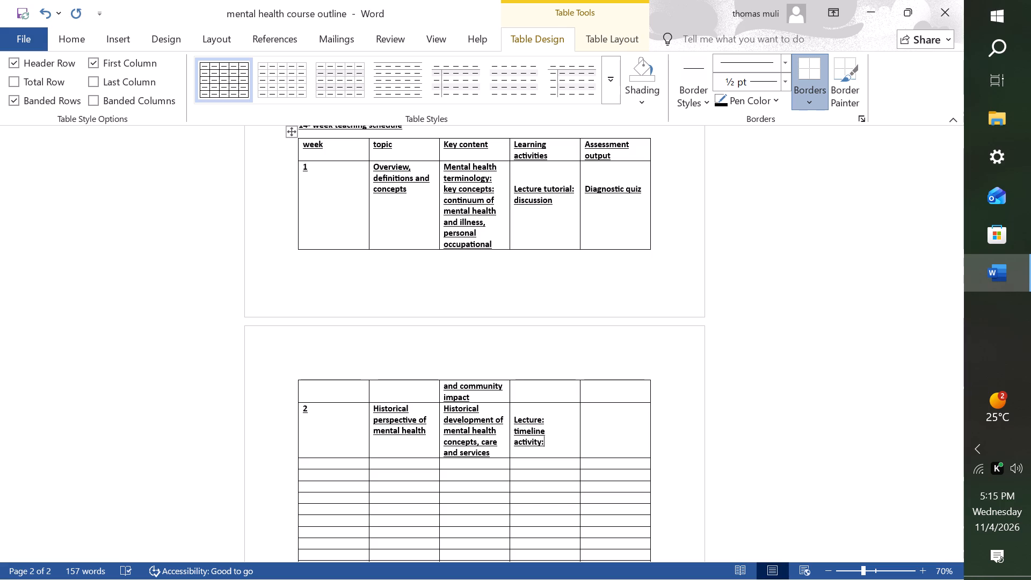
{"action": "type", "text": "discussio"}
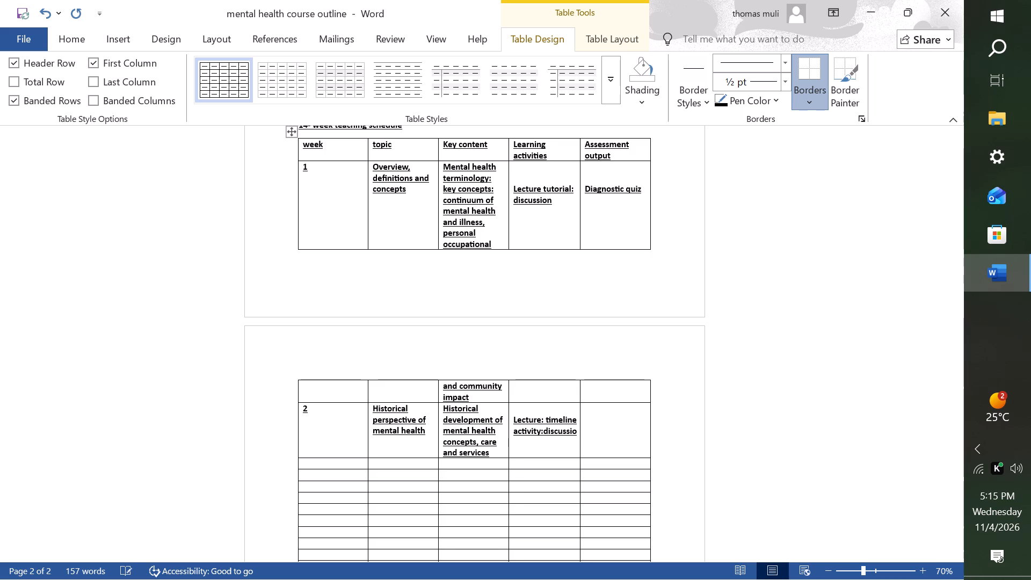
{"action": "key", "text": "n"}
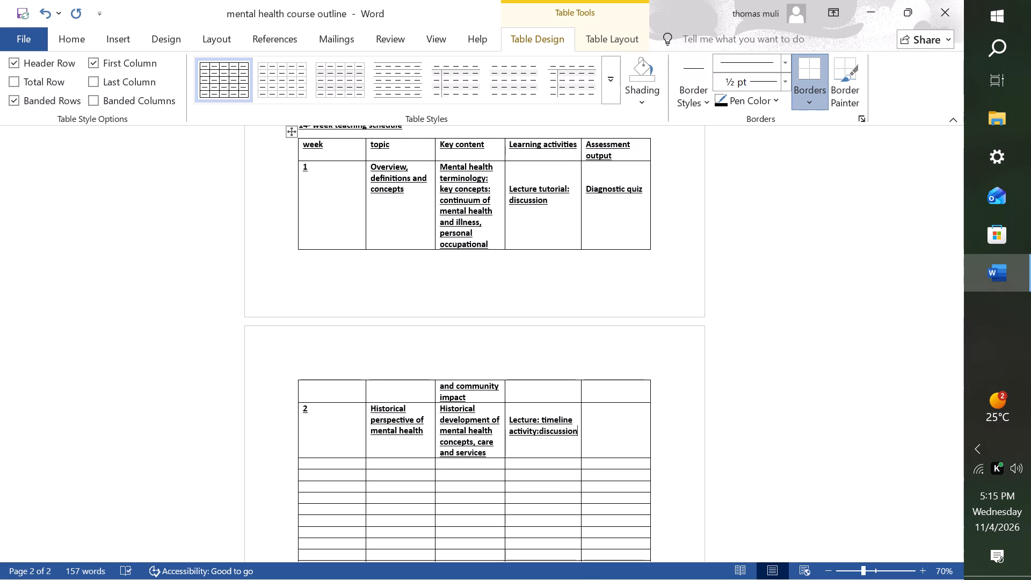
{"action": "left_click", "coordinate": [598, 432]}
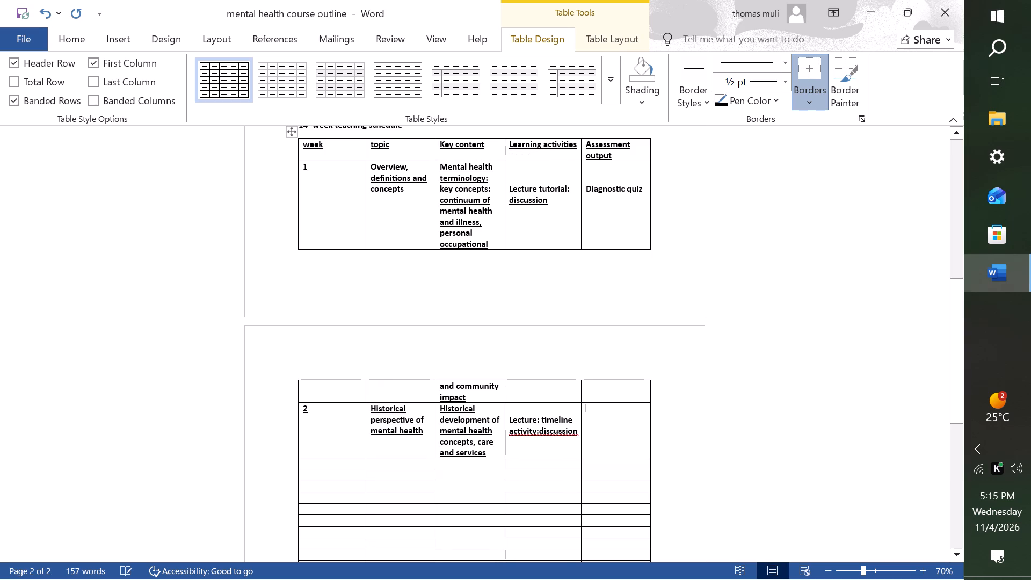
{"action": "right_click", "coordinate": [541, 432]}
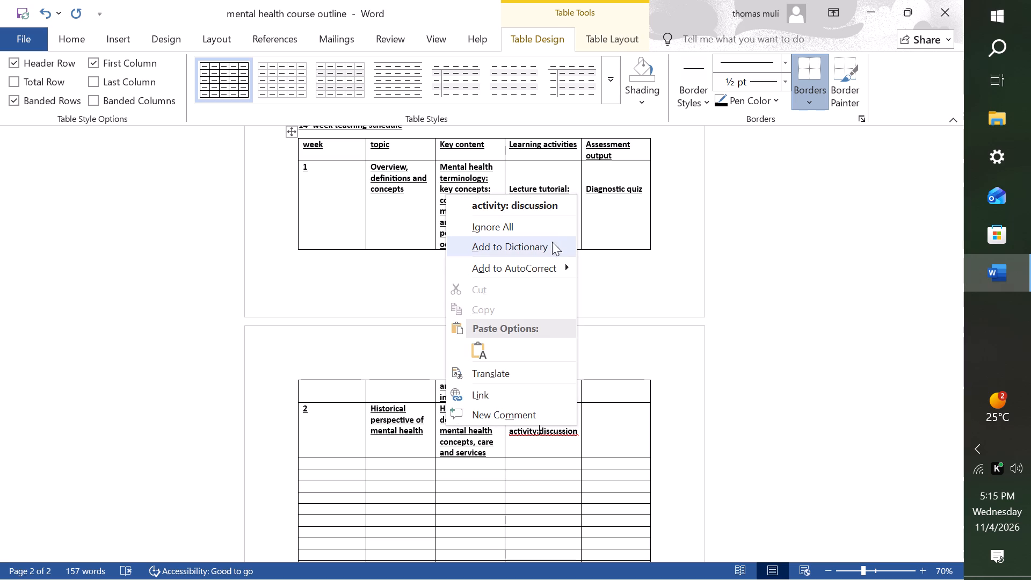
{"action": "left_click", "coordinate": [541, 205]}
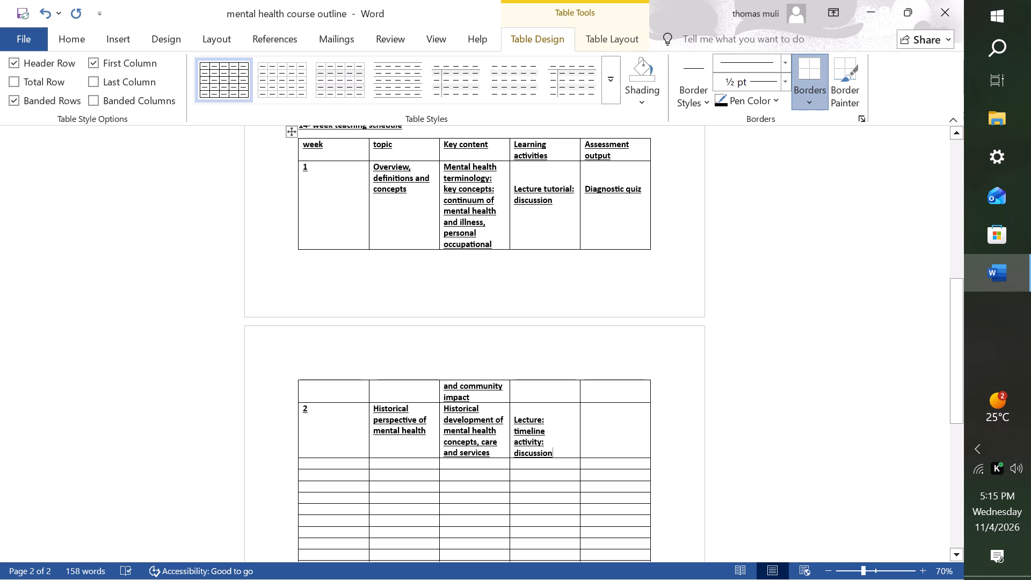
Enter "Short assignment" as the week 2 assessment output.
{"action": "left_click", "coordinate": [594, 424]}
{"action": "type", "text": "sh"}
{"action": "type", "text": "ort assignment"}
Number the schedule row below week 2 as 3 and enter "Epidemiology of neuro-psychiatric disorder" as its topic.
{"action": "scroll", "coordinate": [566, 461], "scroll_direction": "down", "scroll_amount": 1}
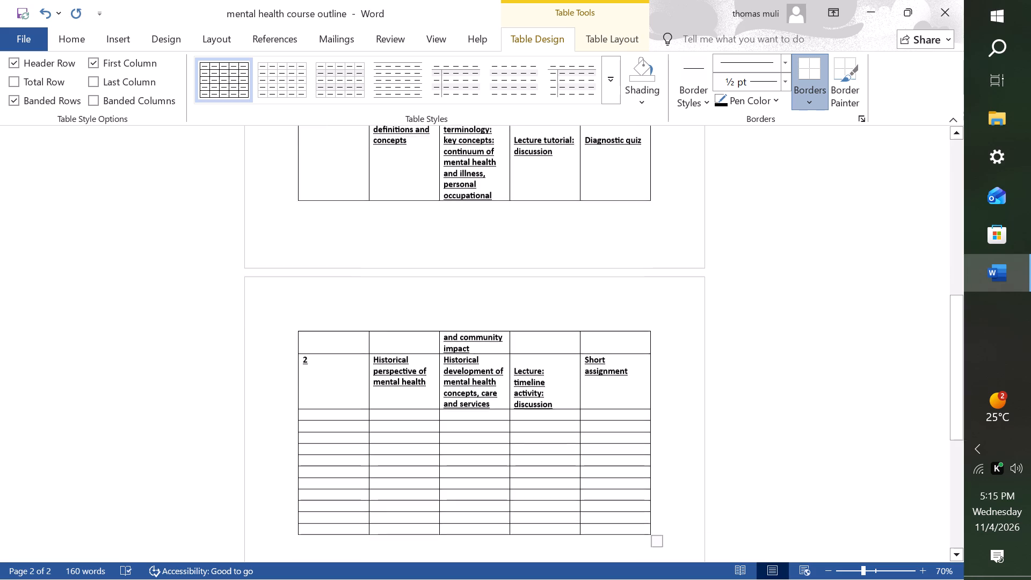
{"action": "scroll", "coordinate": [566, 461], "scroll_direction": "down", "scroll_amount": 1}
{"action": "left_click", "coordinate": [328, 370]}
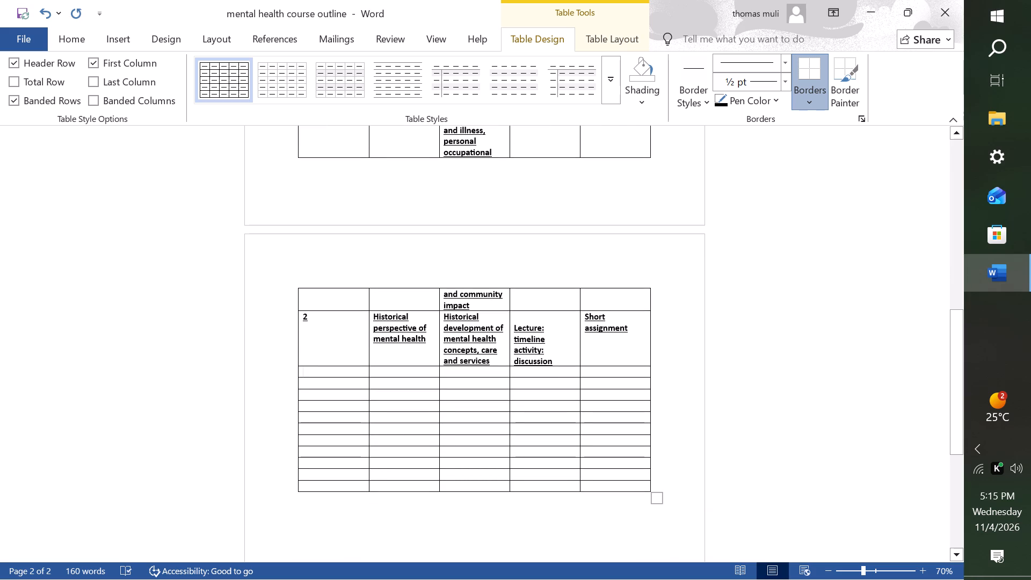
{"action": "key", "text": "3"}
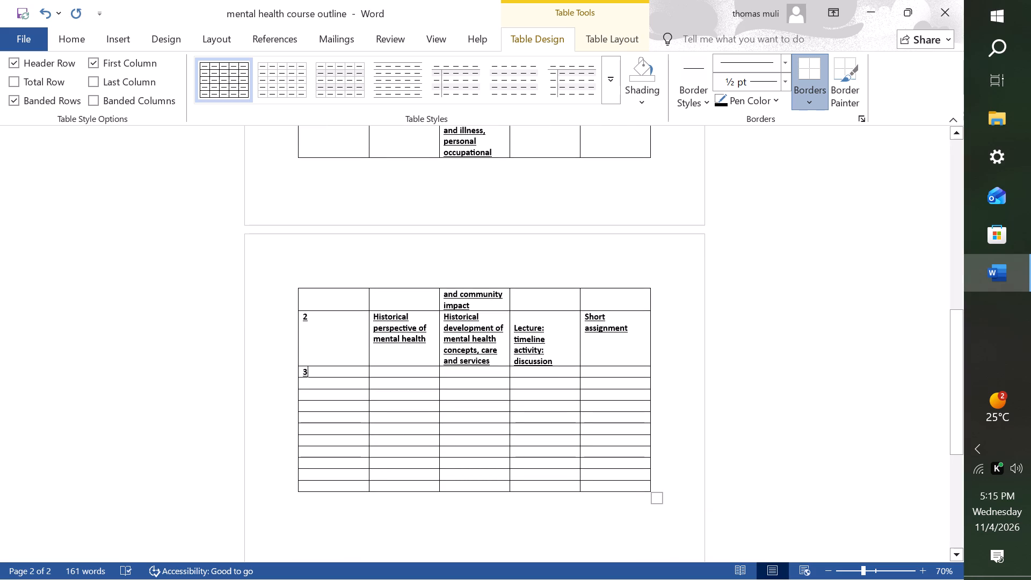
{"action": "left_click", "coordinate": [381, 373]}
{"action": "type", "text": "epi"}
{"action": "type", "text": "de"}
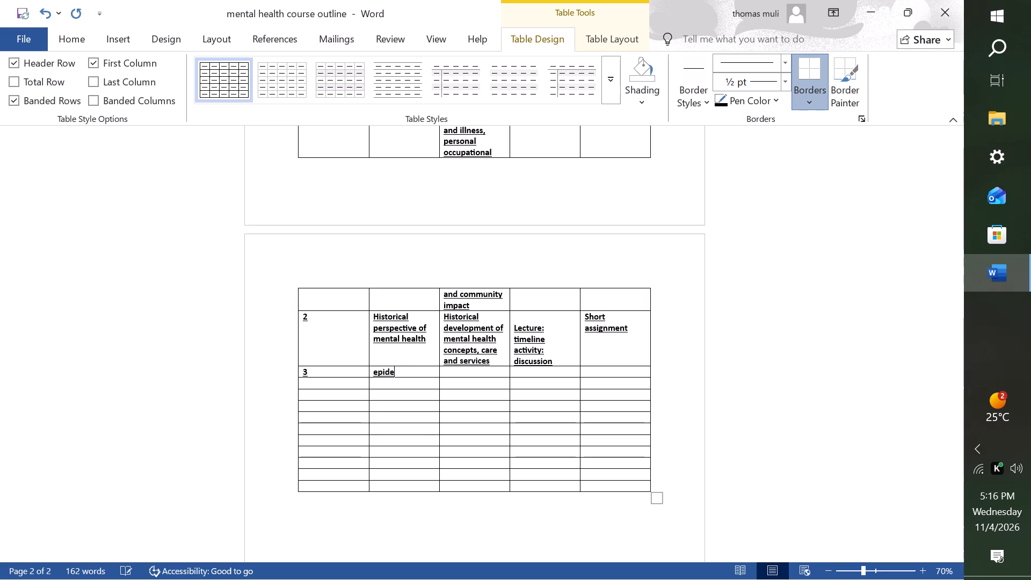
{"action": "type", "text": "miolo"}
{"action": "type", "text": "gy"}
{"action": "key", "text": "space"}
{"action": "type", "text": "of neu"}
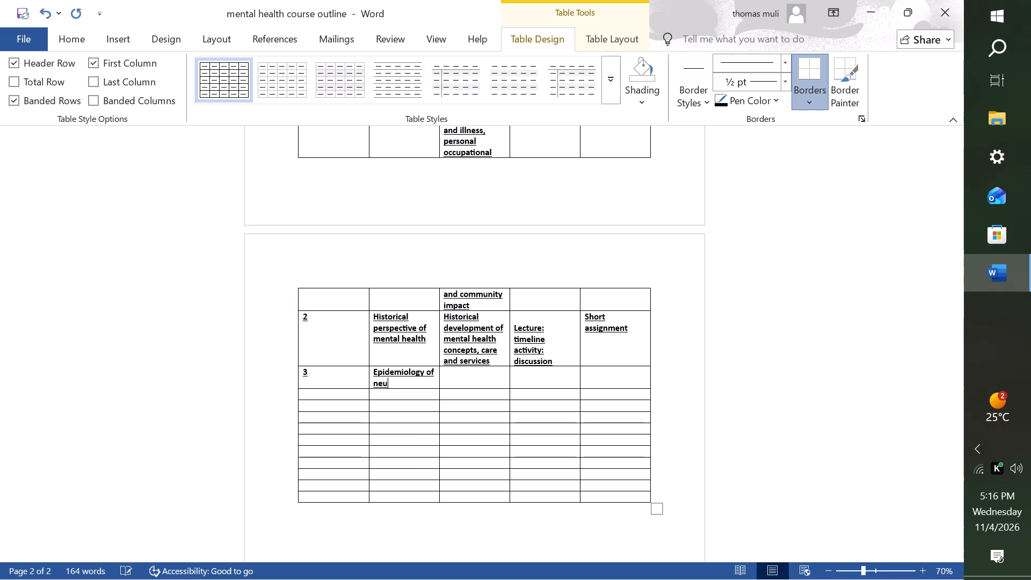
{"action": "key", "text": "r"}
{"action": "type", "text": "o-"}
{"action": "key", "text": "p"}
{"action": "type", "text": "sy"}
{"action": "type", "text": "ch"}
{"action": "type", "text": "iatri"}
{"action": "type", "text": "c disorder"}
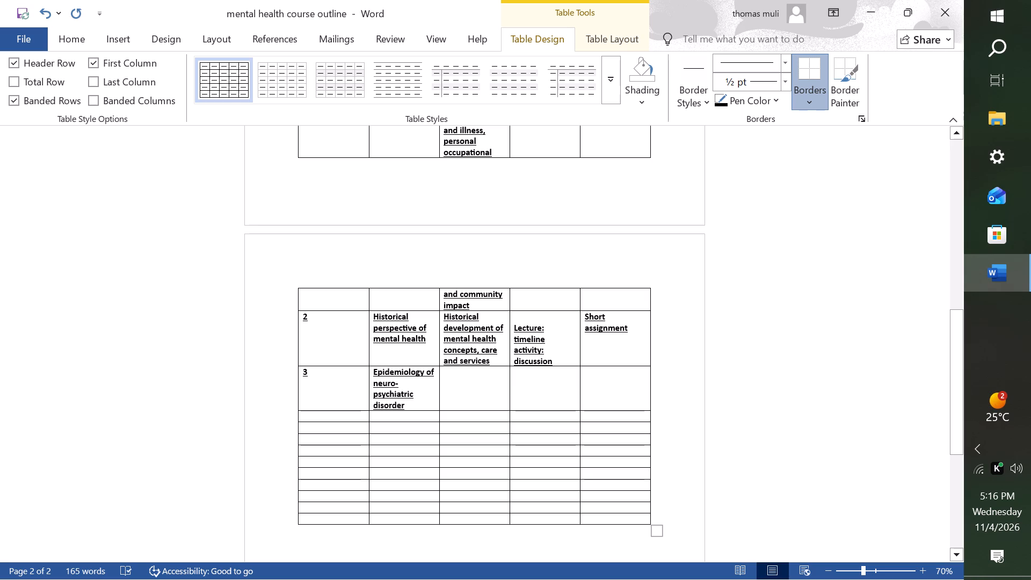
Begin the week 3 key content with "Epidemiology across the lifespan:patterns,".
{"action": "left_click", "coordinate": [459, 385]}
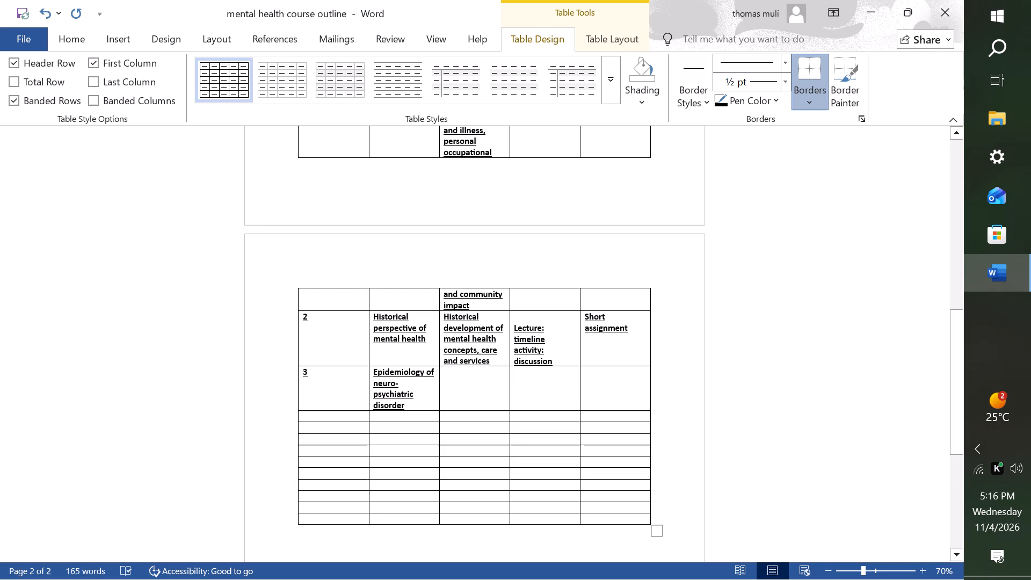
{"action": "type", "text": "epi"}
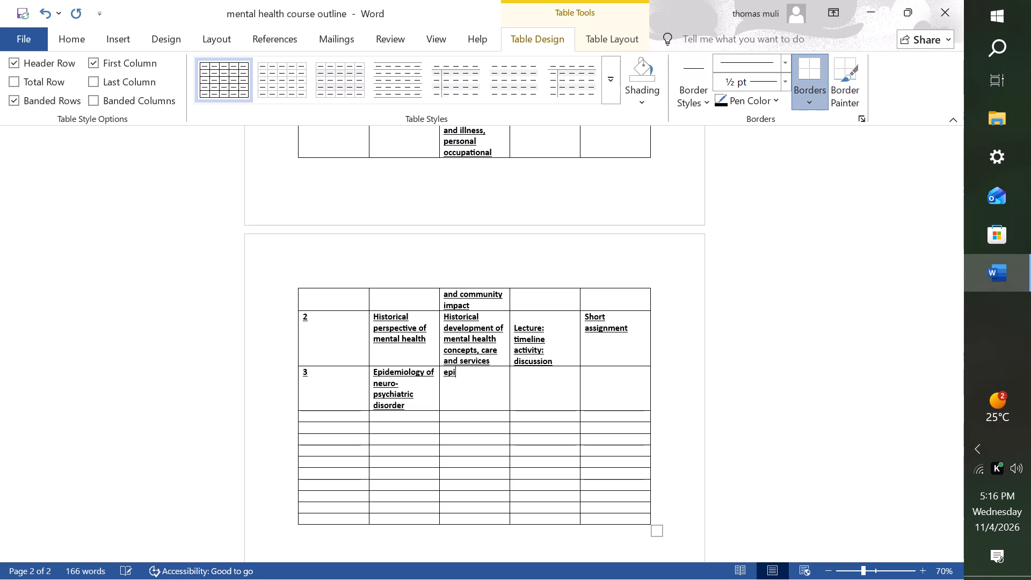
{"action": "type", "text": "de"}
{"action": "type", "text": "miolo"}
{"action": "type", "text": "gy acr"}
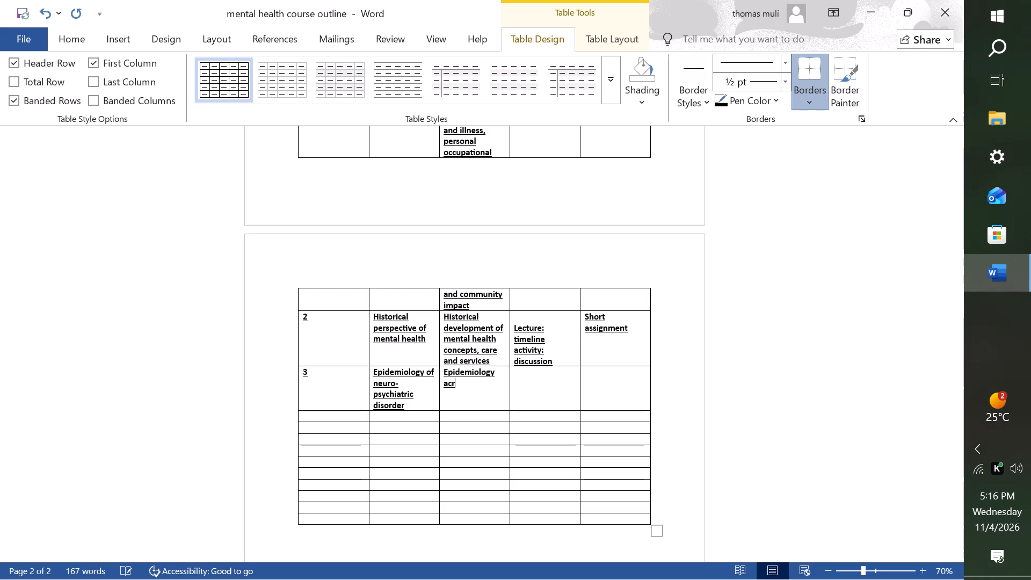
{"action": "type", "text": "oss"}
{"action": "key", "text": "space"}
{"action": "type", "text": "the life"}
{"action": "type", "text": "spa"}
{"action": "key", "text": "n"}
{"action": "key", "text": "shift+colon"}
{"action": "key", "text": "p"}
{"action": "type", "text": "atterm"}
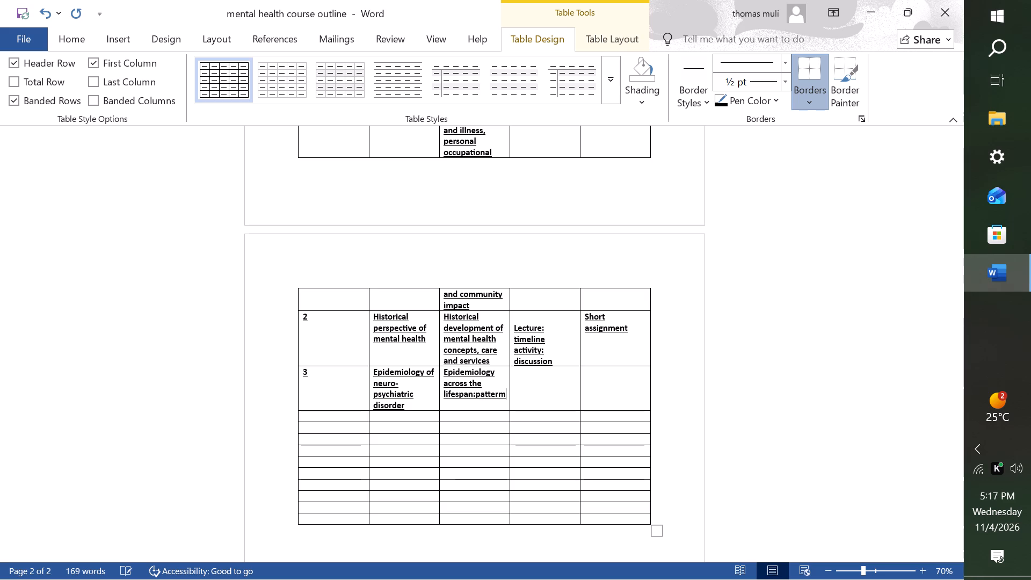
{"action": "key", "text": "n"}
{"action": "key", "text": "BackSpace"}
{"action": "key", "text": "BackSpace"}
{"action": "type", "text": "ns"}
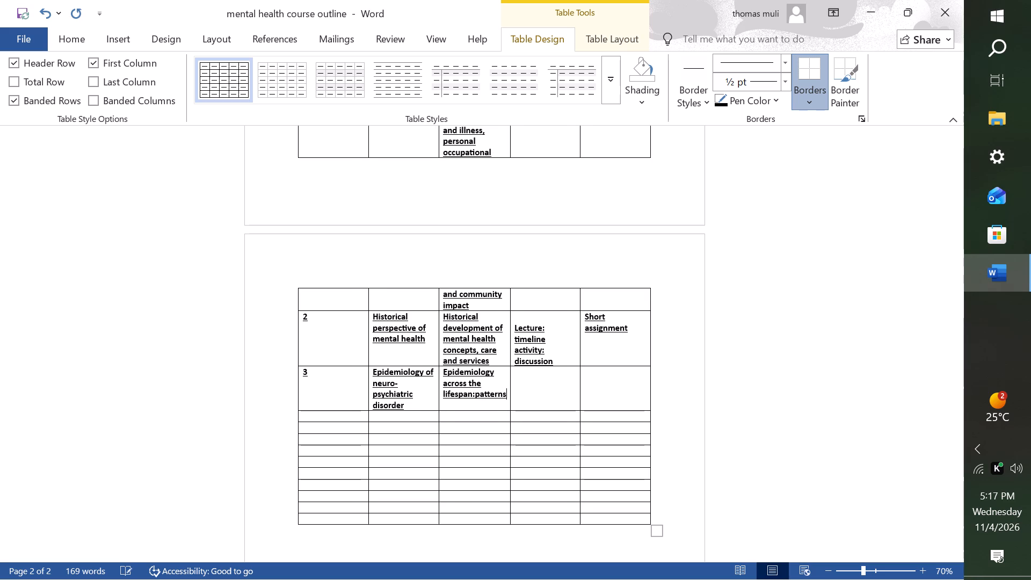
{"action": "key", "text": "space"}
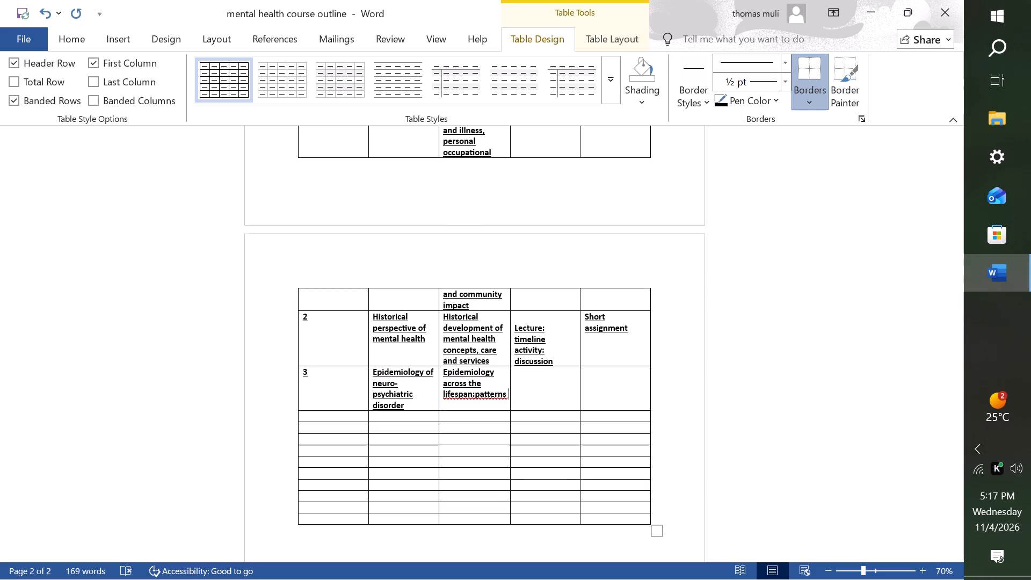
{"action": "key", "text": "BackSpace"}
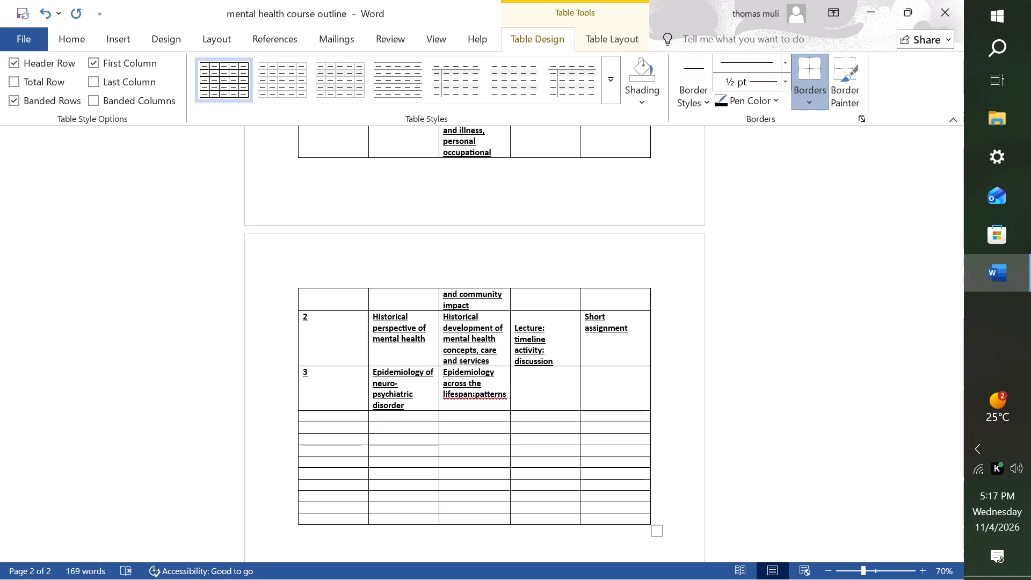
{"action": "type", "text": ","}
{"action": "key", "text": "space"}
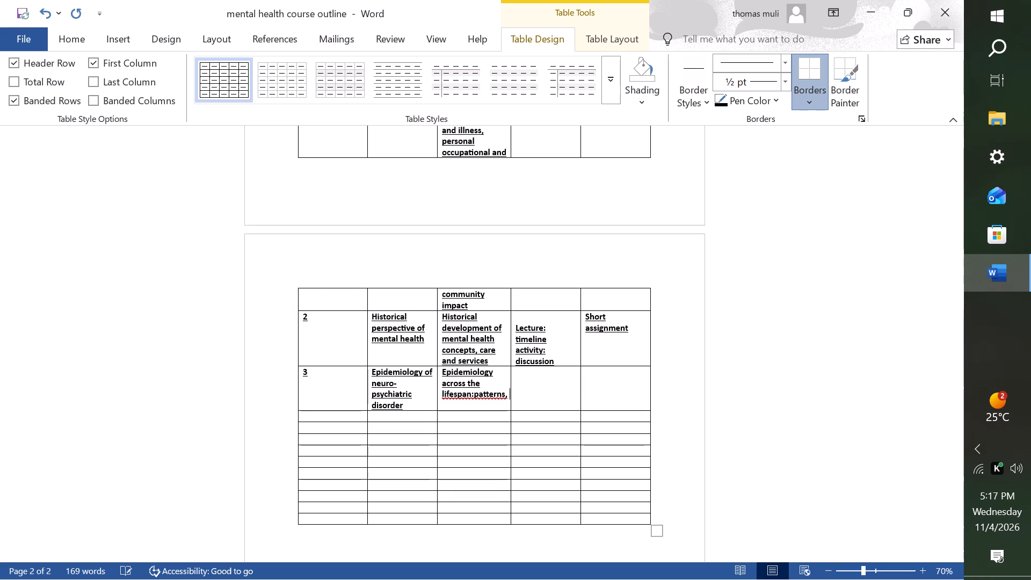
Continue the week 3 key content with "burden and distribution of neuro-psychiatric disorder".
{"action": "key", "text": "b"}
{"action": "type", "text": "urde"}
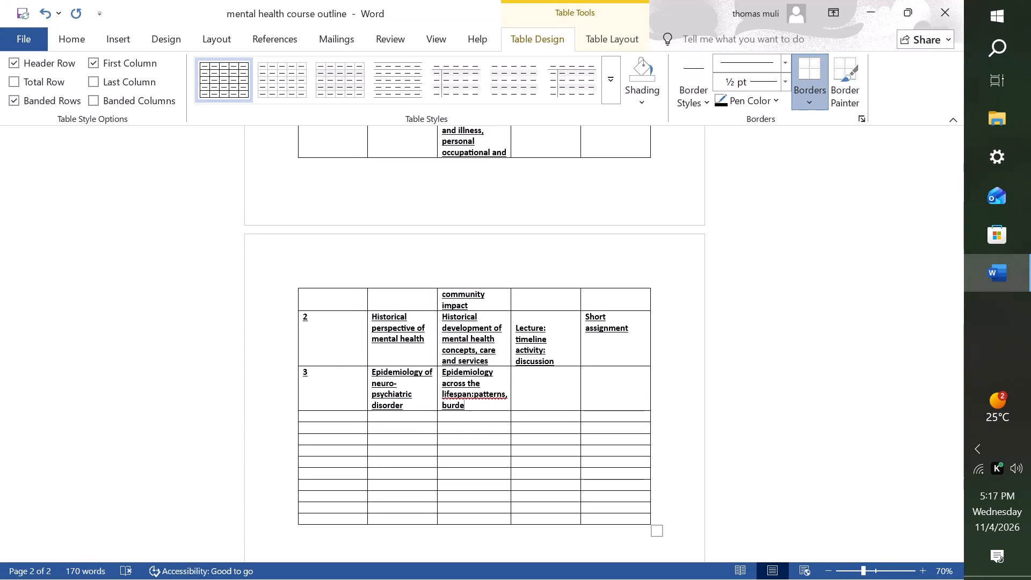
{"action": "type", "text": "n and distribu"}
{"action": "type", "text": "ion"}
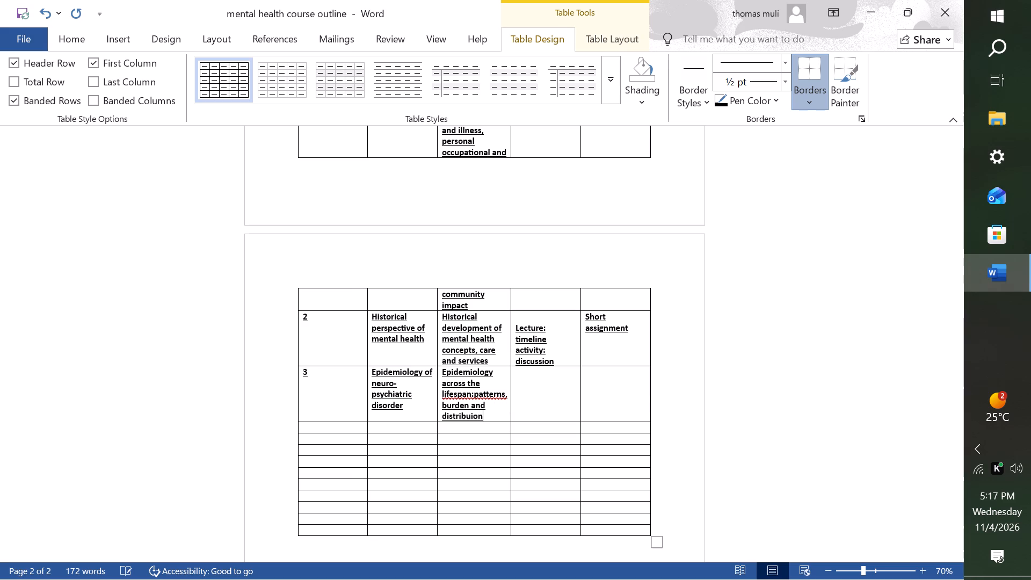
{"action": "key", "text": "space"}
{"action": "type", "text": "of neu"}
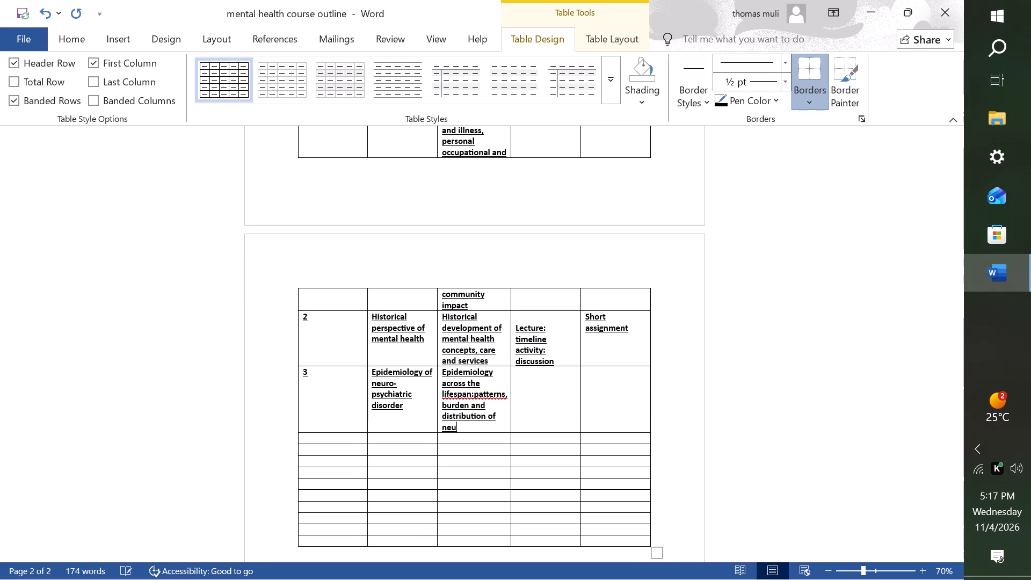
{"action": "type", "text": "ro-"}
{"action": "type", "text": "ps"}
{"action": "key", "text": "y"}
{"action": "type", "text": "ch"}
{"action": "type", "text": "iatri"}
{"action": "type", "text": "c disorder"}
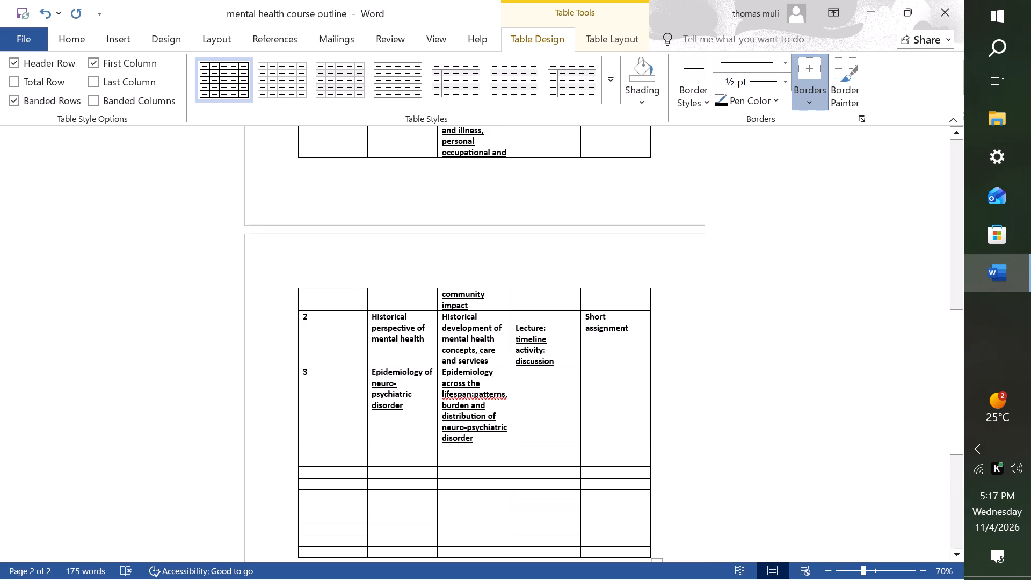
Correct the flagged spacing in the week 3 key content to "lifespan: patterns".
{"action": "right_click", "coordinate": [476, 396]}
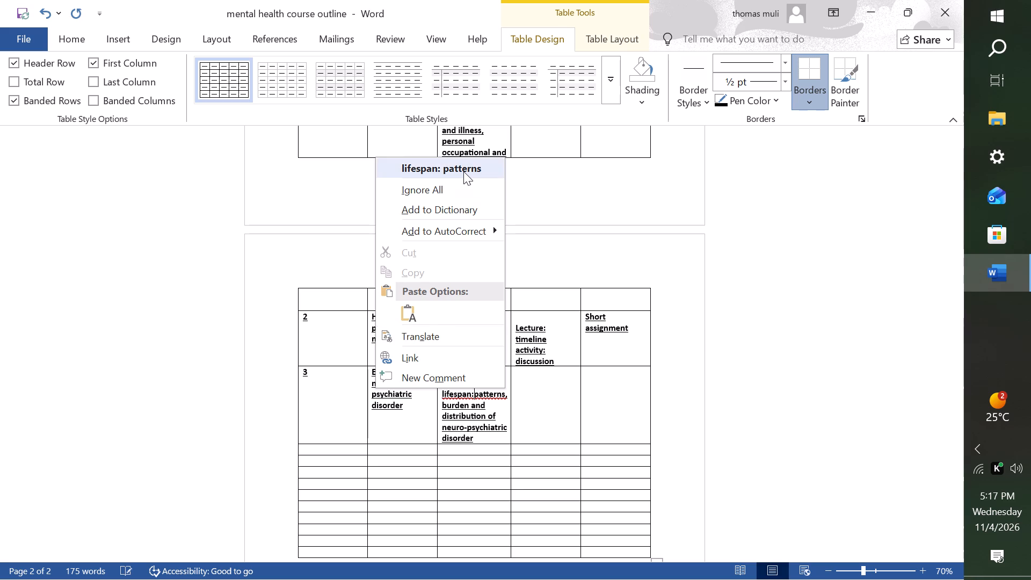
{"action": "left_click", "coordinate": [463, 171]}
Enter "Lecture:data exercise:case study" as the week 3 learning activities.
{"action": "left_click", "coordinate": [526, 385]}
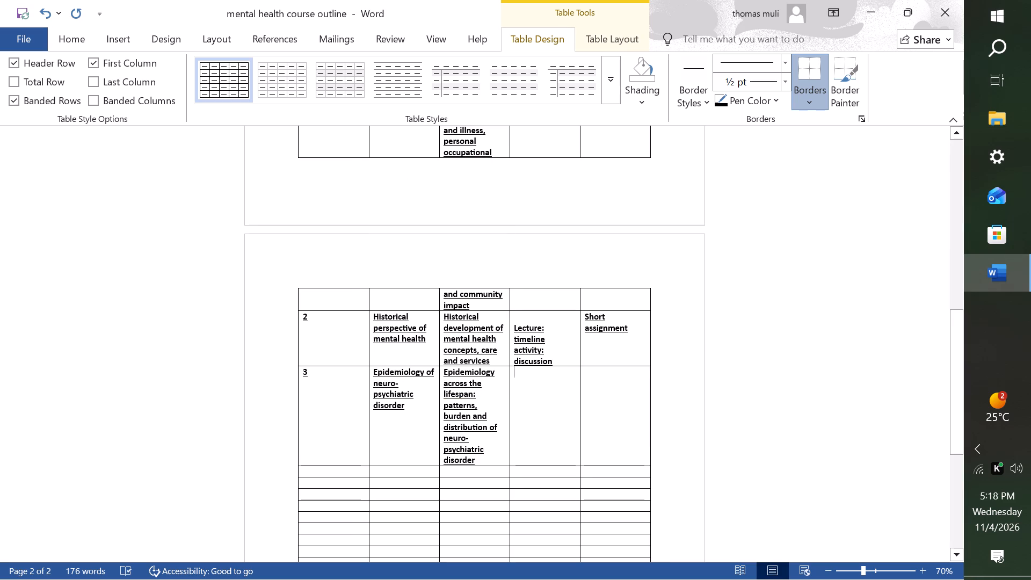
{"action": "type", "text": "le"}
{"action": "key", "text": "t"}
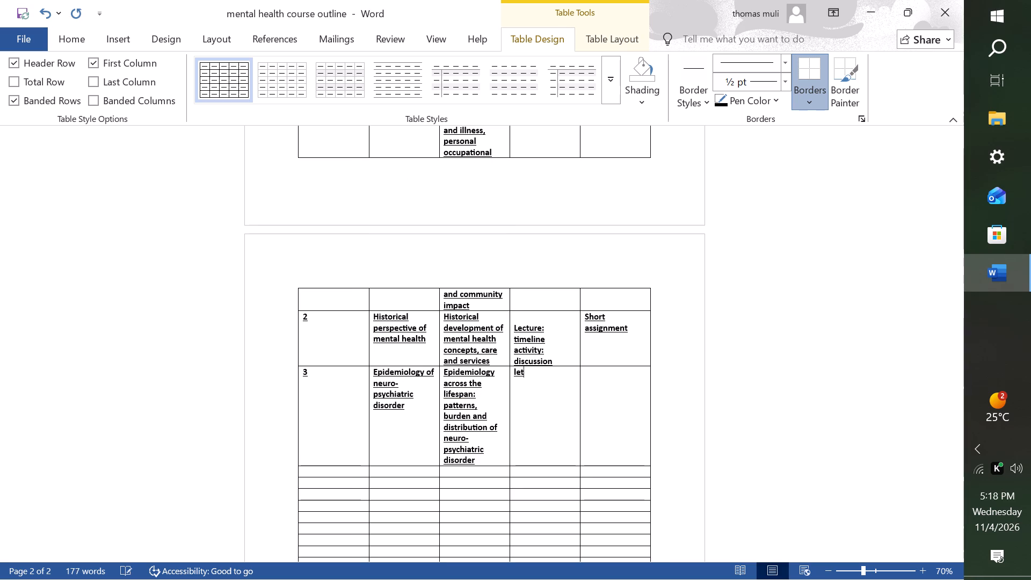
{"action": "key", "text": "BackSpace"}
{"action": "type", "text": "cture"}
{"action": "key", "text": "shift+colon"}
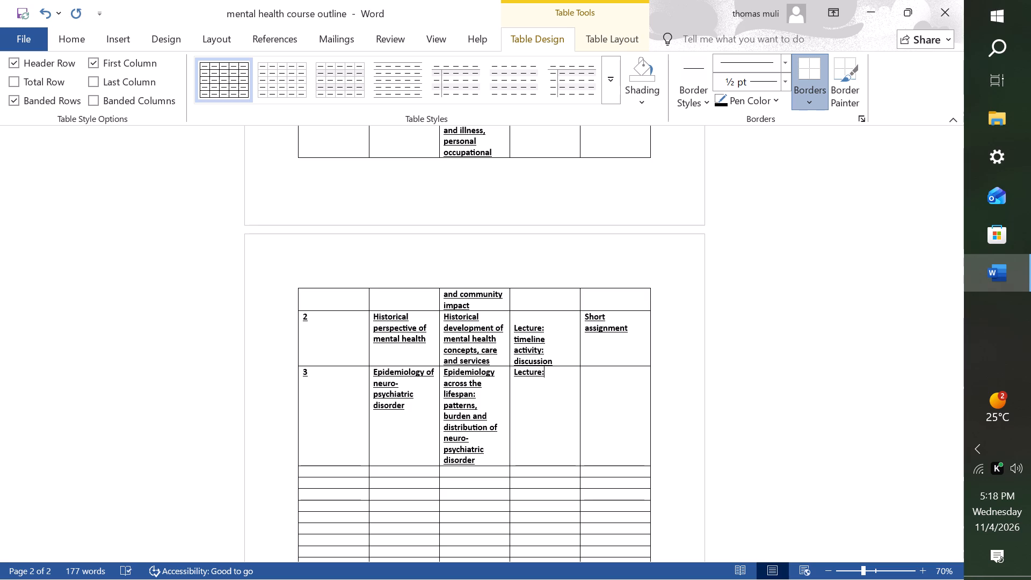
{"action": "type", "text": "data"}
{"action": "key", "text": "space"}
{"action": "type", "text": "exercise"}
{"action": "key", "text": "shift+colon"}
{"action": "type", "text": "case"}
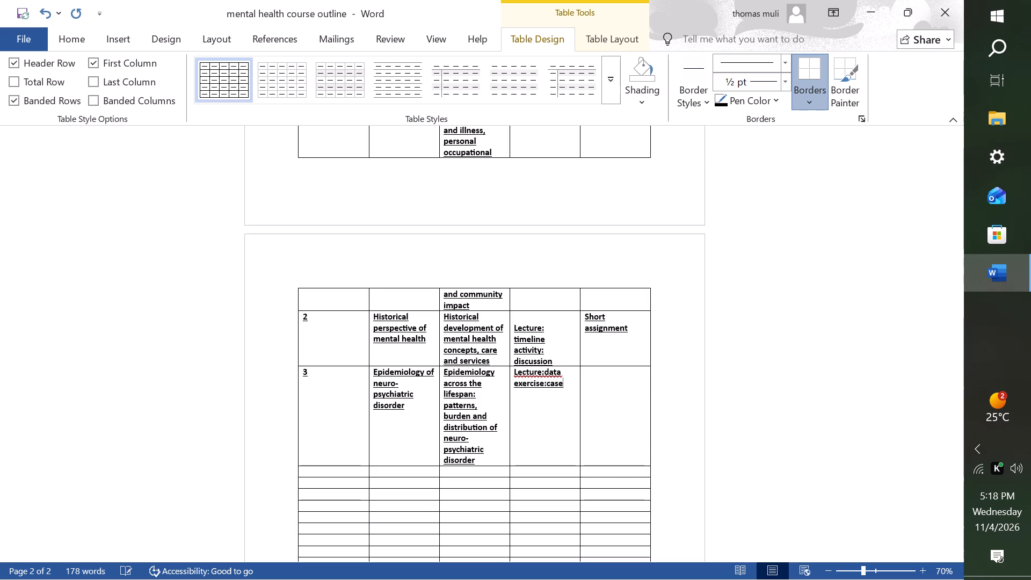
{"action": "key", "text": "space"}
{"action": "type", "text": "study"}
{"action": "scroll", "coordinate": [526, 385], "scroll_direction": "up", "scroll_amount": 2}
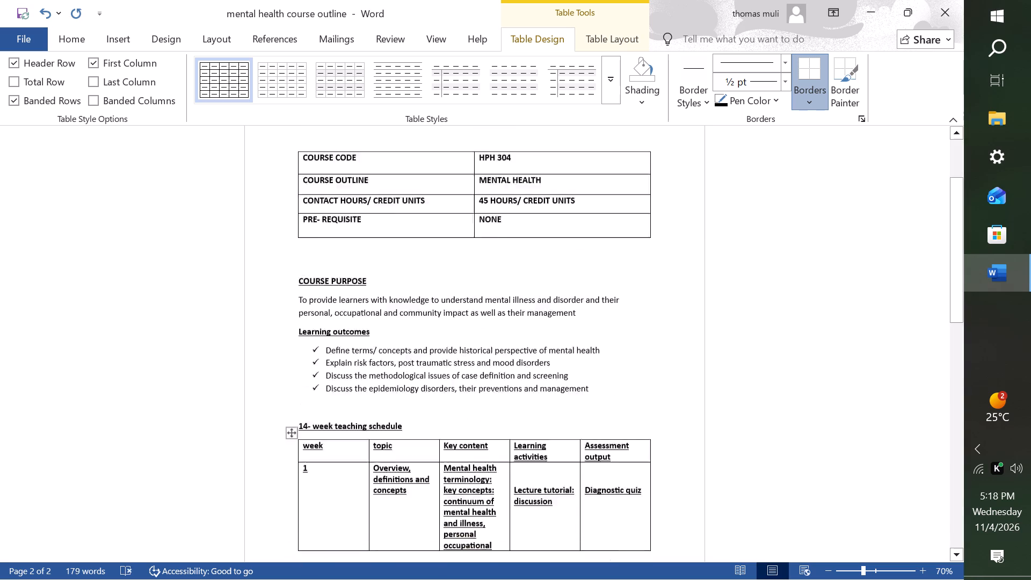
Correct the flagged spacing in the week 3 learning activities to "Lecture: data".
{"action": "scroll", "coordinate": [526, 385], "scroll_direction": "up", "scroll_amount": 1}
{"action": "scroll", "coordinate": [526, 385], "scroll_direction": "down", "scroll_amount": 1}
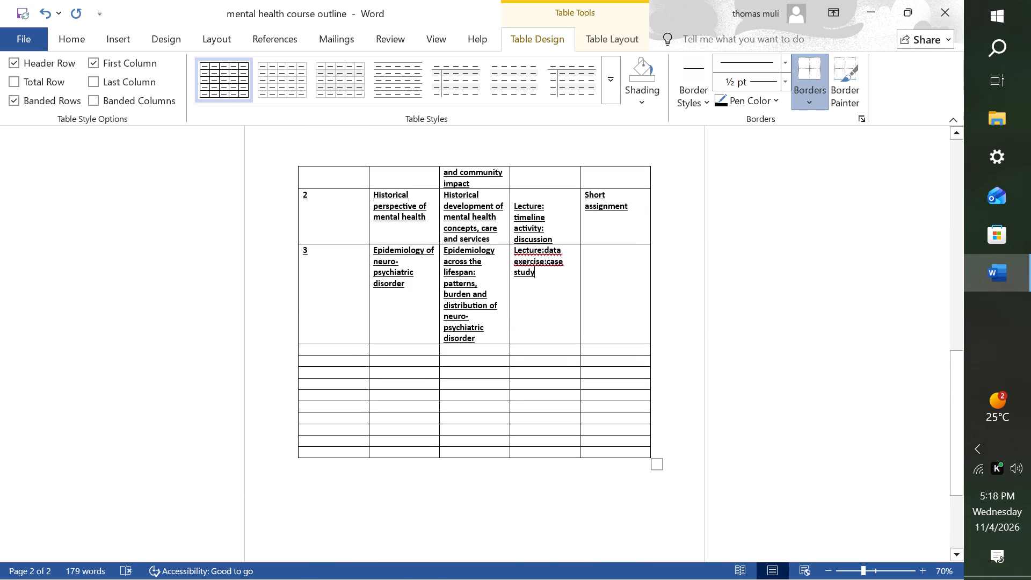
{"action": "right_click", "coordinate": [542, 261]}
{"action": "left_click", "coordinate": [497, 272]}
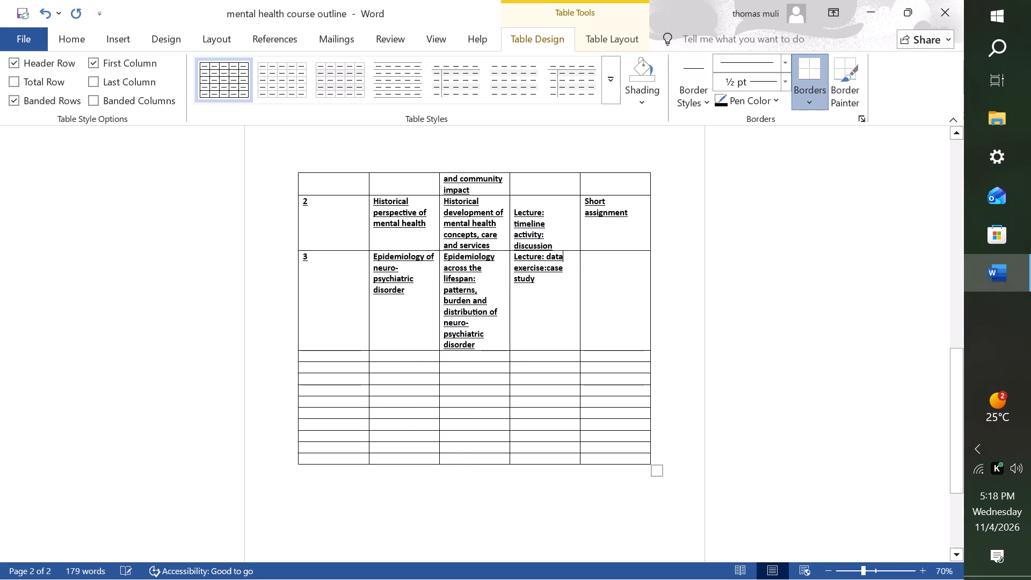
{"action": "left_click", "coordinate": [546, 285]}
Enter "Data interpretation" on the second line of the week 3 assessment output cell.
{"action": "left_click", "coordinate": [595, 282]}
{"action": "key", "text": "space"}
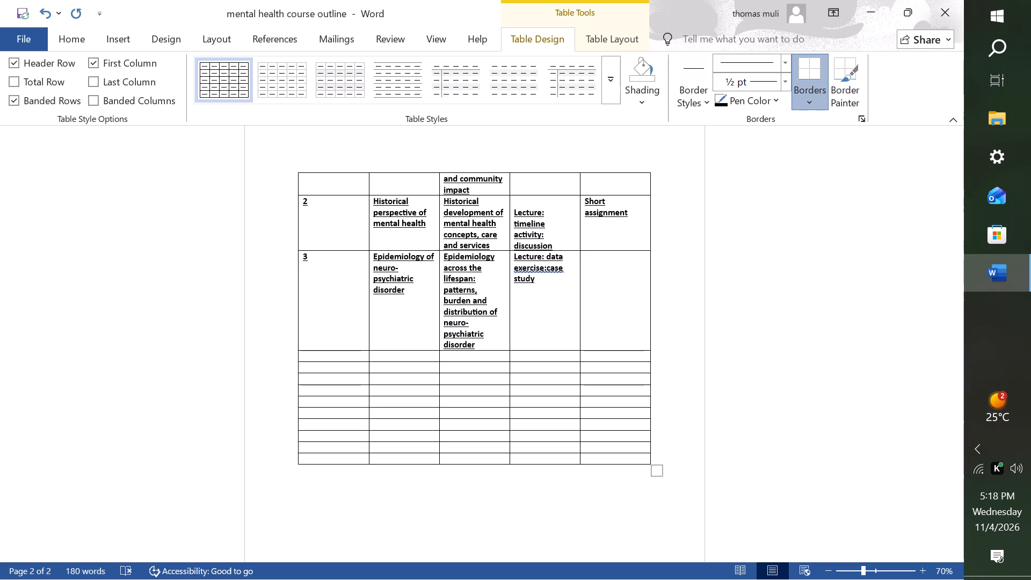
{"action": "key", "text": "Return"}
{"action": "type", "text": "data"}
{"action": "key", "text": "space"}
{"action": "type", "text": "in"}
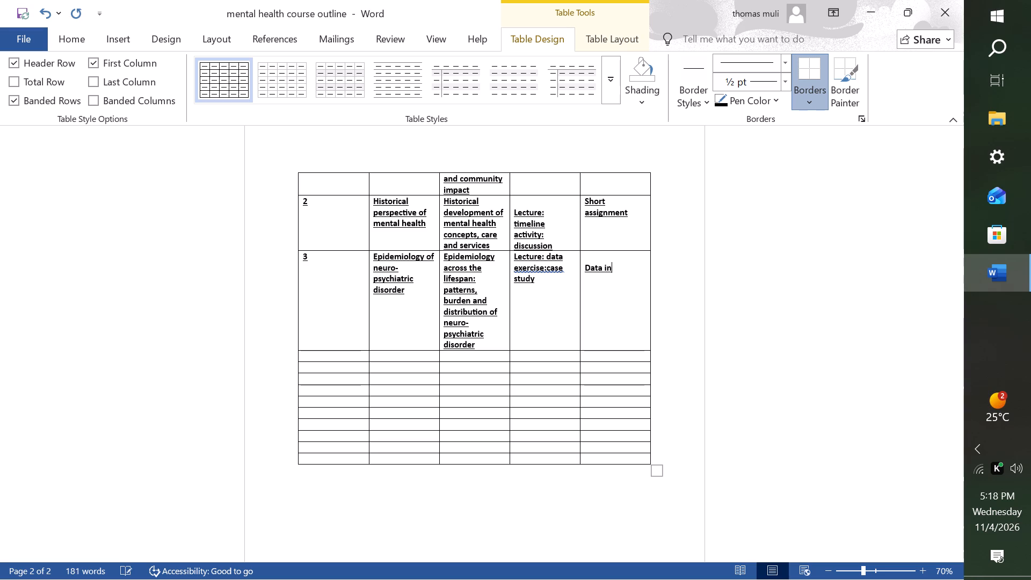
{"action": "type", "text": "terpre"}
{"action": "type", "text": "at"}
{"action": "key", "text": "BackSpace"}
{"action": "key", "text": "BackSpace"}
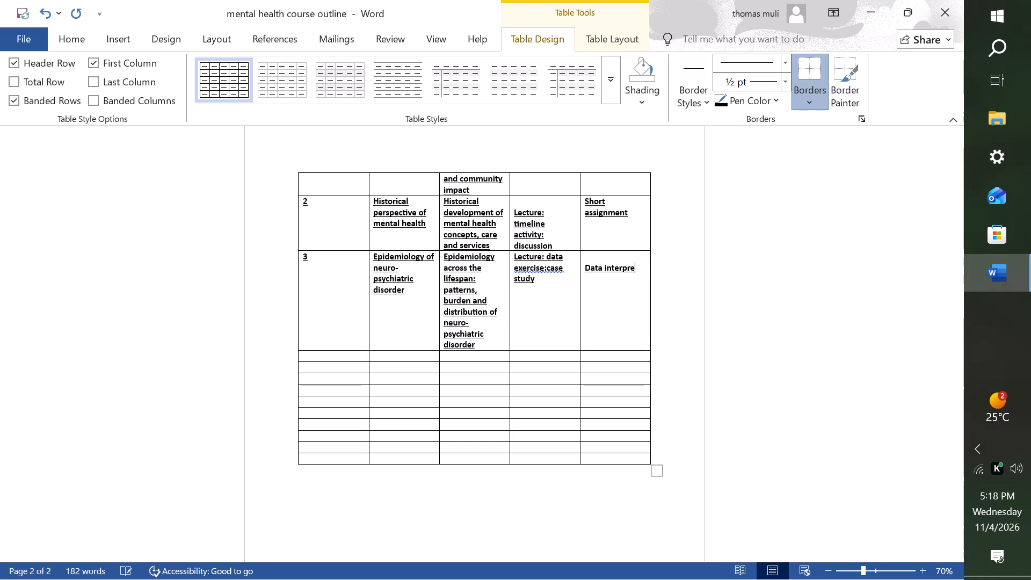
{"action": "type", "text": "tatio"}
{"action": "key", "text": "n"}
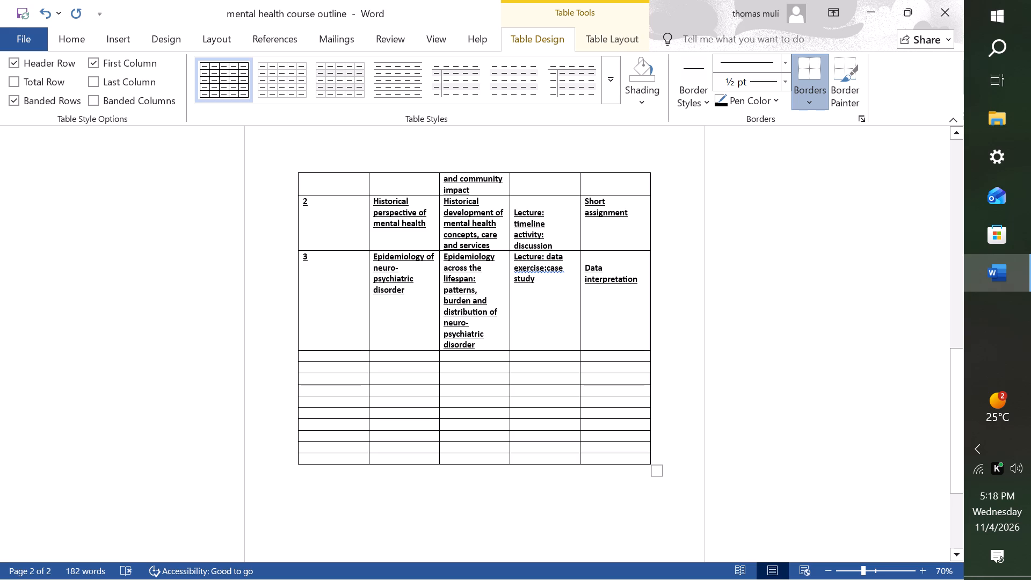
Number the next schedule row 4 and enter "Psyshiatric morbidity and risk factors" as its topic.
{"action": "left_click", "coordinate": [335, 359]}
{"action": "key", "text": "4"}
{"action": "left_click", "coordinate": [382, 358]}
{"action": "type", "text": "ps"}
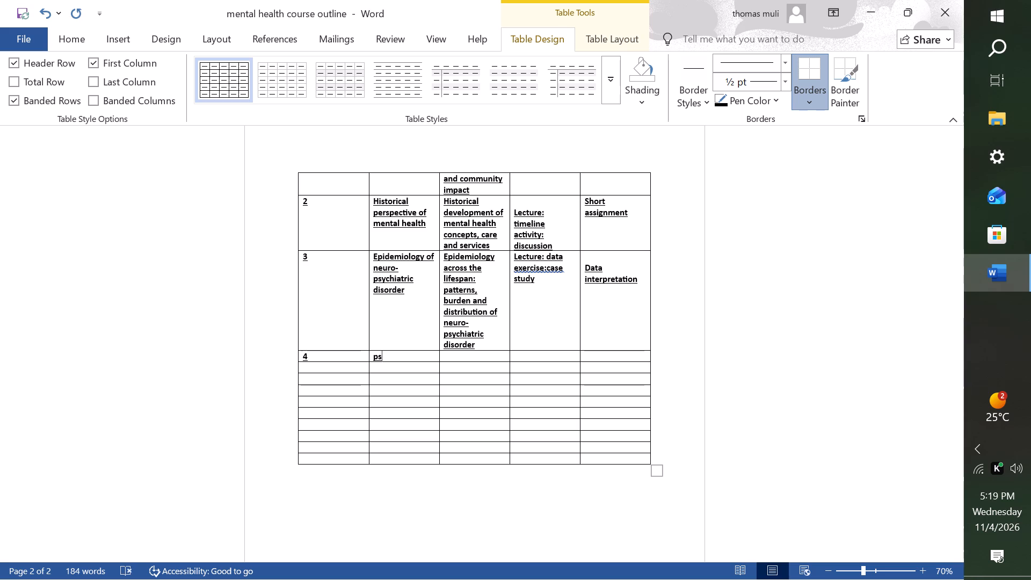
{"action": "key", "text": "y"}
{"action": "key", "text": "s"}
{"action": "type", "text": "hia"}
{"action": "type", "text": "tri"}
{"action": "type", "text": "c morbi"}
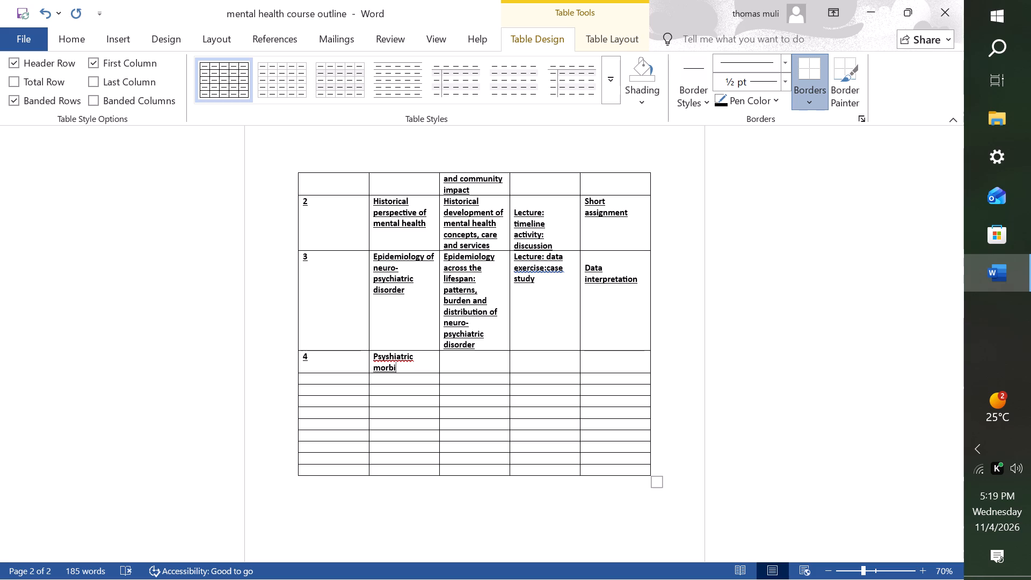
{"action": "type", "text": "dith"}
{"action": "key", "text": "BackSpace"}
{"action": "type", "text": "y and risk"}
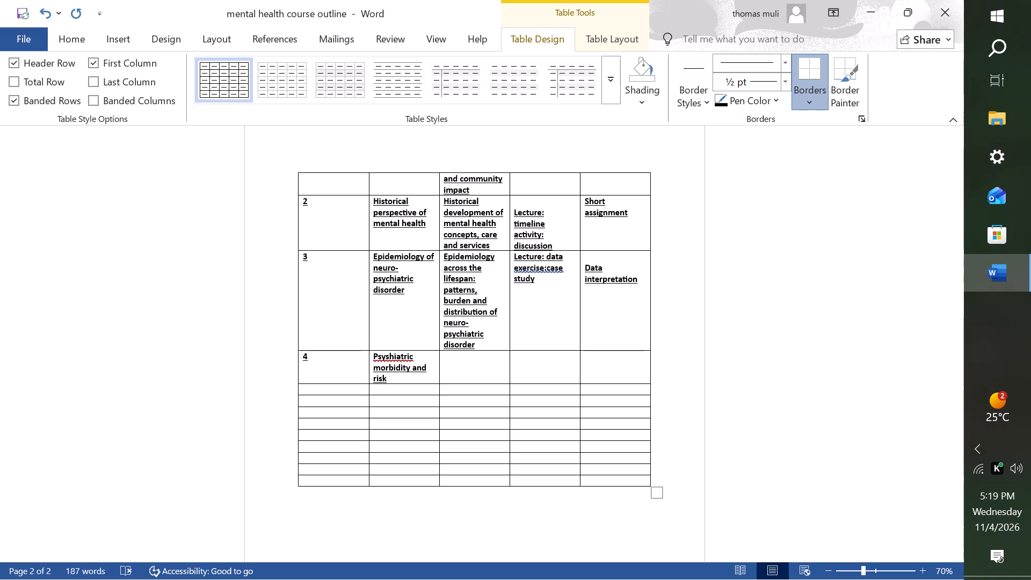
{"action": "key", "text": "space"}
{"action": "type", "text": "factors"}
Correct the flagged spacing in the week 3 learning activities to "exercise: case".
{"action": "left_click", "coordinate": [453, 366]}
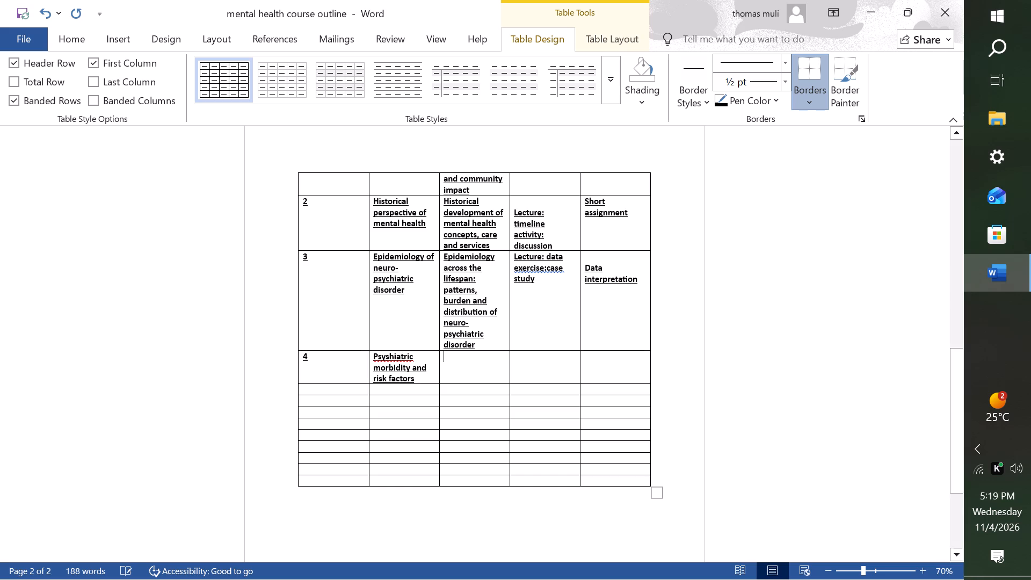
{"action": "right_click", "coordinate": [544, 267]}
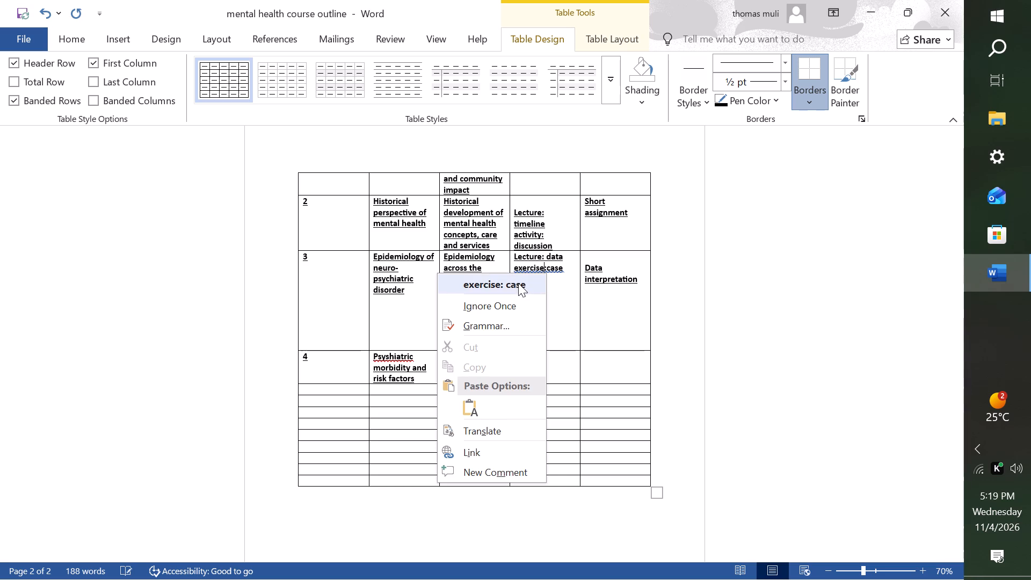
{"action": "left_click", "coordinate": [518, 289]}
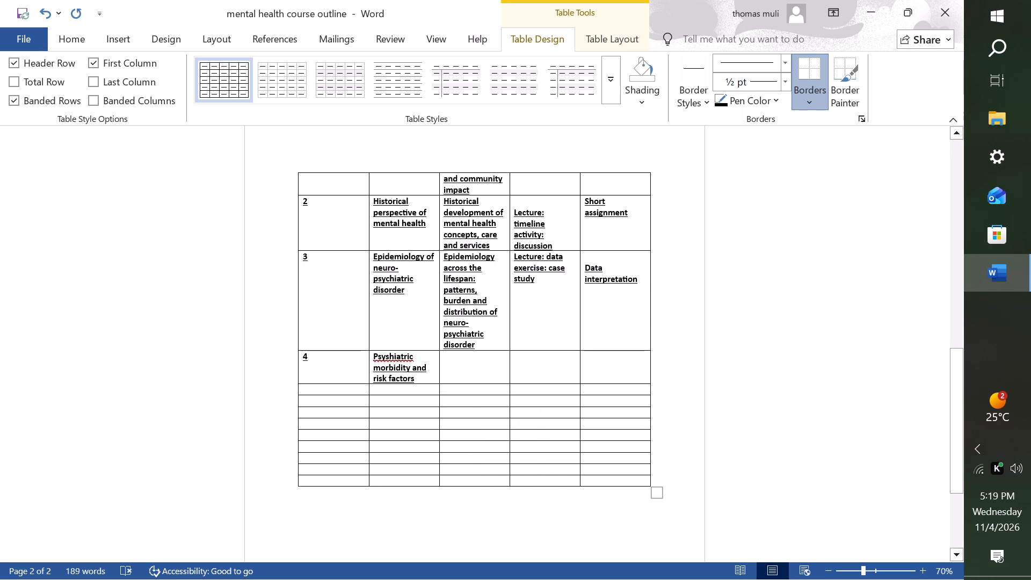
Correct the misspelled first word of the week 4 topic to "Psychiatric".
{"action": "right_click", "coordinate": [404, 356]}
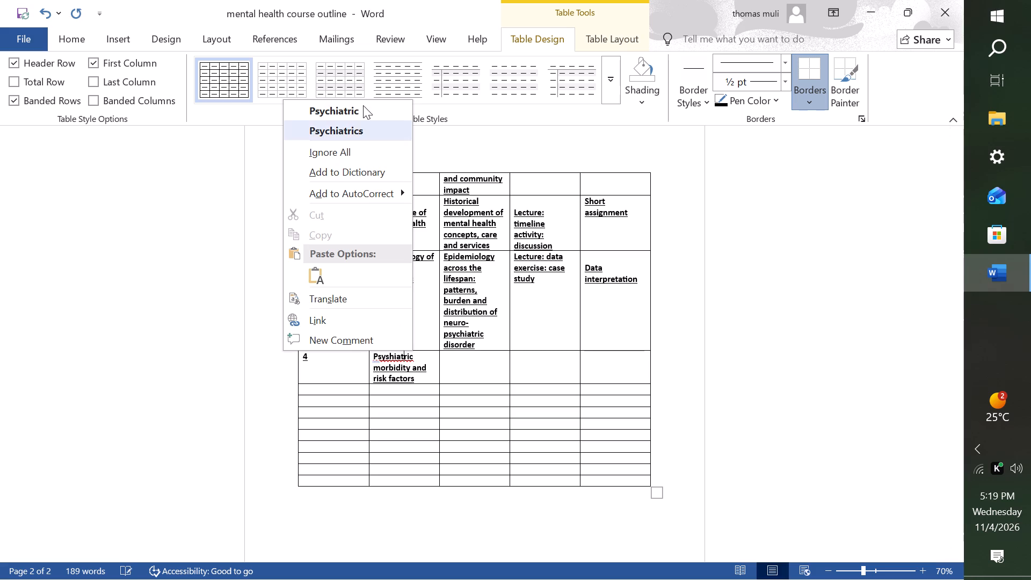
{"action": "left_click", "coordinate": [361, 111]}
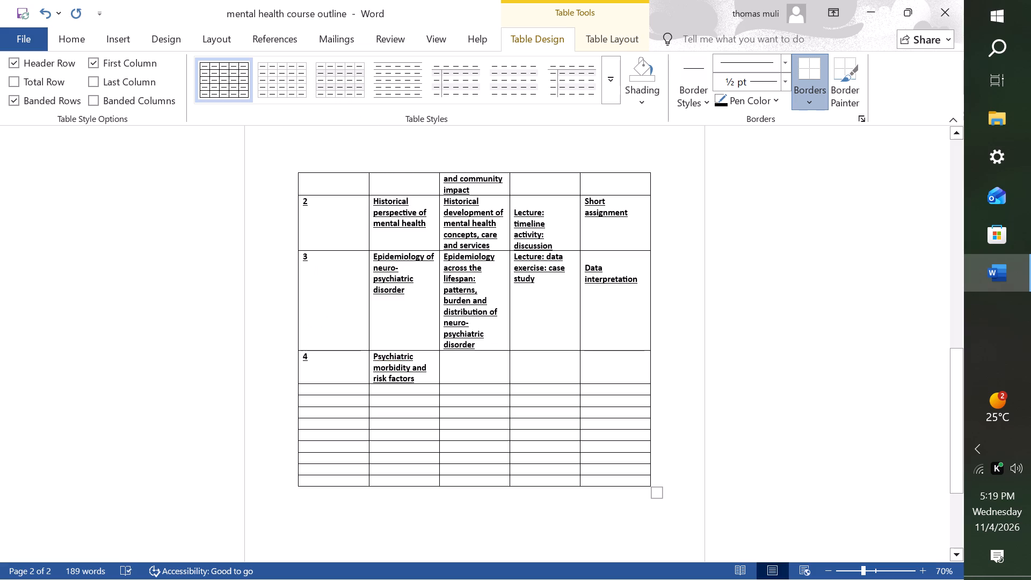
Begin the week 4 key content cell with "Psychiatric morbidity:".
{"action": "left_click", "coordinate": [459, 364]}
{"action": "key", "text": "p"}
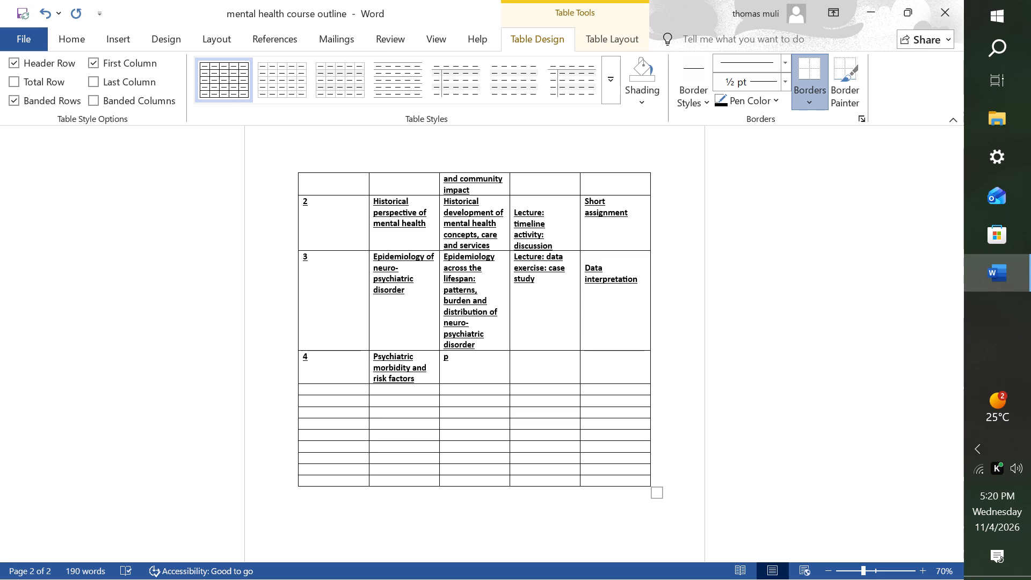
{"action": "key", "text": "s"}
{"action": "type", "text": "ychi"}
{"action": "type", "text": "atric"}
{"action": "key", "text": "space"}
{"action": "type", "text": "mo"}
{"action": "key", "text": "r"}
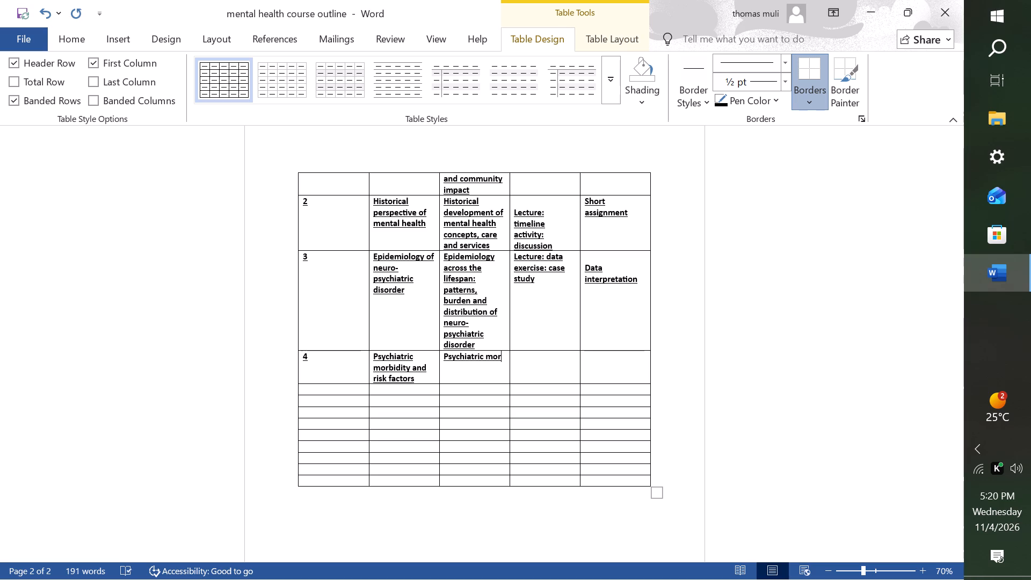
{"action": "type", "text": "bidity"}
{"action": "key", "text": "shift+colon"}
Continue the week 4 key content with "biological, psychological and social risk factors".
{"action": "type", "text": "biologica"}
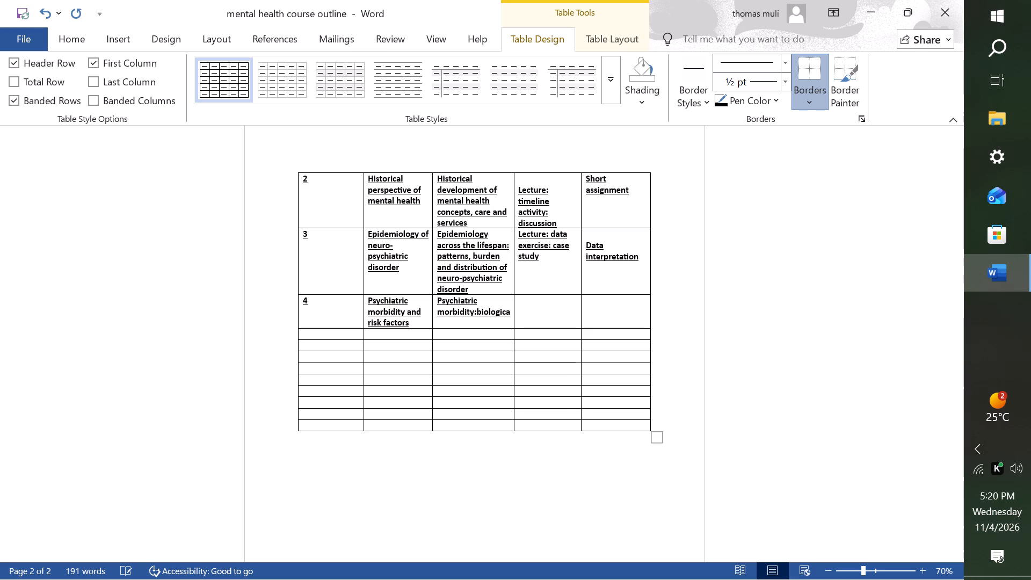
{"action": "key", "text": "l"}
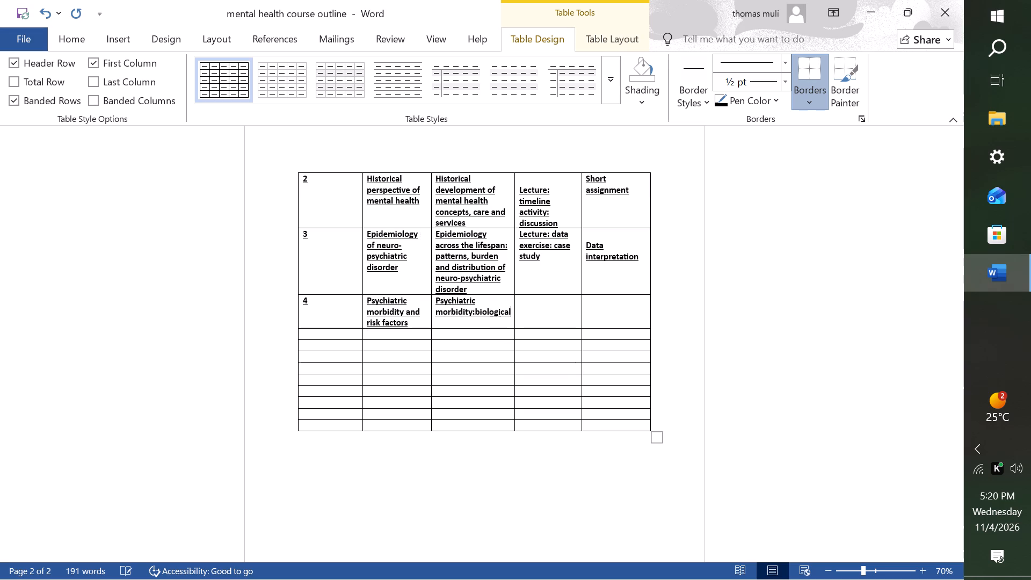
{"action": "key", "text": "comma"}
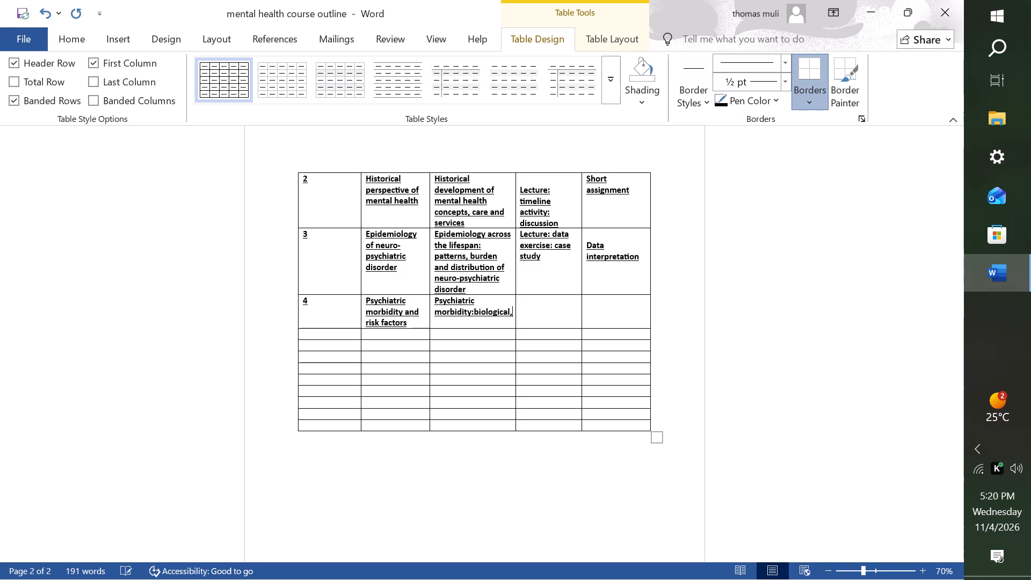
{"action": "key", "text": "space"}
{"action": "type", "text": "p"}
{"action": "key", "text": "s"}
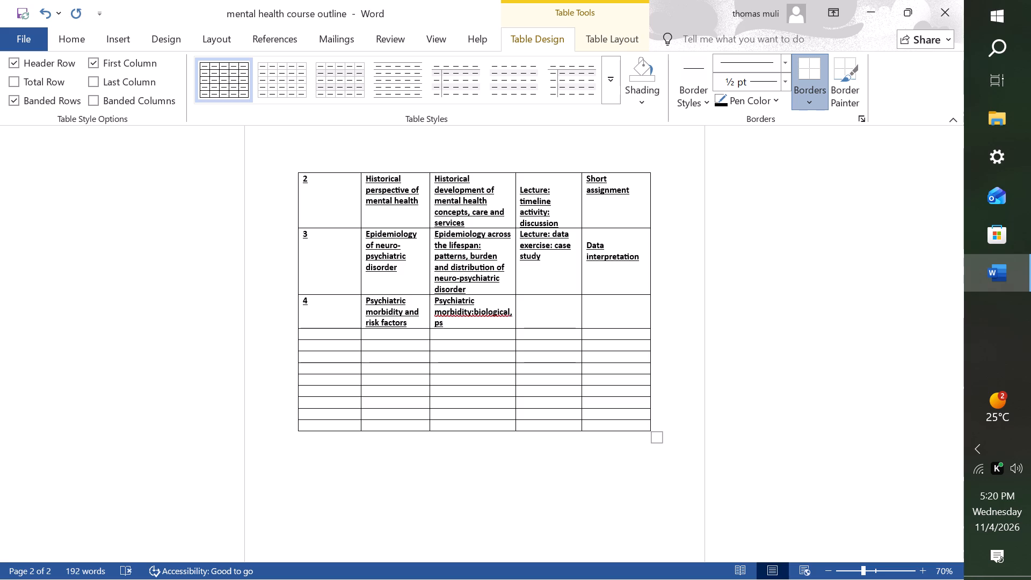
{"action": "type", "text": "yc"}
{"action": "type", "text": "hologi"}
{"action": "type", "text": "ca"}
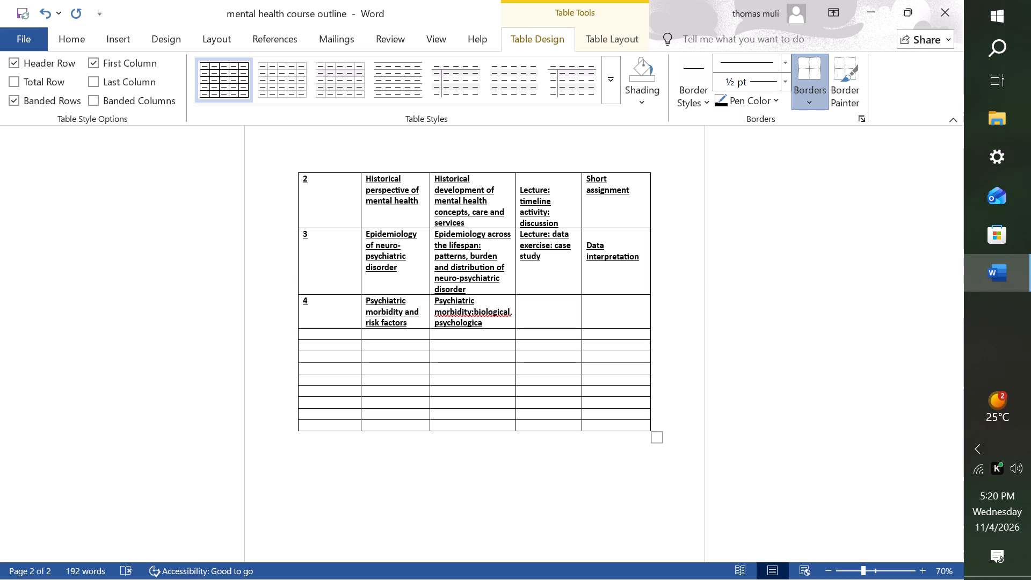
{"action": "type", "text": "l and social"}
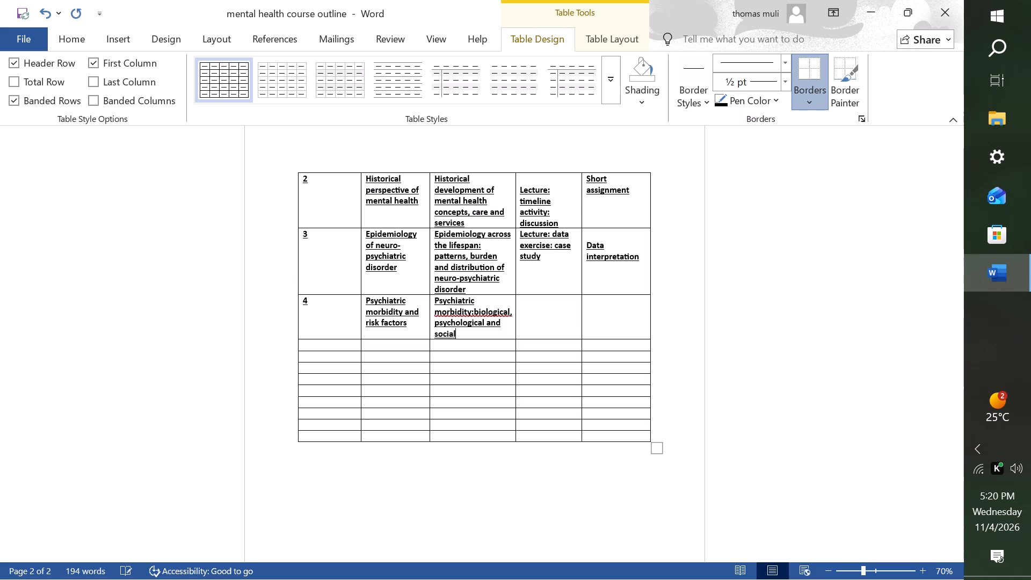
{"action": "key", "text": "space"}
{"action": "type", "text": "risk factors"}
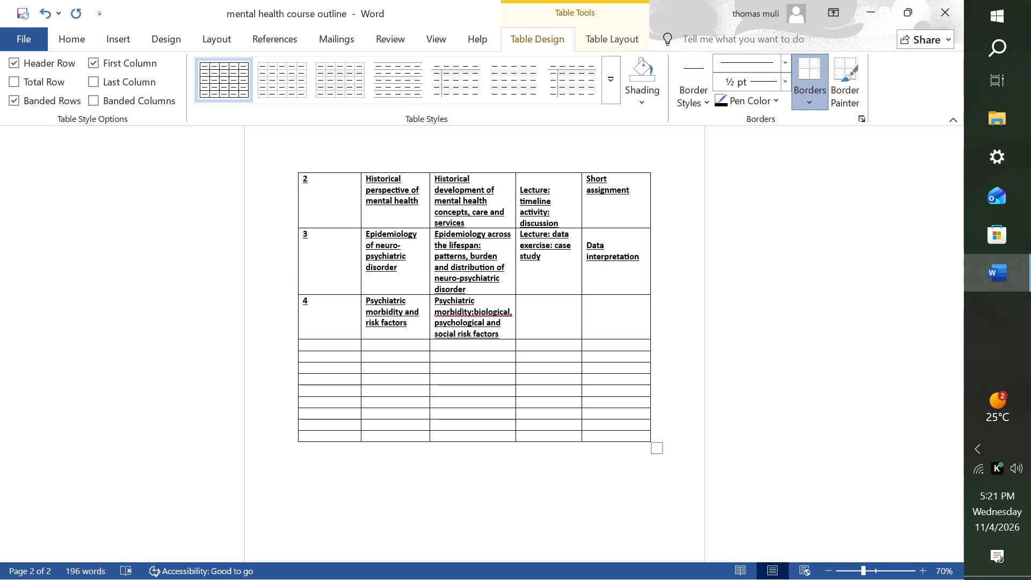
Extend the week 4 key content with ": vulnerability and protective factors".
{"action": "key", "text": "shift+colon"}
{"action": "key", "text": "space"}
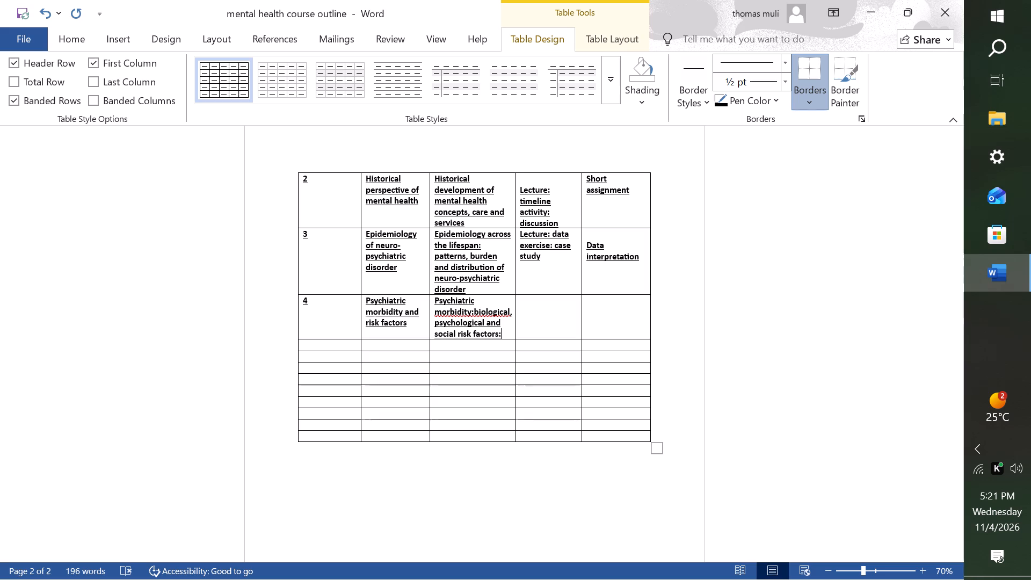
{"action": "type", "text": "vul"}
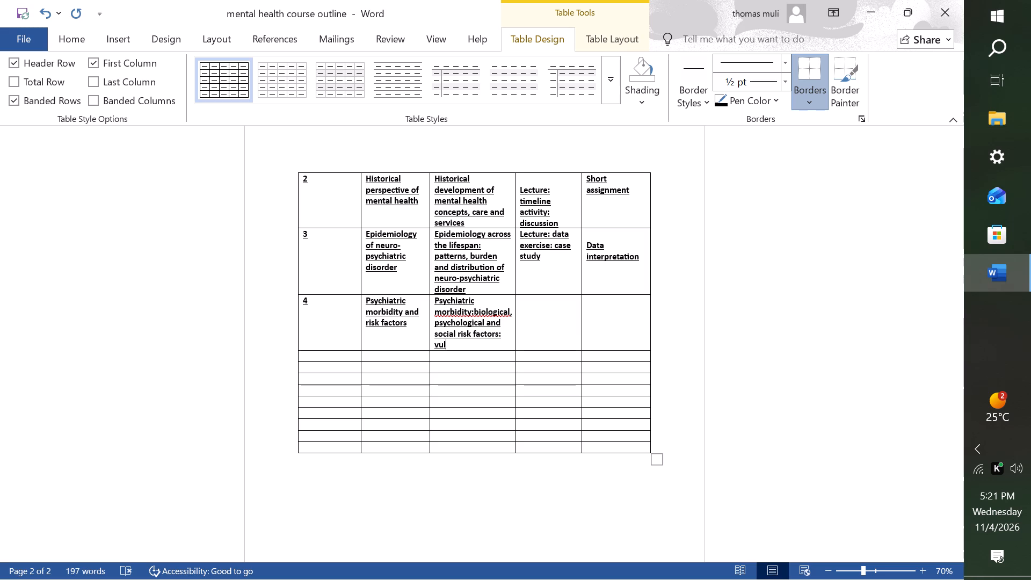
{"action": "type", "text": "nera"}
{"action": "type", "text": "bility"}
{"action": "key", "text": "space"}
{"action": "type", "text": "and prote"}
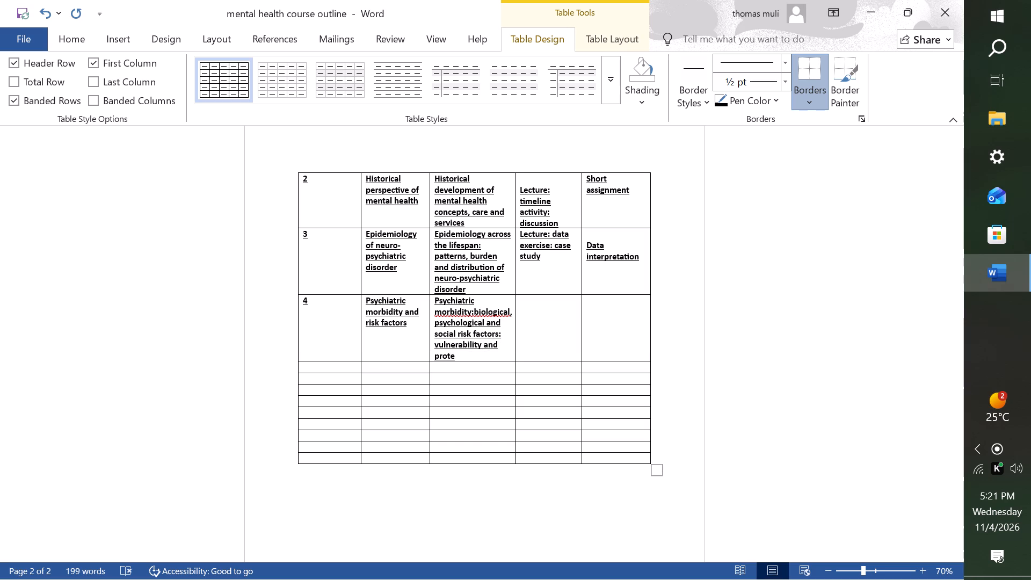
{"action": "type", "text": "ctive factors"}
Correct the flagged spacing in the week 4 key content to "morbidity: biological".
{"action": "right_click", "coordinate": [491, 314]}
{"action": "left_click", "coordinate": [446, 326]}
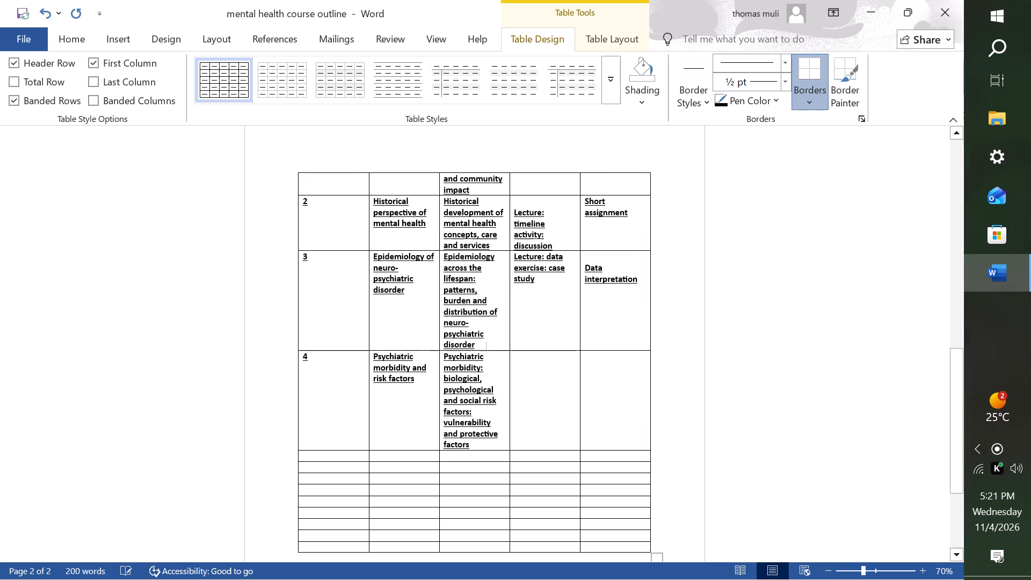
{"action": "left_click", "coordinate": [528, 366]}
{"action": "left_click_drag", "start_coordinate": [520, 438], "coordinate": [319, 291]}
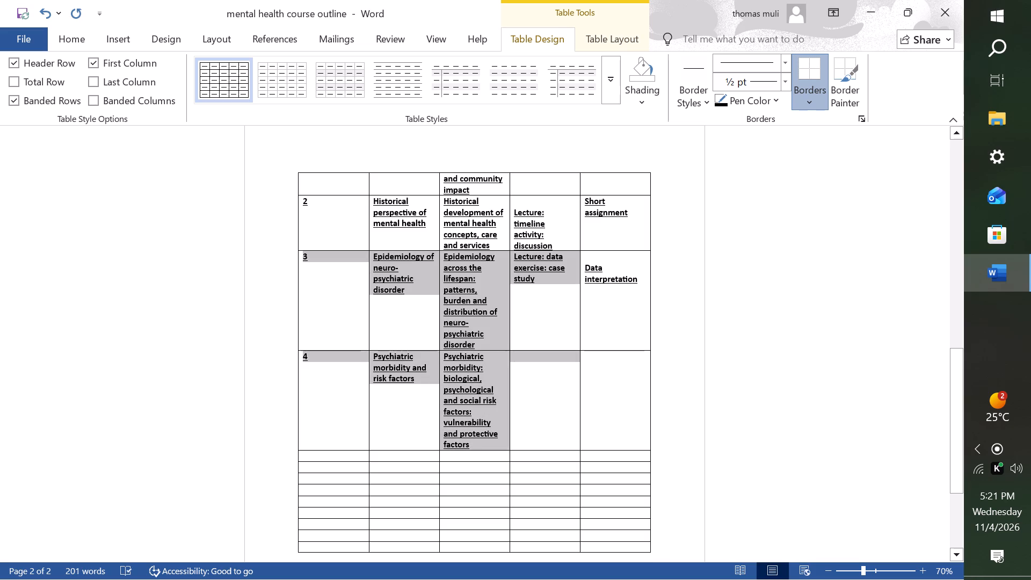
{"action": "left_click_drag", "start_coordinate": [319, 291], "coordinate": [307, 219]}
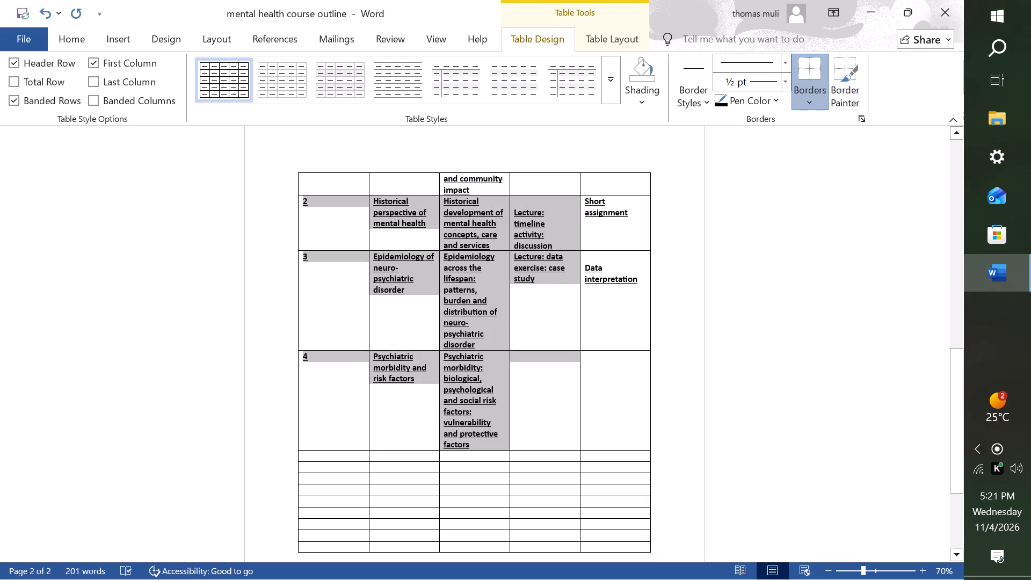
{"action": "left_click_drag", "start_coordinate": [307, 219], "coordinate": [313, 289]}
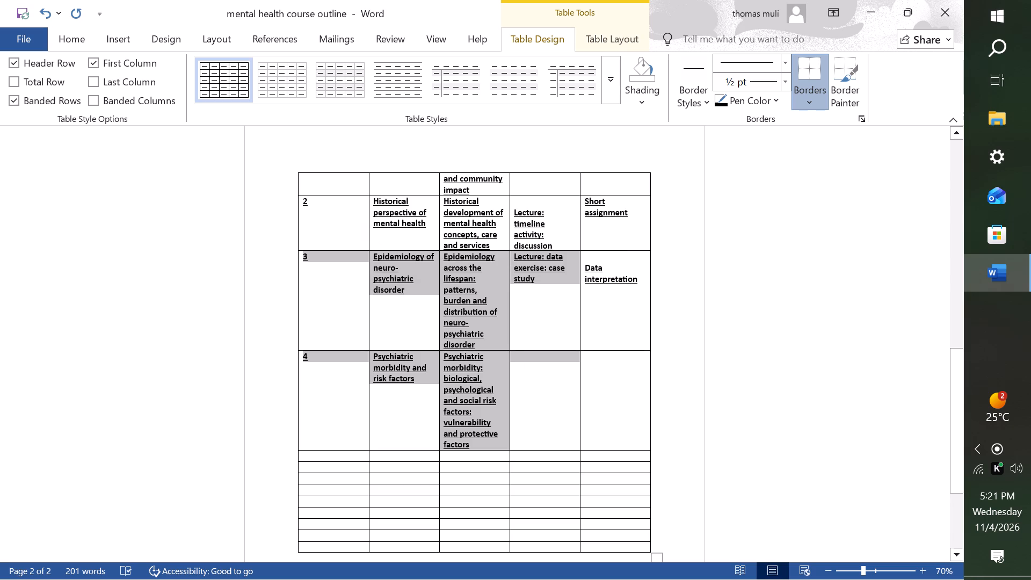
Enter "Lecture studies" on the third line of the week 4 learning activities cell.
{"action": "left_click", "coordinate": [551, 421]}
{"action": "scroll", "coordinate": [551, 421], "scroll_direction": "up", "scroll_amount": 1}
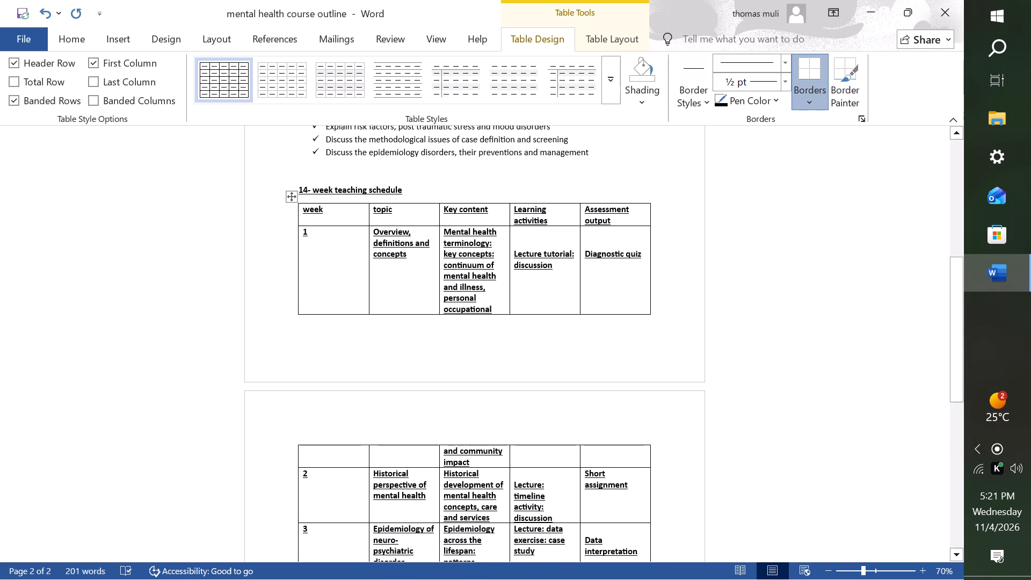
{"action": "scroll", "coordinate": [567, 380], "scroll_direction": "down", "scroll_amount": 1}
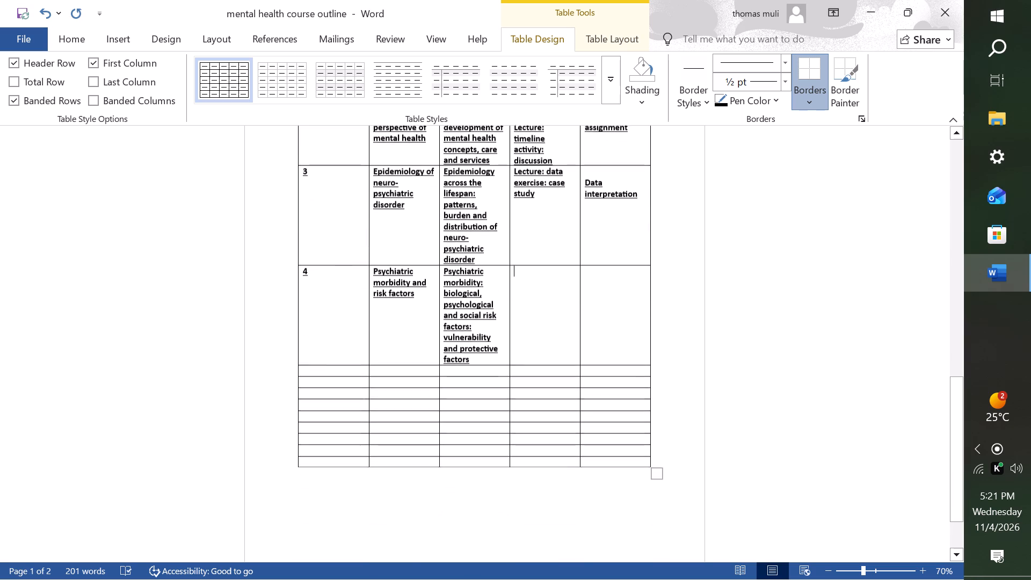
{"action": "scroll", "coordinate": [536, 305], "scroll_direction": "up", "scroll_amount": 1}
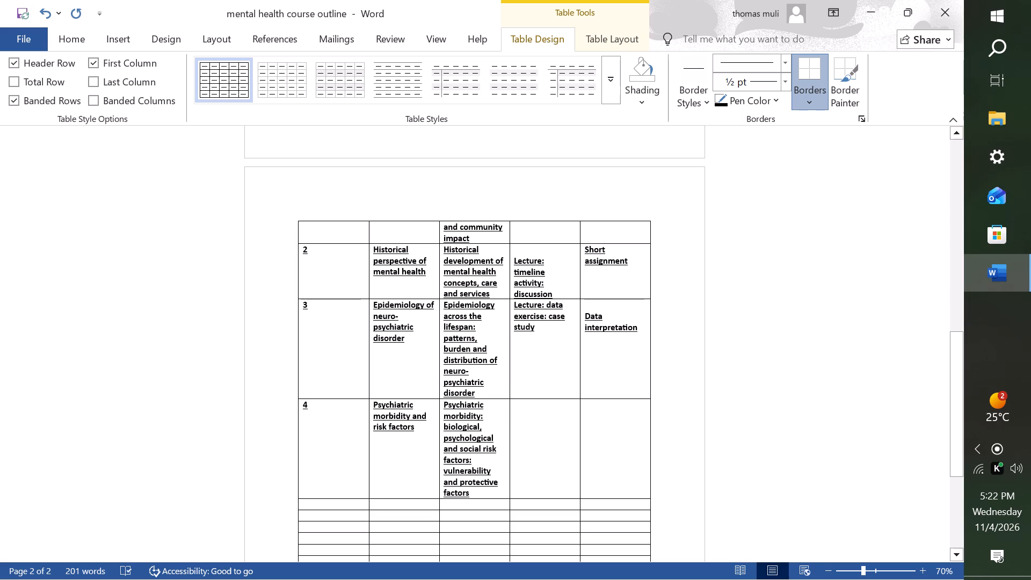
{"action": "key", "text": "Return"}
{"action": "key", "text": "Return"}
{"action": "type", "text": "lecture"}
{"action": "key", "text": "space"}
{"action": "type", "text": "studies"}
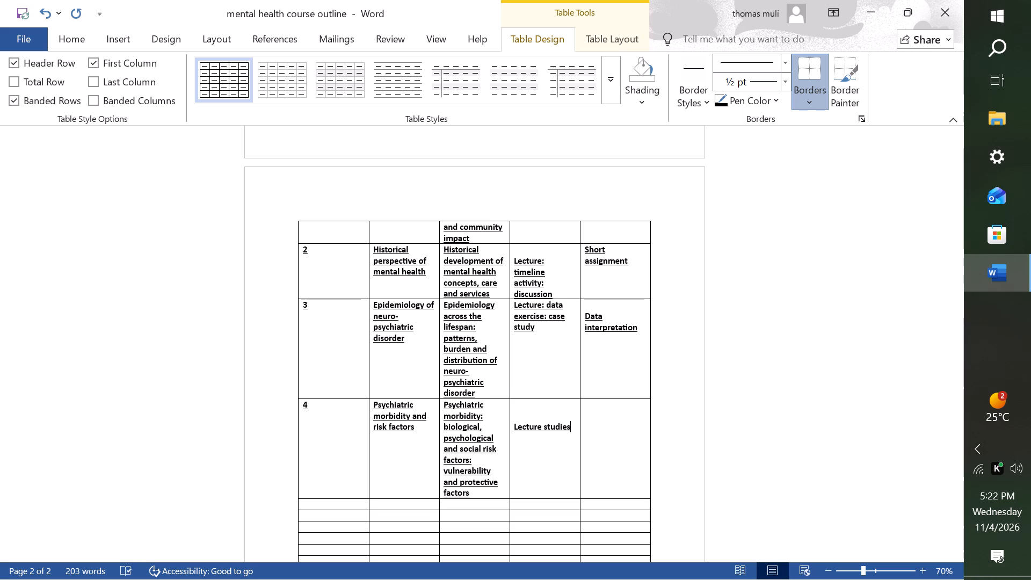
Enter "Case analysis" on the third line of the week 4 assessment output cell.
{"action": "left_click", "coordinate": [600, 427]}
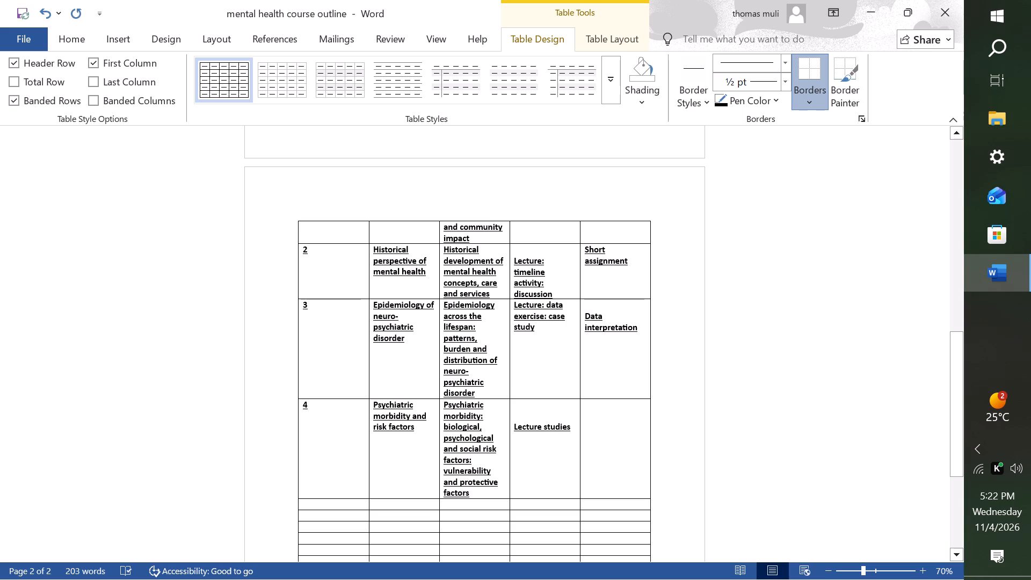
{"action": "key", "text": "Return"}
{"action": "key", "text": "Return"}
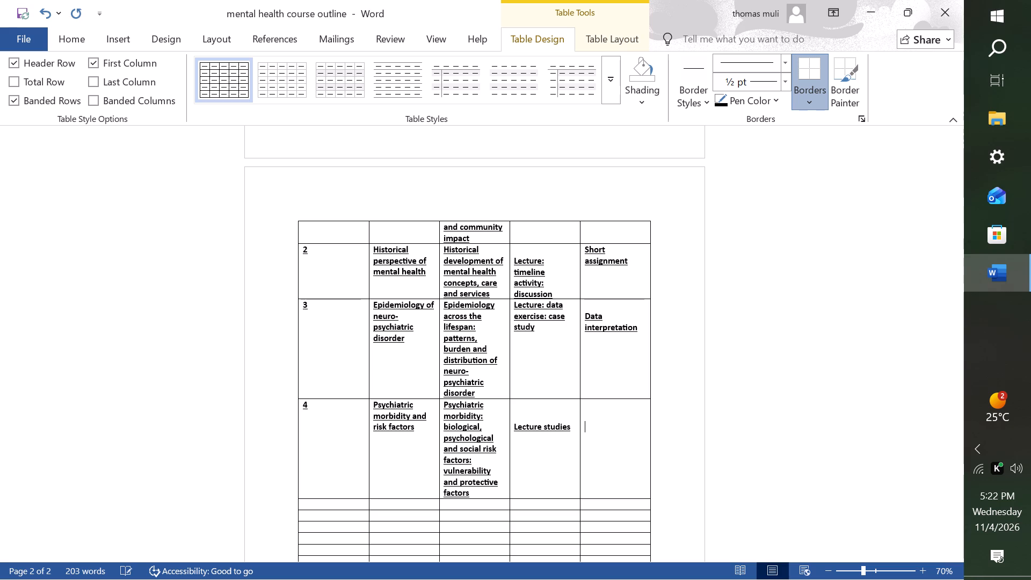
{"action": "type", "text": "case"}
{"action": "key", "text": "space"}
{"action": "type", "text": "ana"}
{"action": "type", "text": "lysis"}
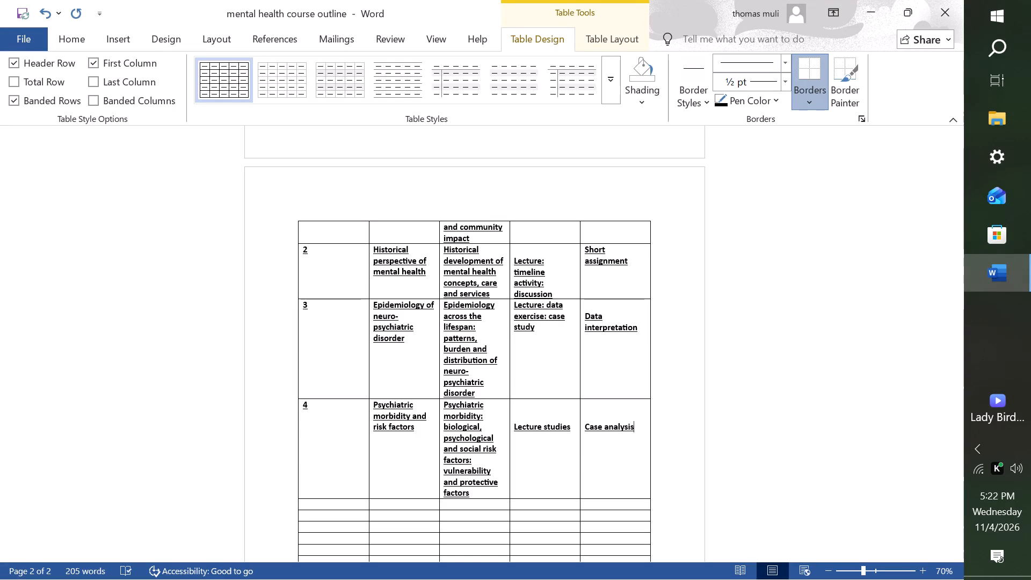
Start the row for week 5 with the number 5 and the topic "Post traumatic stress disorder".
{"action": "left_click", "coordinate": [325, 504]}
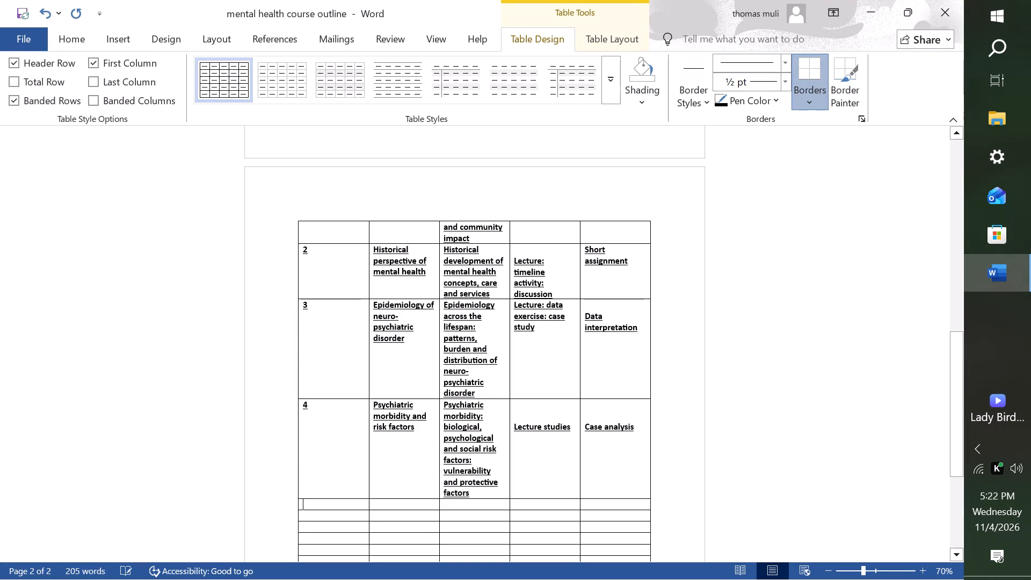
{"action": "key", "text": "5"}
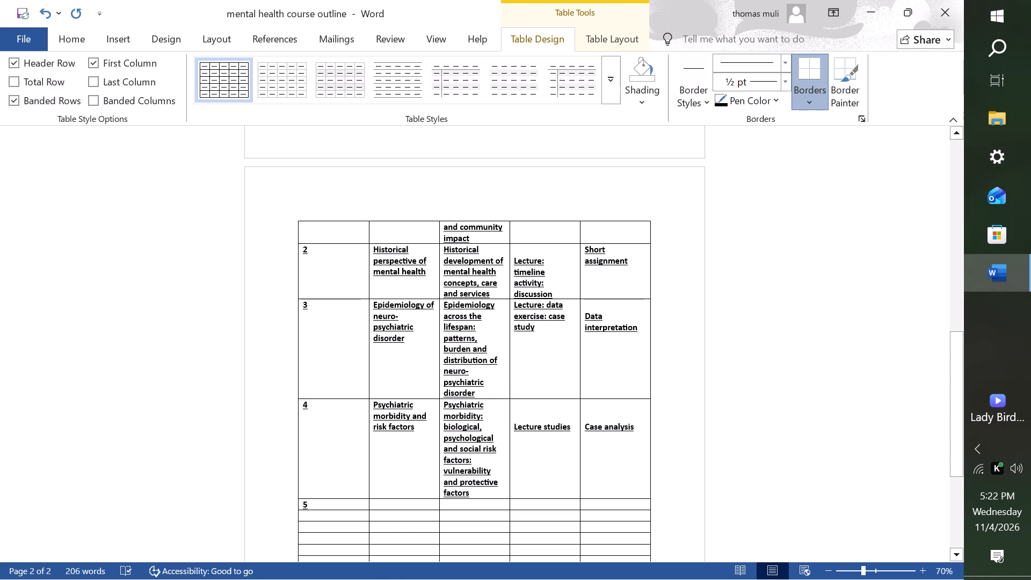
{"action": "left_click", "coordinate": [387, 502]}
{"action": "type", "text": "post"}
{"action": "key", "text": "space"}
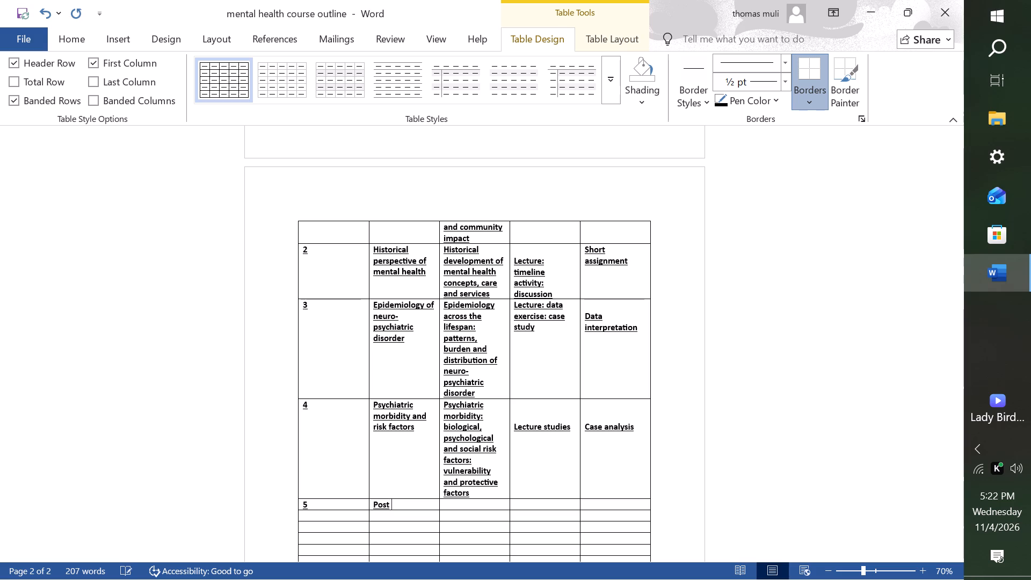
{"action": "type", "text": "traumatic"}
{"action": "key", "text": "space"}
{"action": "type", "text": "stress disorder"}
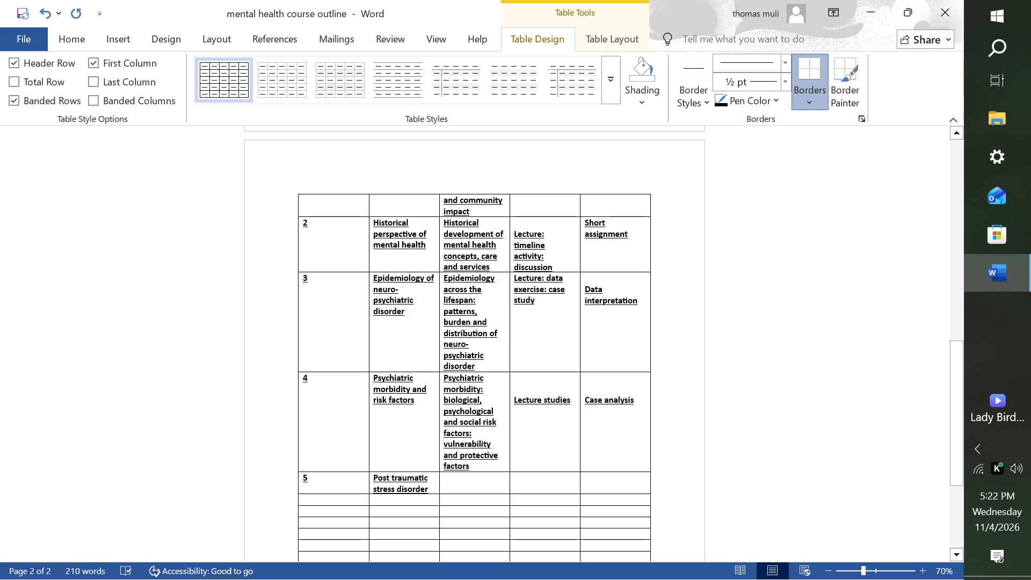
Enter "Trauma and stress" as the week 5 key content, correcting the flagged spacing between "Trauma" and "and".
{"action": "left_click", "coordinate": [453, 484]}
{"action": "type", "text": "trauma"}
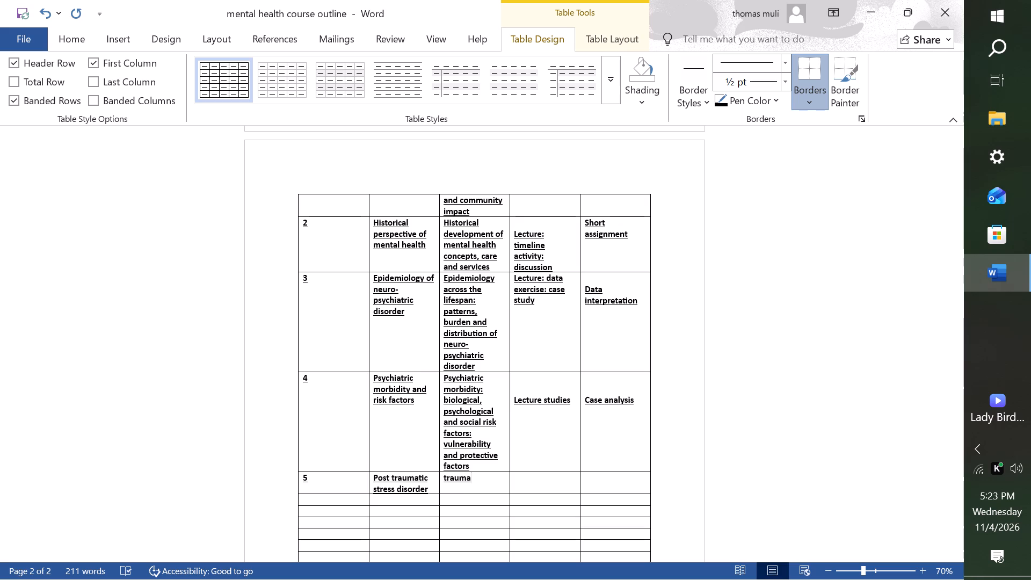
{"action": "type", "text": "and stress"}
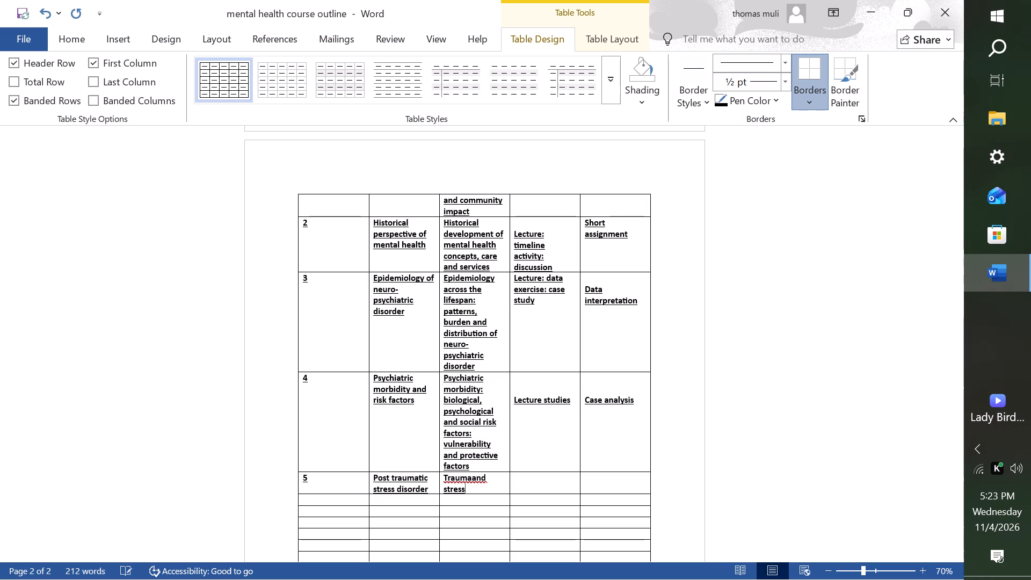
{"action": "right_click", "coordinate": [463, 476]}
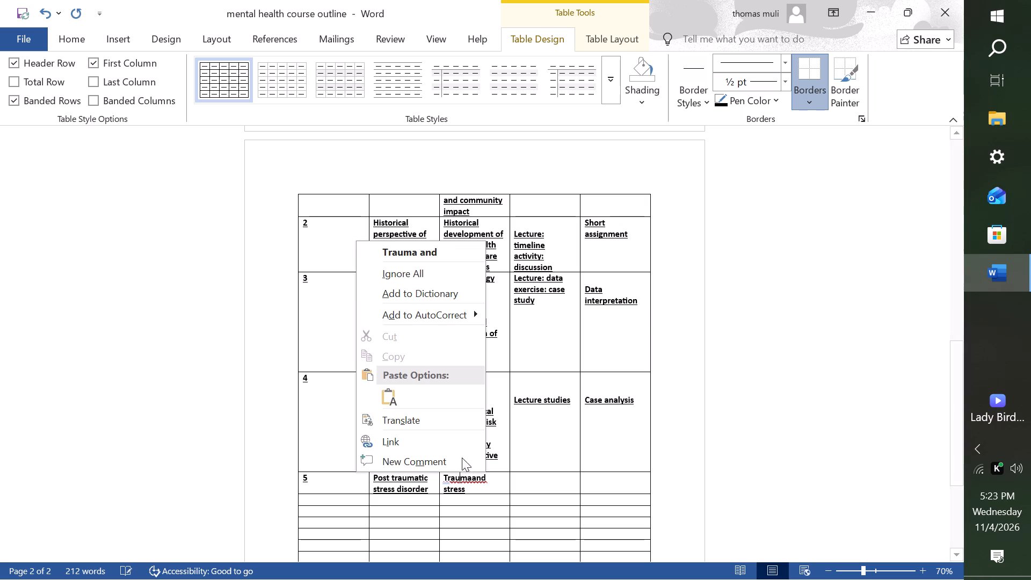
{"action": "left_click", "coordinate": [434, 251]}
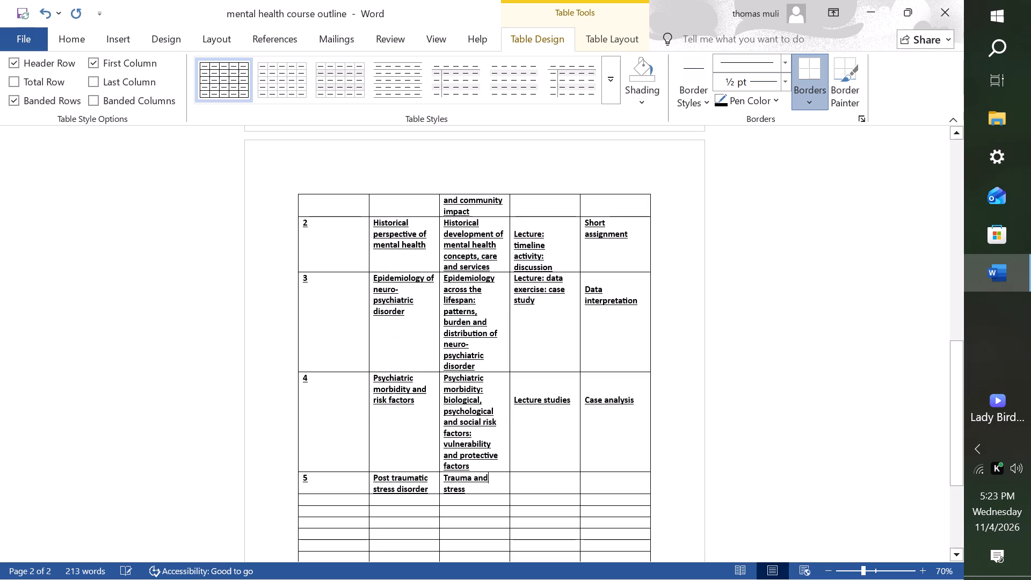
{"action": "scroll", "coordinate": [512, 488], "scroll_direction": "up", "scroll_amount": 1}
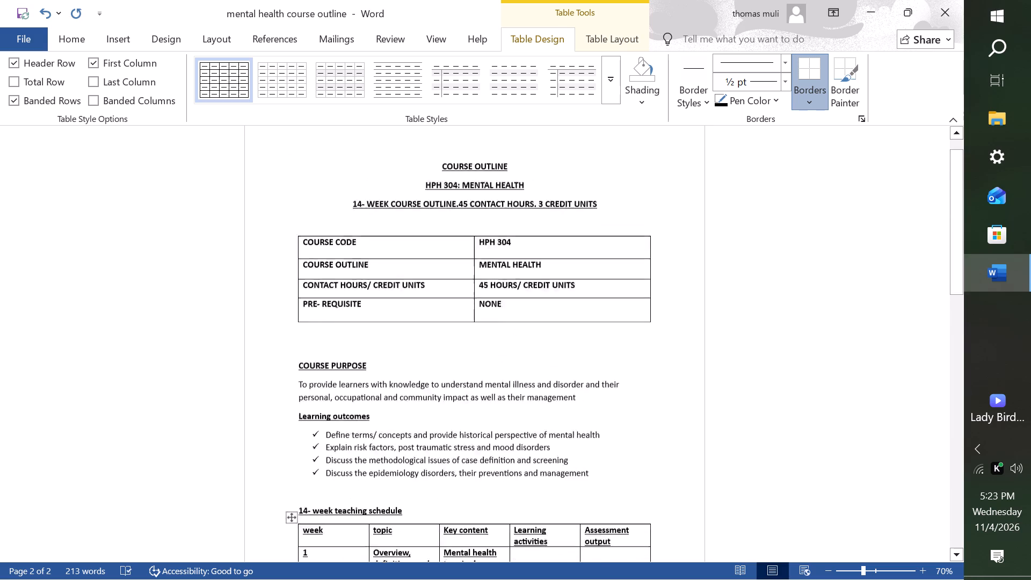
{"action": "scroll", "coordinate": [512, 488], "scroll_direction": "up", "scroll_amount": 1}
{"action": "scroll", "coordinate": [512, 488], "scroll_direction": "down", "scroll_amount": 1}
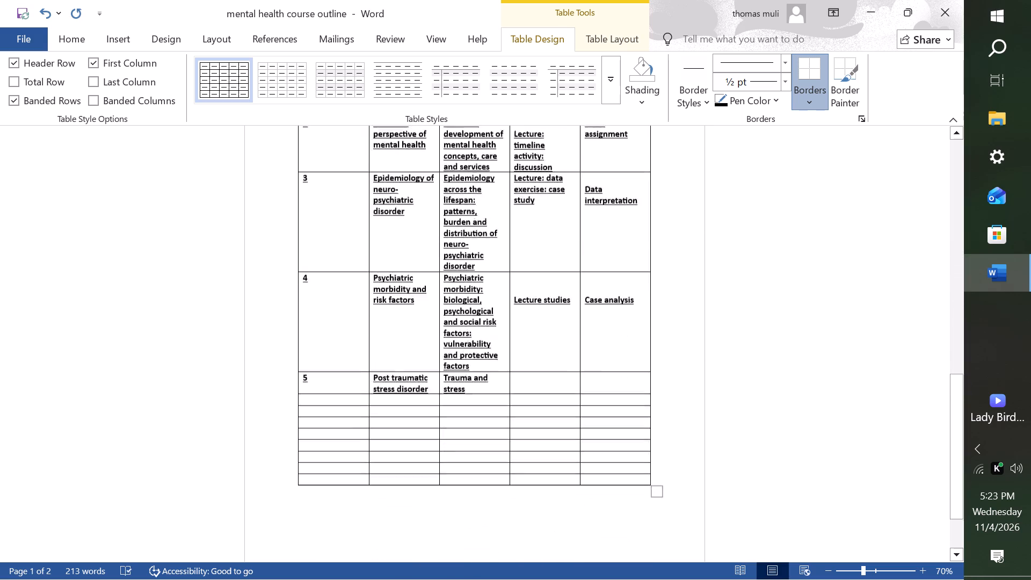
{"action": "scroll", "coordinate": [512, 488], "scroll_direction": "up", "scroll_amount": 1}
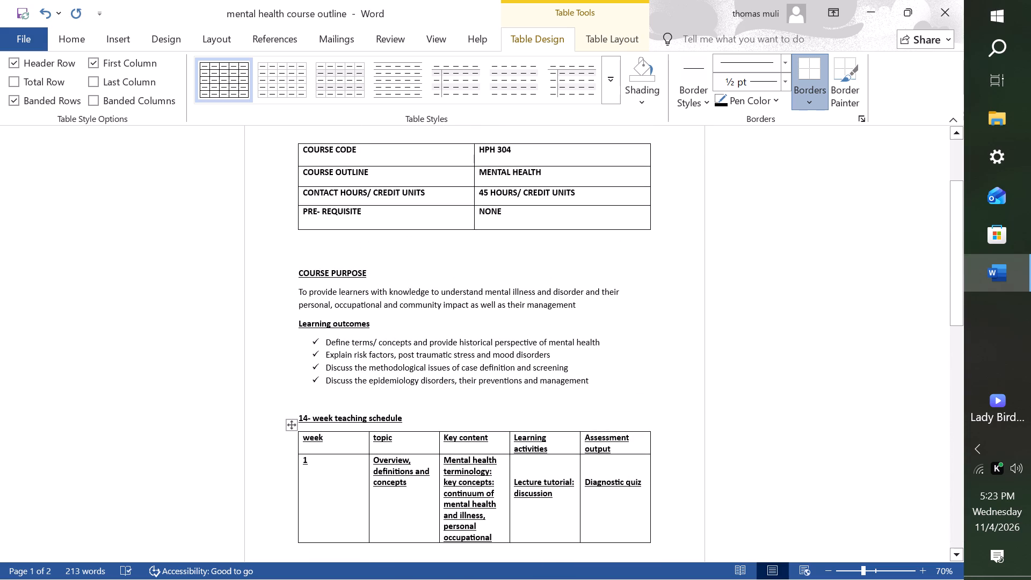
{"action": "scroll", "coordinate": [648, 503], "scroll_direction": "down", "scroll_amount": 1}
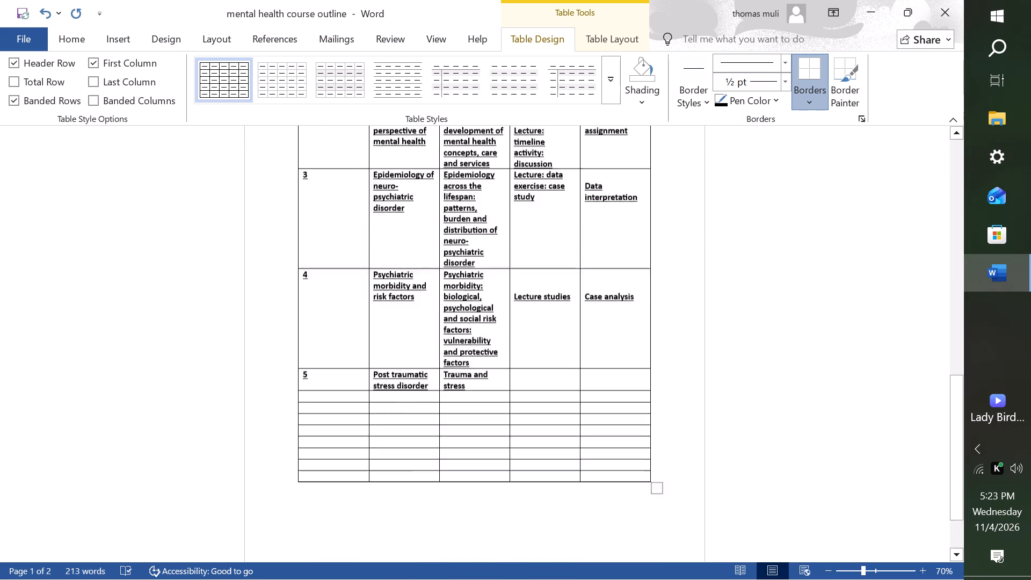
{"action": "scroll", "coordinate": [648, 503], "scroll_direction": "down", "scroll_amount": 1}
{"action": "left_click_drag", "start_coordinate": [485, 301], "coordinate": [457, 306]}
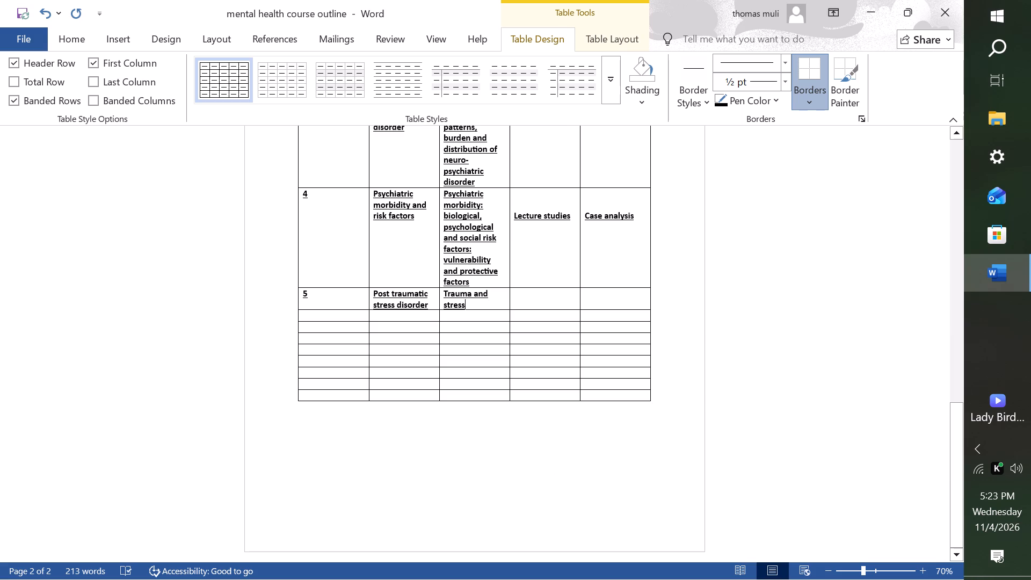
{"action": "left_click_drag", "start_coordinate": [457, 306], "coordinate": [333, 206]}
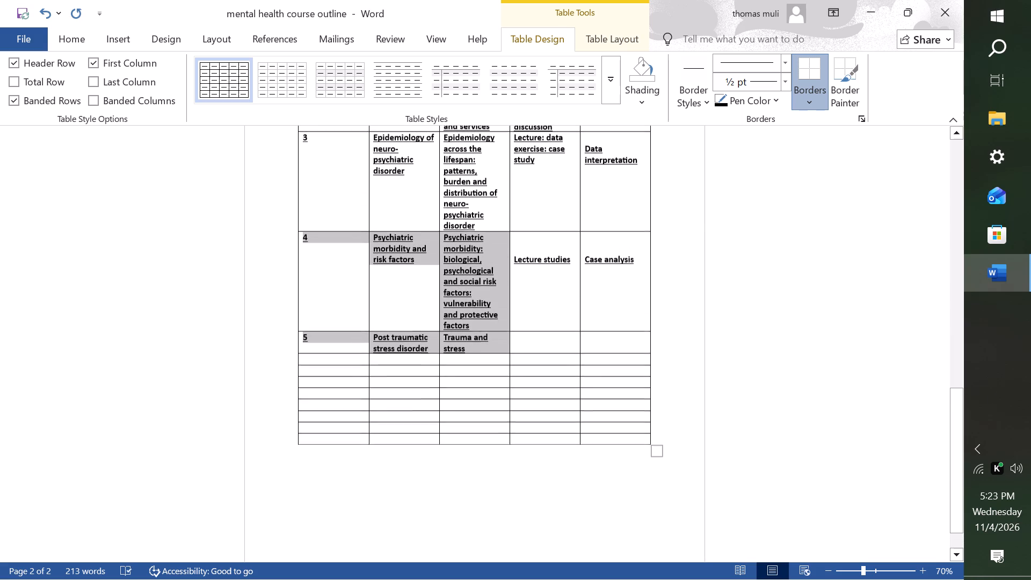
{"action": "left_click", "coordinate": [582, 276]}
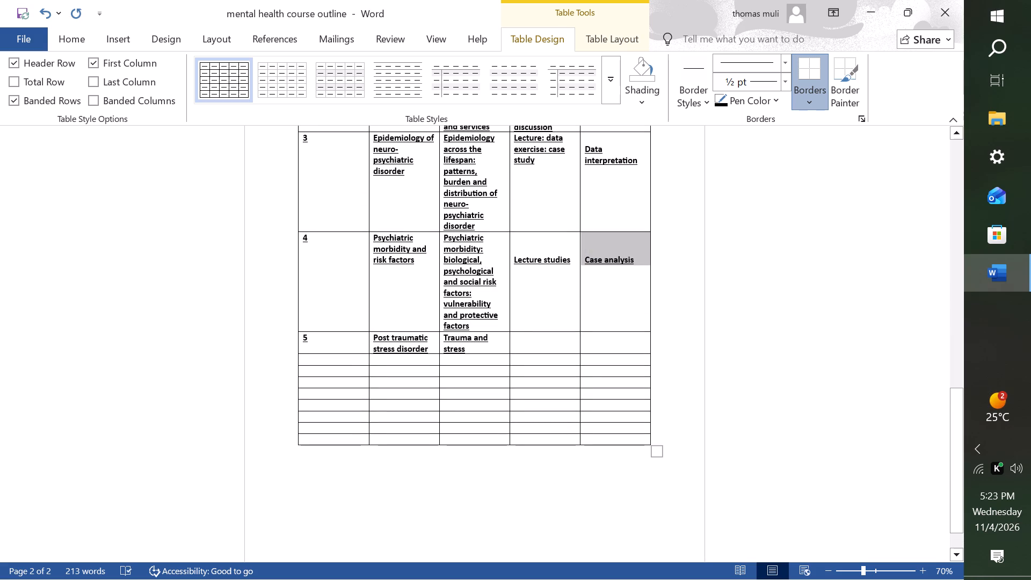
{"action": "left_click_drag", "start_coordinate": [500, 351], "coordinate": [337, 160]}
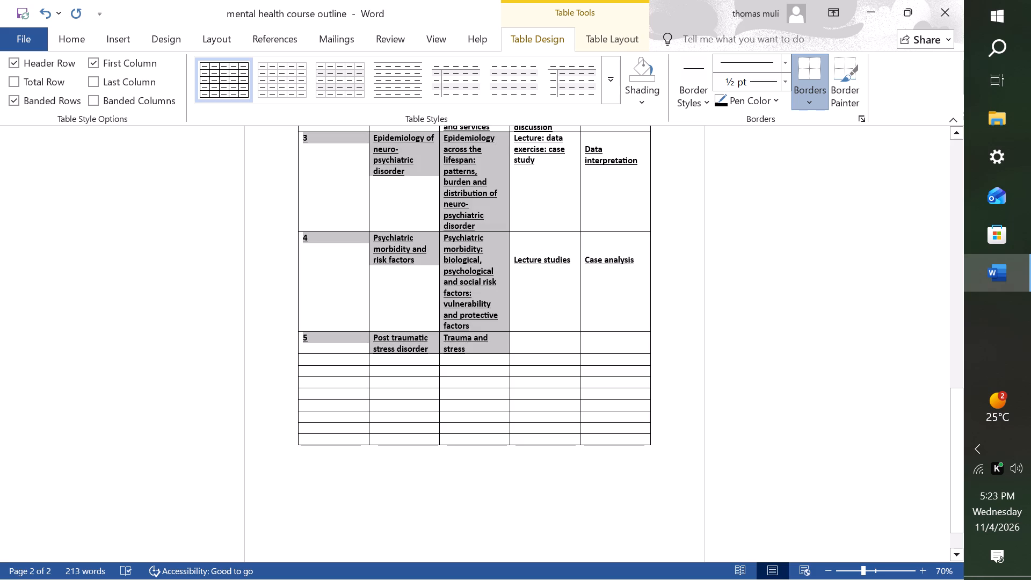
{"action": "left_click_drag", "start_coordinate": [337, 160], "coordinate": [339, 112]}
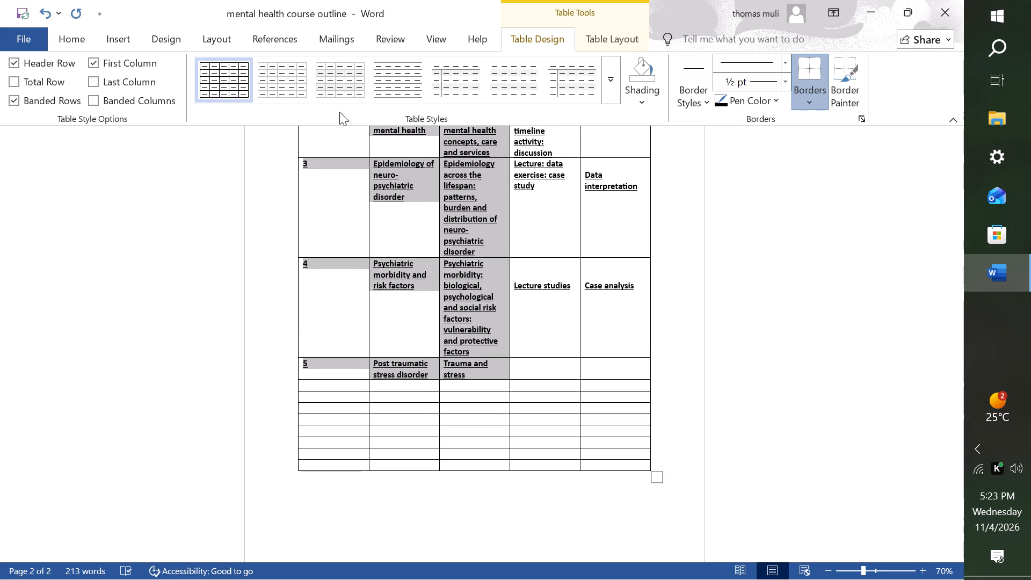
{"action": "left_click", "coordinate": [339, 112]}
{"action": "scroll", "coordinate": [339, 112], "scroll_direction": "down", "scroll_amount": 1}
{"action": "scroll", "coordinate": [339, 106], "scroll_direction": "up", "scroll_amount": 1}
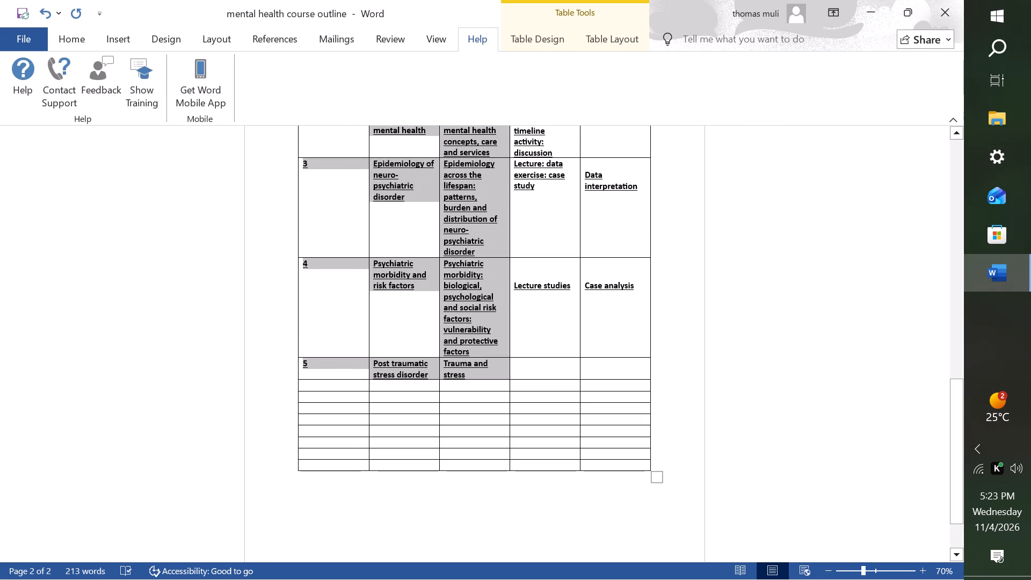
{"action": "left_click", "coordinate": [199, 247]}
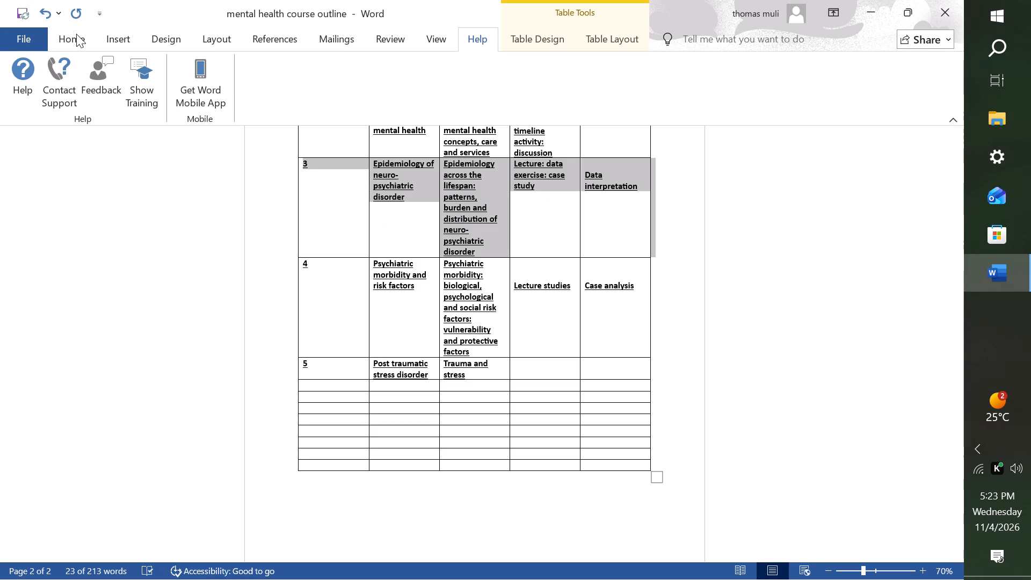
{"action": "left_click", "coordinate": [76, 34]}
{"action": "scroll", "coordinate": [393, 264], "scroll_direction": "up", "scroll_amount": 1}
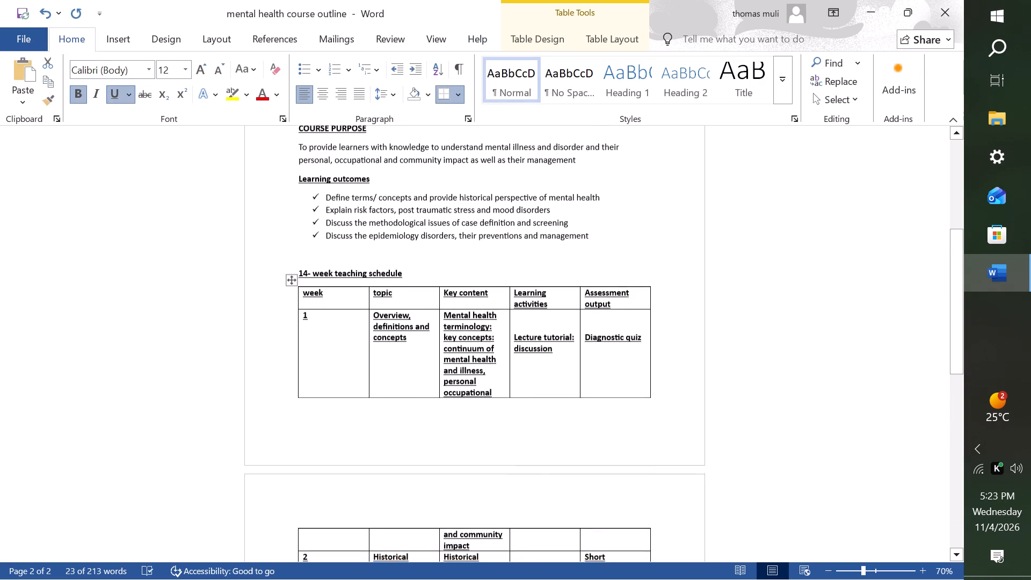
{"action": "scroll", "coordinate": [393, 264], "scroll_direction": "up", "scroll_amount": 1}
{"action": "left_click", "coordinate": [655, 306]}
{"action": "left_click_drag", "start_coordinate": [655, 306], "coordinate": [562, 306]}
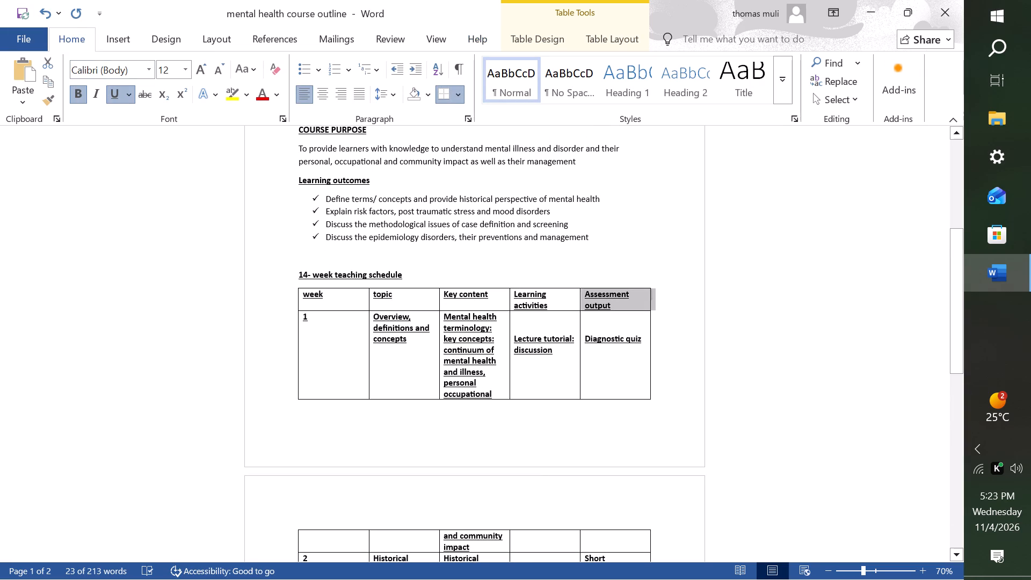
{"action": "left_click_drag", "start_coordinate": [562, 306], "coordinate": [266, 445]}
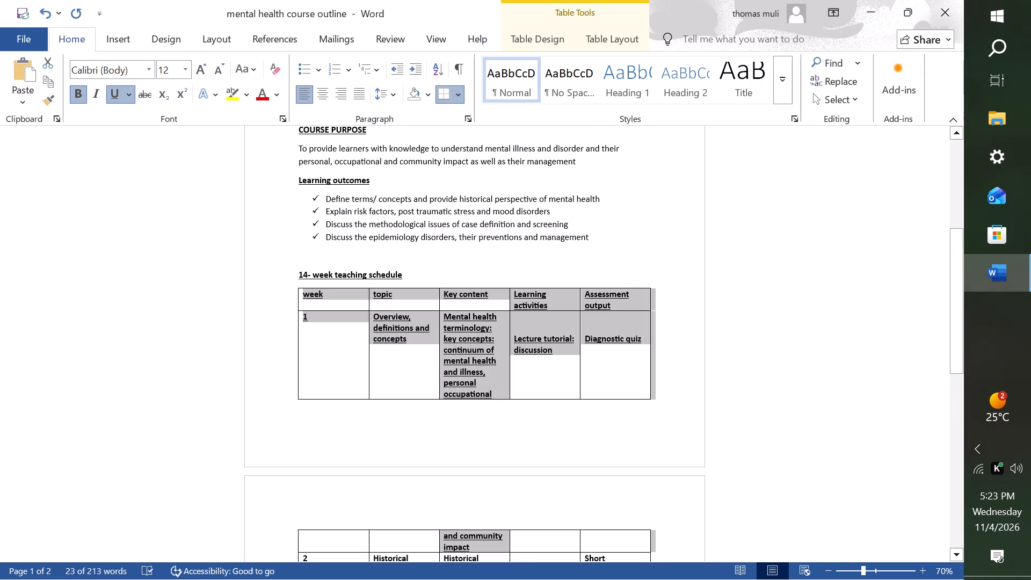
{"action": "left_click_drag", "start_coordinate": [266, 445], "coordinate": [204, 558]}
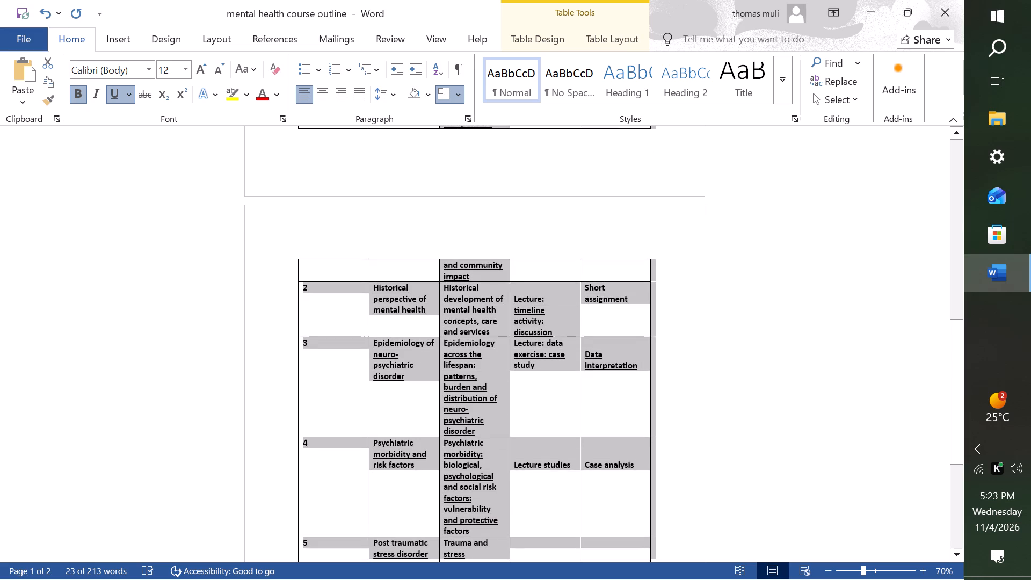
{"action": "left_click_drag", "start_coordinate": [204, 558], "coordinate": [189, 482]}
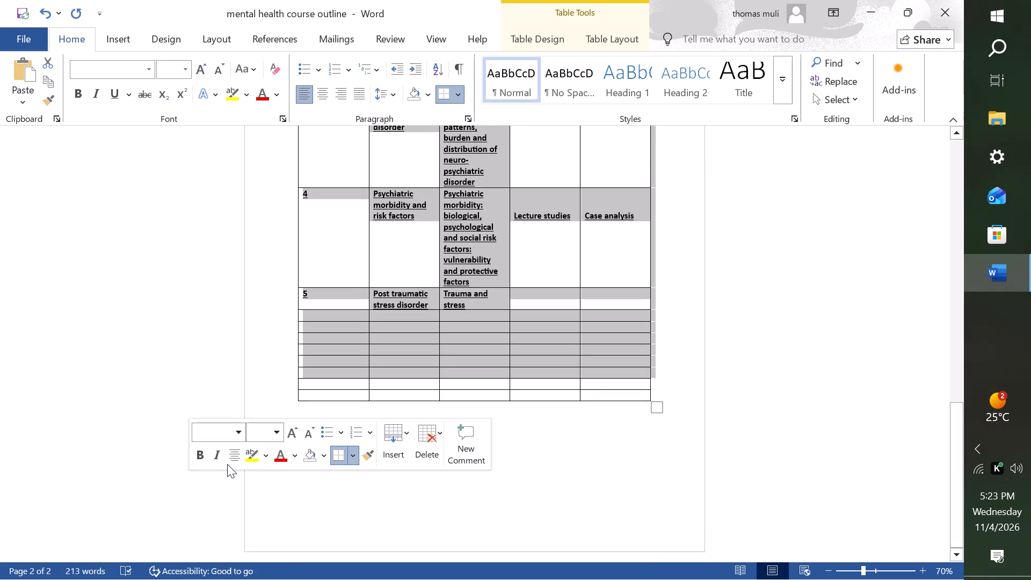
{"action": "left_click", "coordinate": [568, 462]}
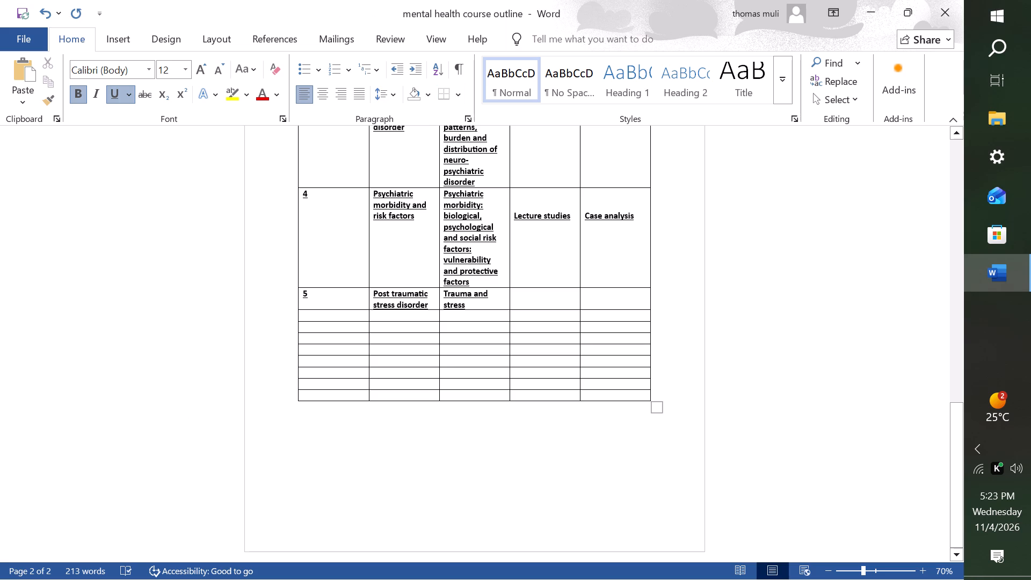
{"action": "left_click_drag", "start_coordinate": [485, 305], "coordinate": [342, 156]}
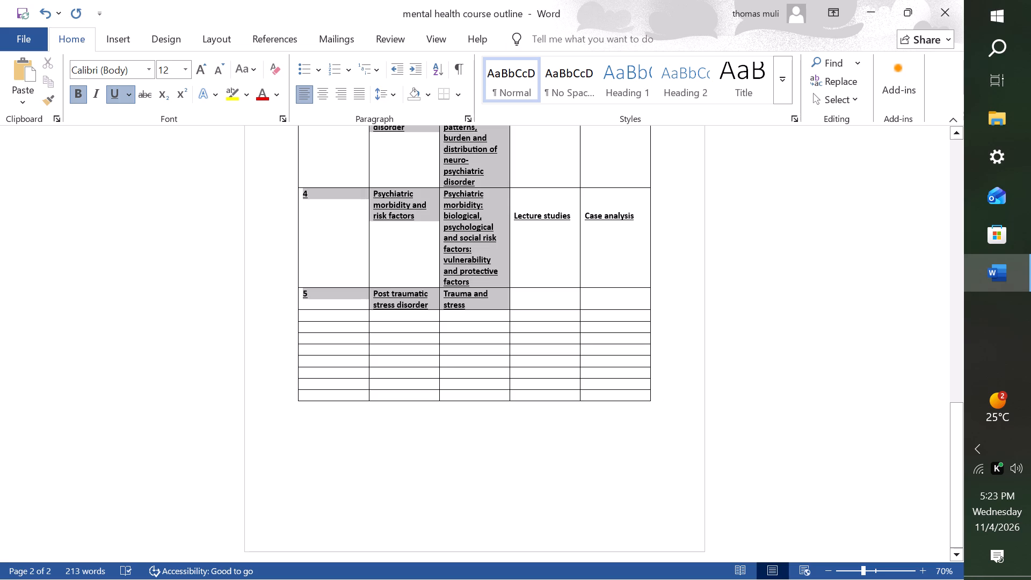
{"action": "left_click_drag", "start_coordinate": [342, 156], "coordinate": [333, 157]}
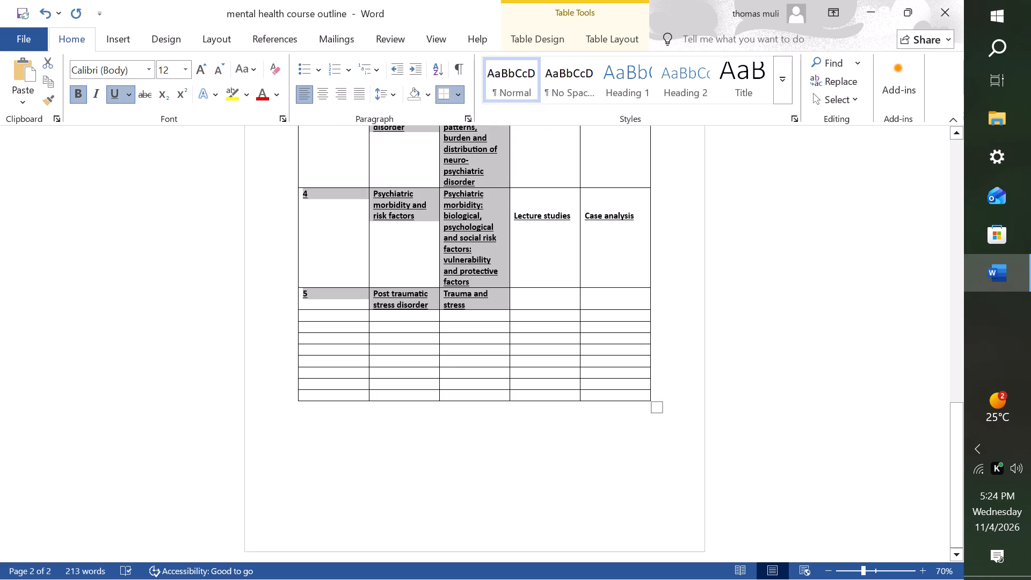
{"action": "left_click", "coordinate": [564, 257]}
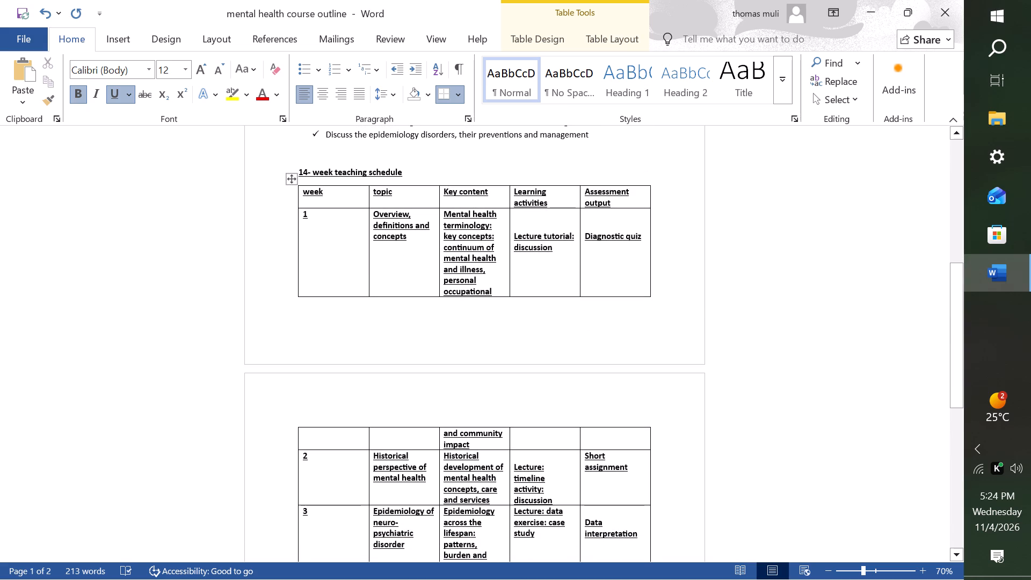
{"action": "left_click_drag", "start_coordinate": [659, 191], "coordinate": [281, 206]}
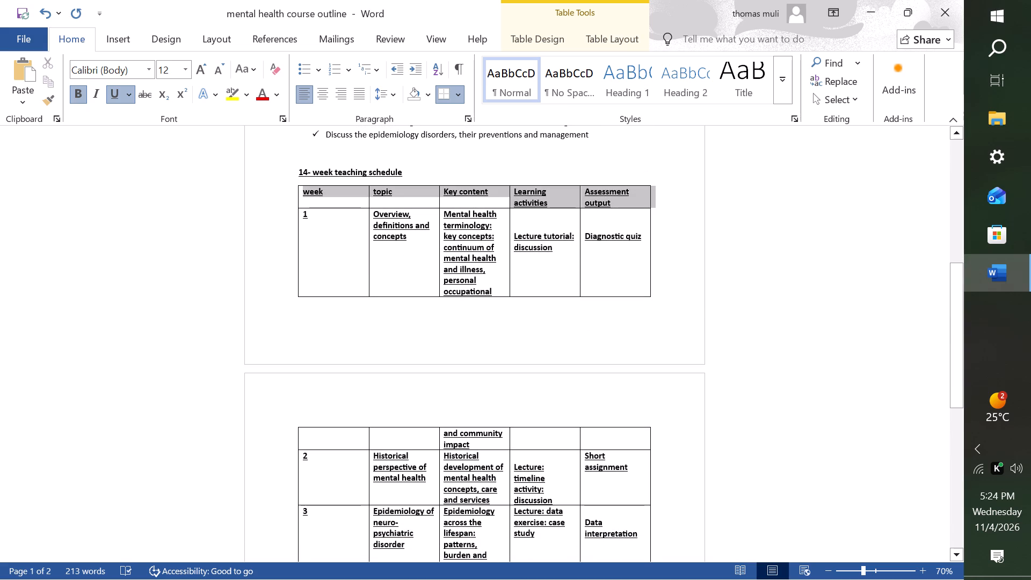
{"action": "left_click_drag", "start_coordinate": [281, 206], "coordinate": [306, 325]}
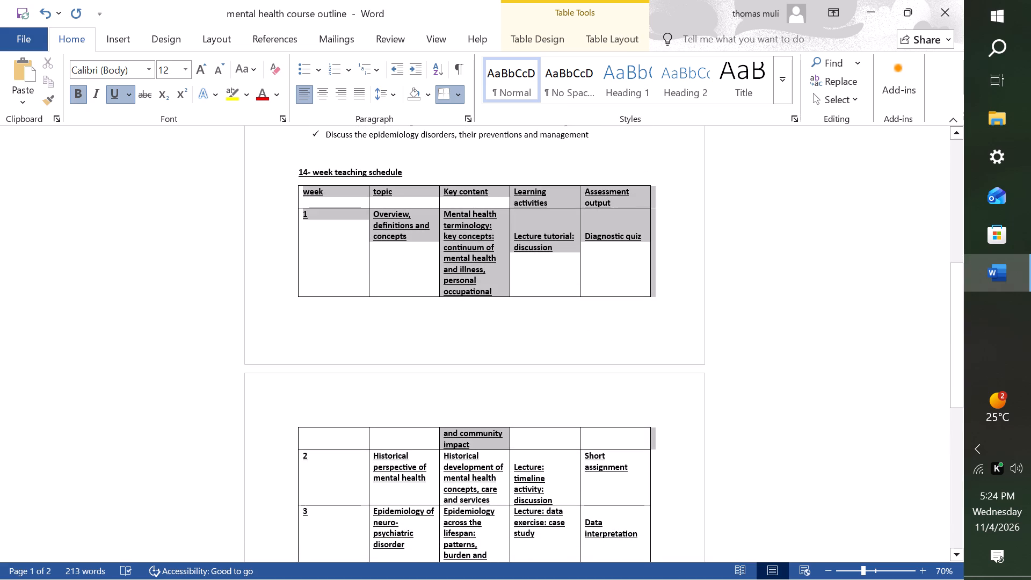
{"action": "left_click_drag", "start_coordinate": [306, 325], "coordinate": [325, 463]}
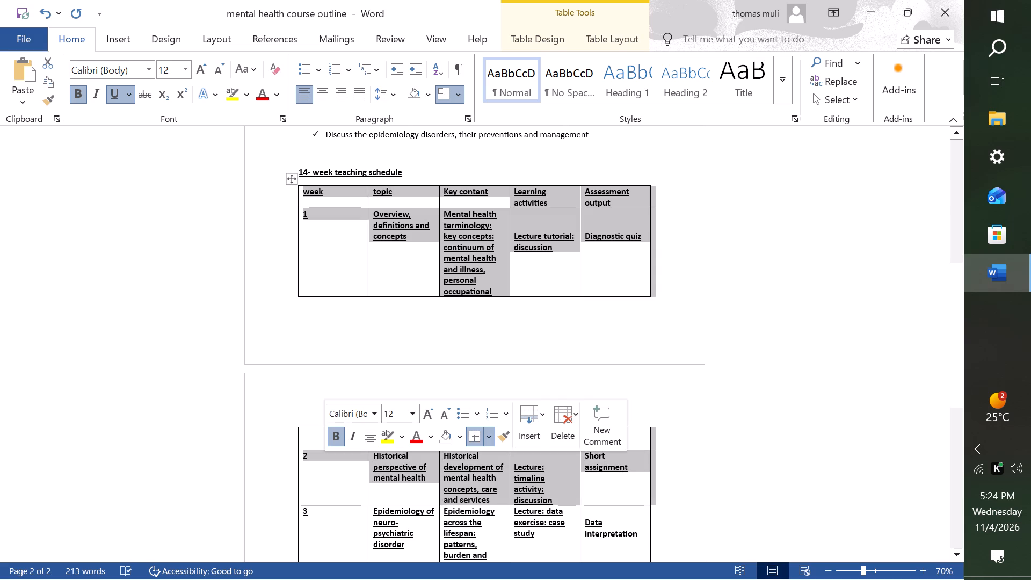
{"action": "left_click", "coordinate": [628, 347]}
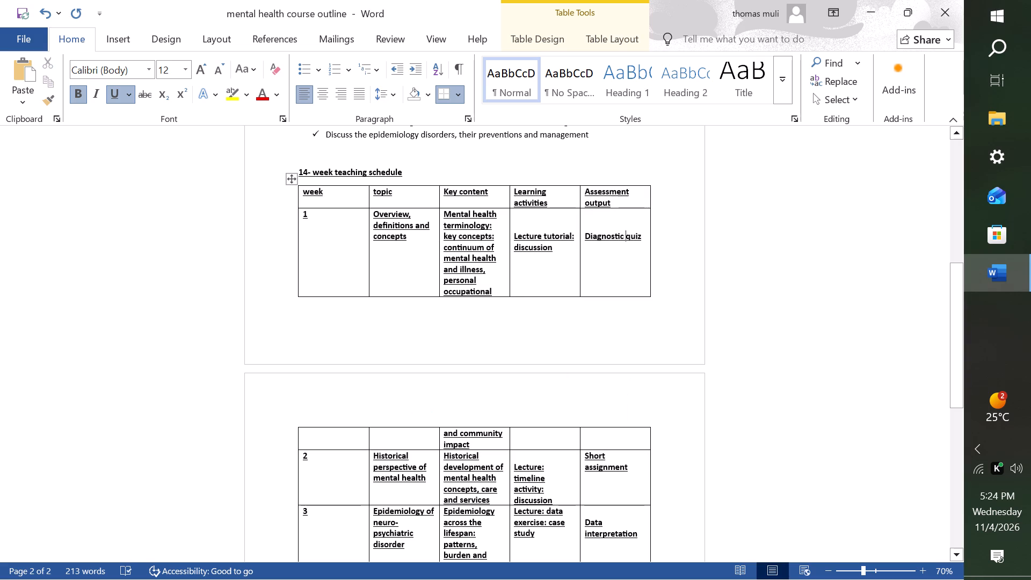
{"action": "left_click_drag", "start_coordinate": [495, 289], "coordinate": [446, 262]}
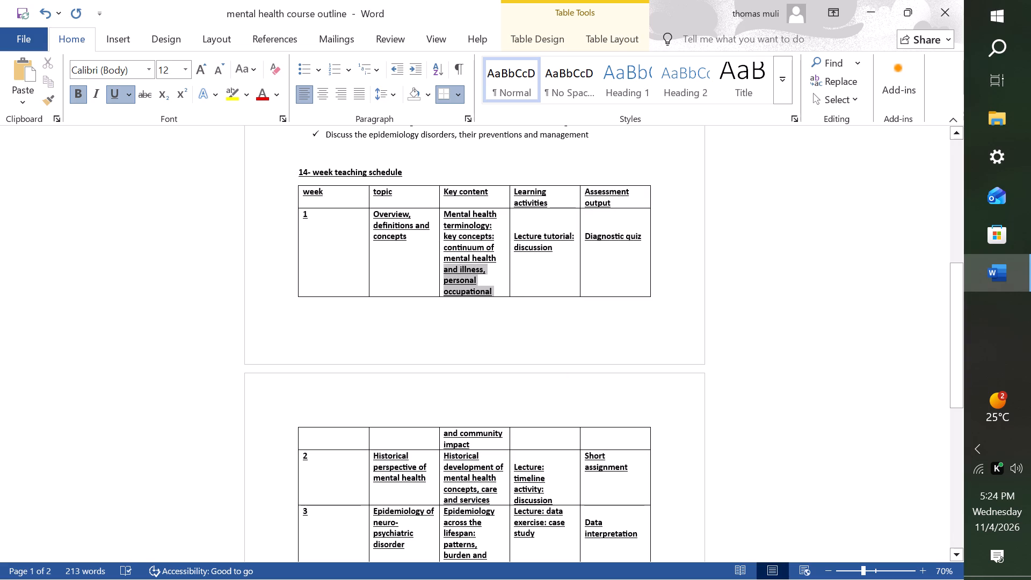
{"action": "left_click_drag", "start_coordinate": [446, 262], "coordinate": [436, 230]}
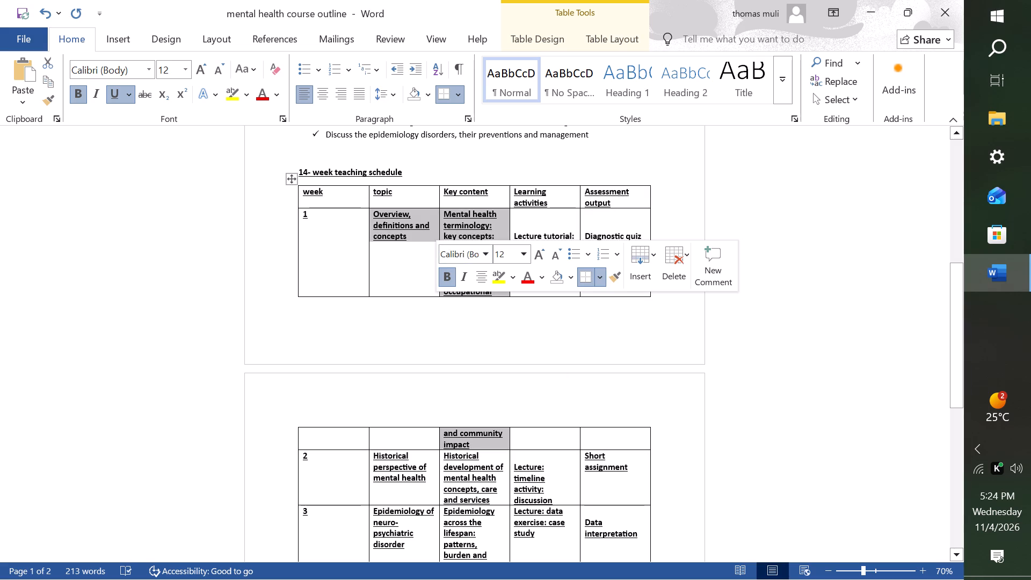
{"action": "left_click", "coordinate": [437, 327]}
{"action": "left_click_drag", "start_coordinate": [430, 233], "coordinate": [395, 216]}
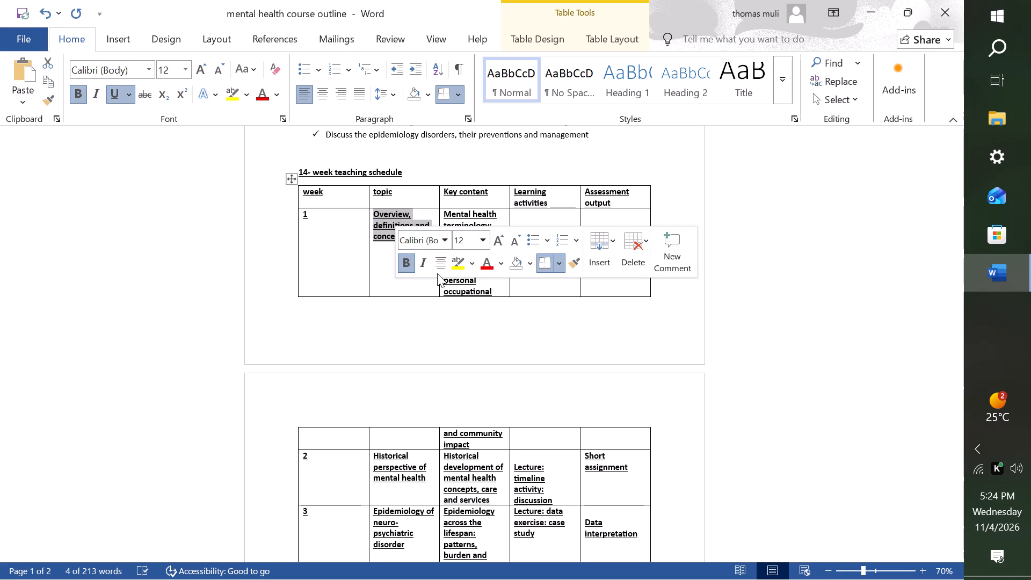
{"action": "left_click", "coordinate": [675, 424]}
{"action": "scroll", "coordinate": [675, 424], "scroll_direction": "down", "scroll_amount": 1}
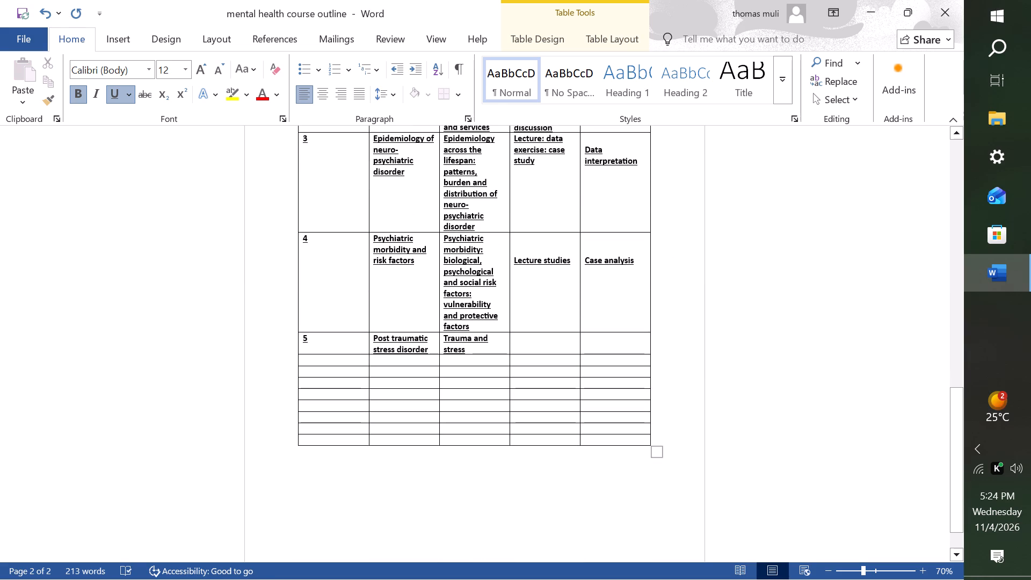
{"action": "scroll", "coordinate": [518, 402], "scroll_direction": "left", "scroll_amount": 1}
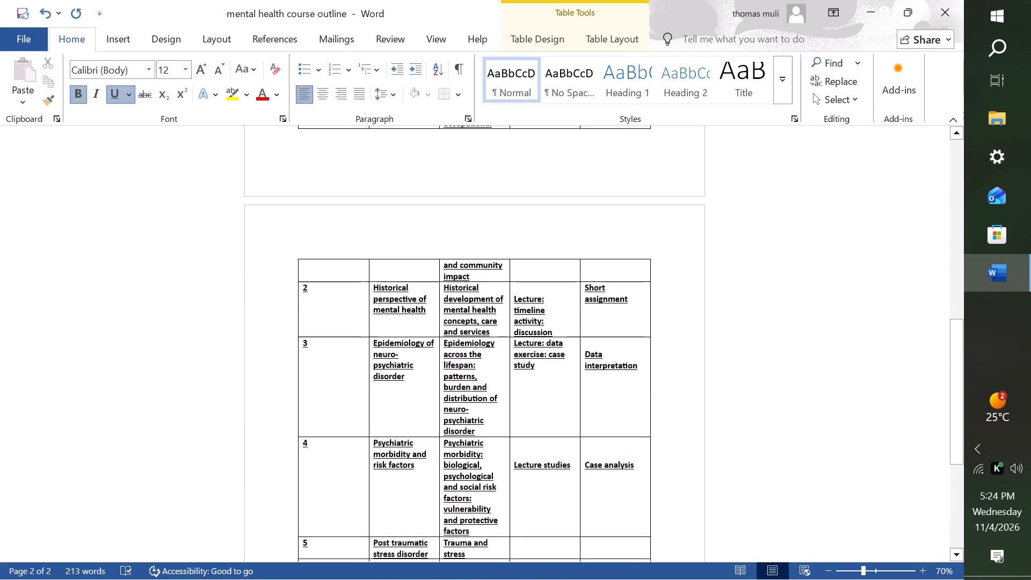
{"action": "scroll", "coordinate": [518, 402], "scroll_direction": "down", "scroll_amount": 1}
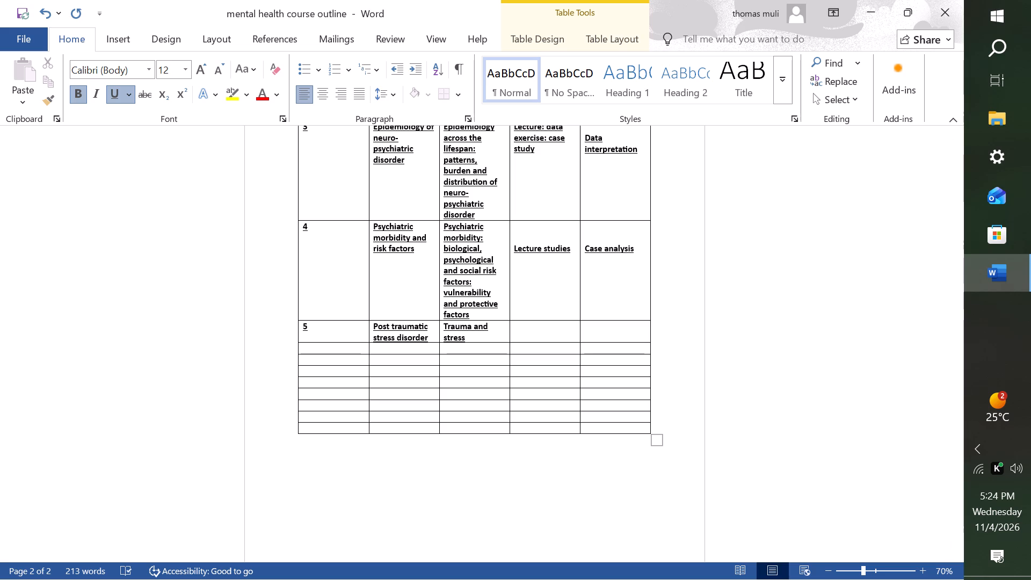
Append ": PTSD concepts" after "Trauma and stress" in the week 5 key content cell.
{"action": "key", "text": "shift+colon"}
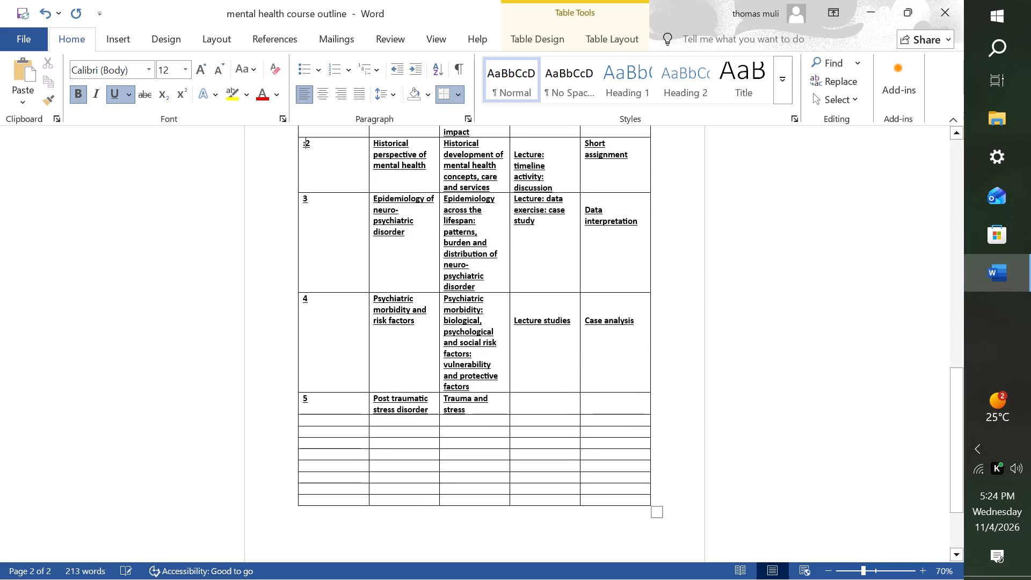
{"action": "left_click", "coordinate": [471, 411]}
{"action": "key", "text": "shift+colon"}
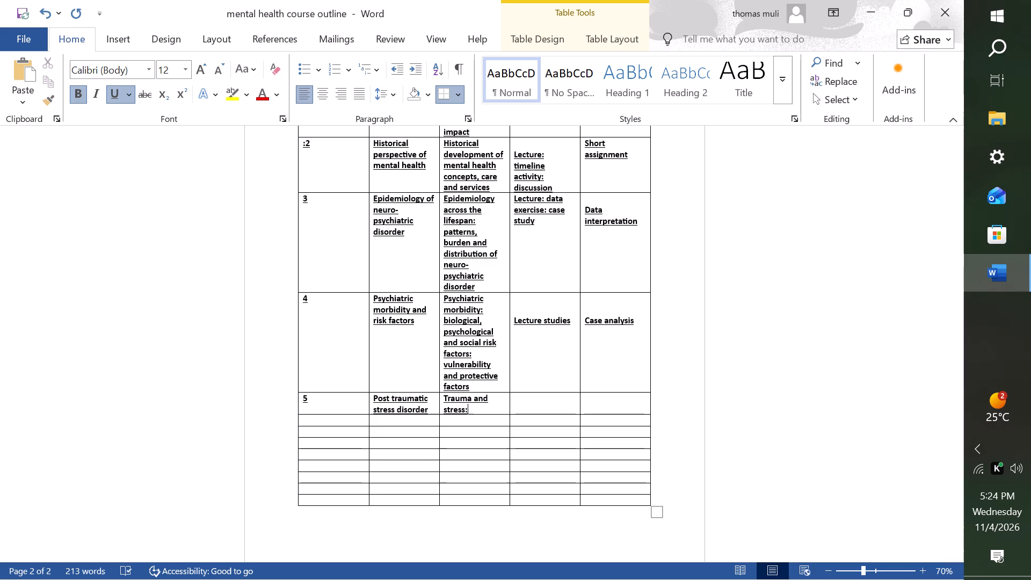
{"action": "key", "text": "space"}
{"action": "type", "text": "p"}
{"action": "type", "text": "tt"}
{"action": "key", "text": "BackSpace"}
{"action": "key", "text": "BackSpace"}
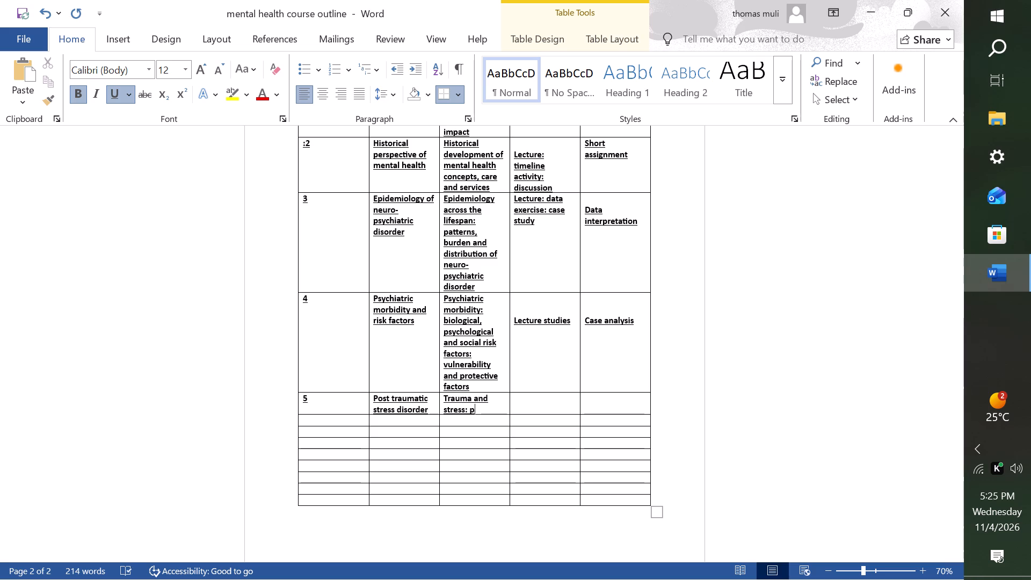
{"action": "key", "text": "BackSpace"}
{"action": "key", "text": "p"}
{"action": "type", "text": "TSD"}
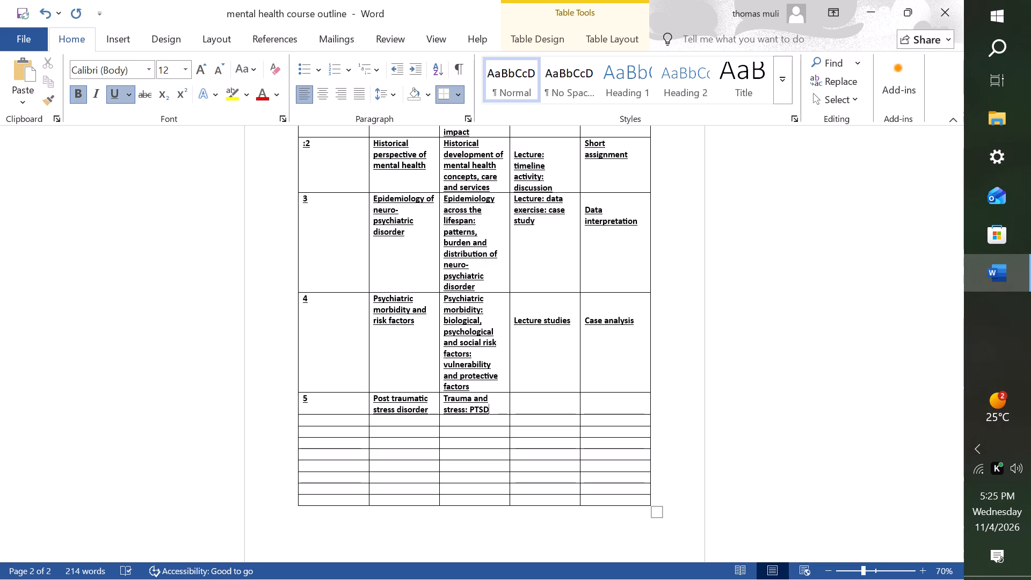
{"action": "key", "text": "space"}
{"action": "type", "text": "c"}
{"action": "type", "text": "oncept"}
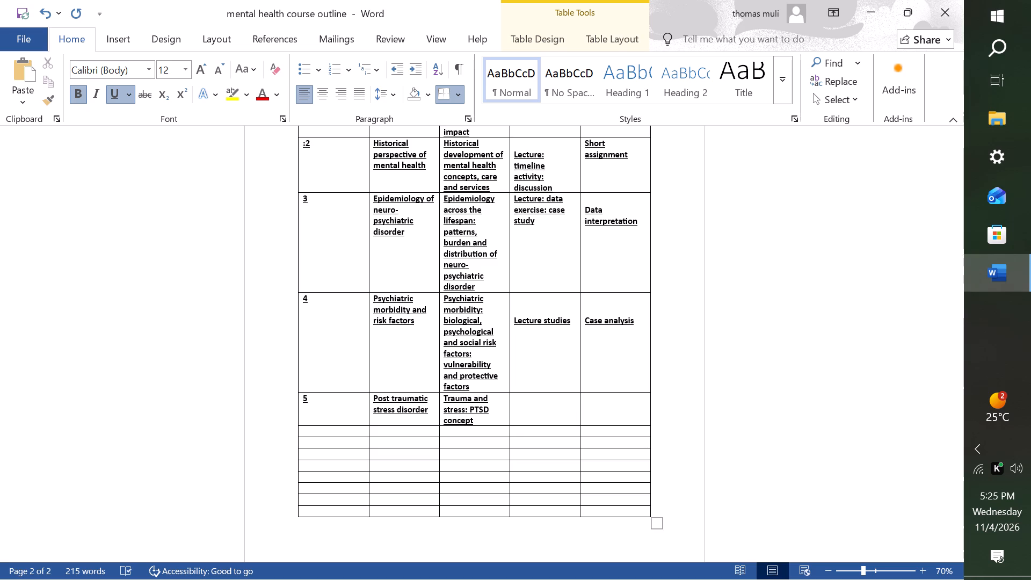
{"action": "key", "text": "s"}
Continue the week 5 key content with ", risk factors, manifestation, impact and management principles".
{"action": "type", "text": ", ris"}
{"action": "type", "text": "k factors"}
{"action": "type", "text": ", manifestatio"}
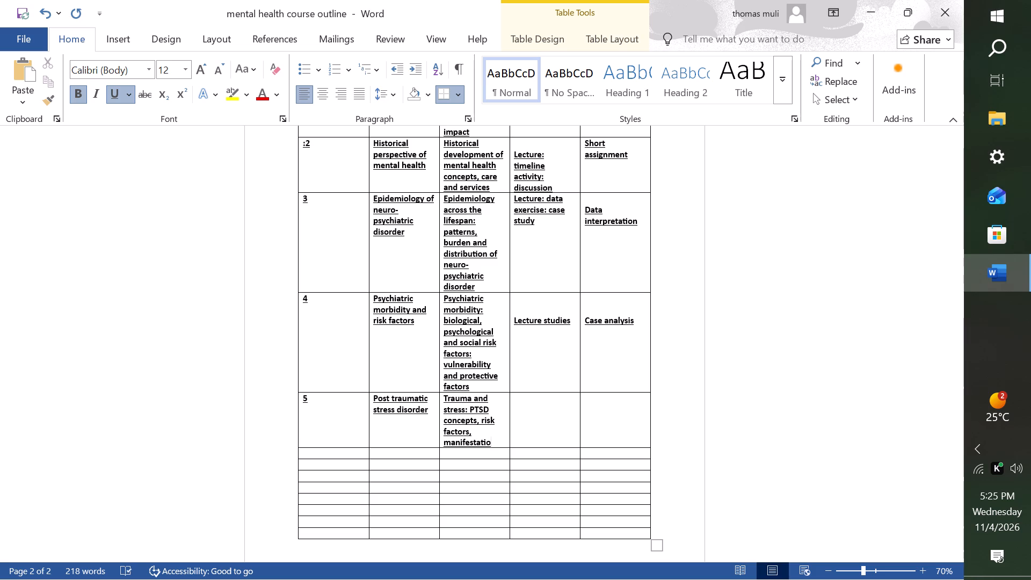
{"action": "key", "text": "n"}
{"action": "key", "text": "comma"}
{"action": "key", "text": "space"}
{"action": "type", "text": "impact"}
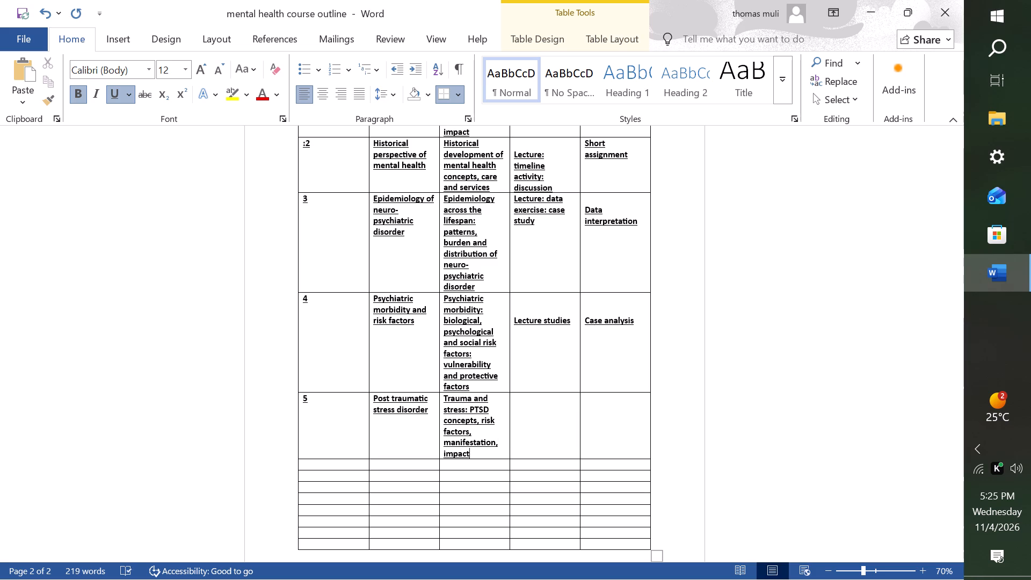
{"action": "key", "text": "space"}
{"action": "type", "text": "and management"}
{"action": "key", "text": "space"}
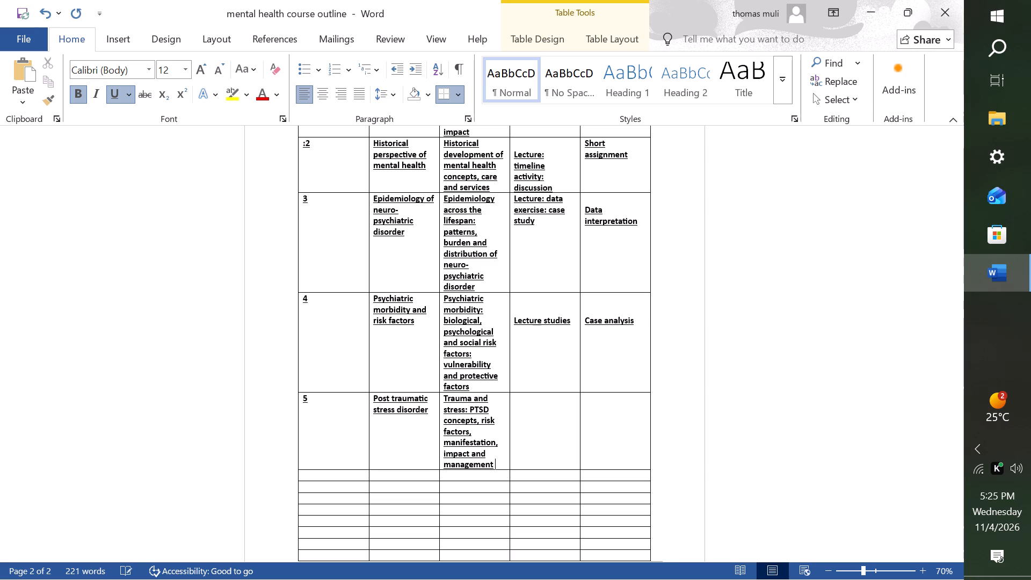
{"action": "type", "text": "pri"}
{"action": "type", "text": "ncipl"}
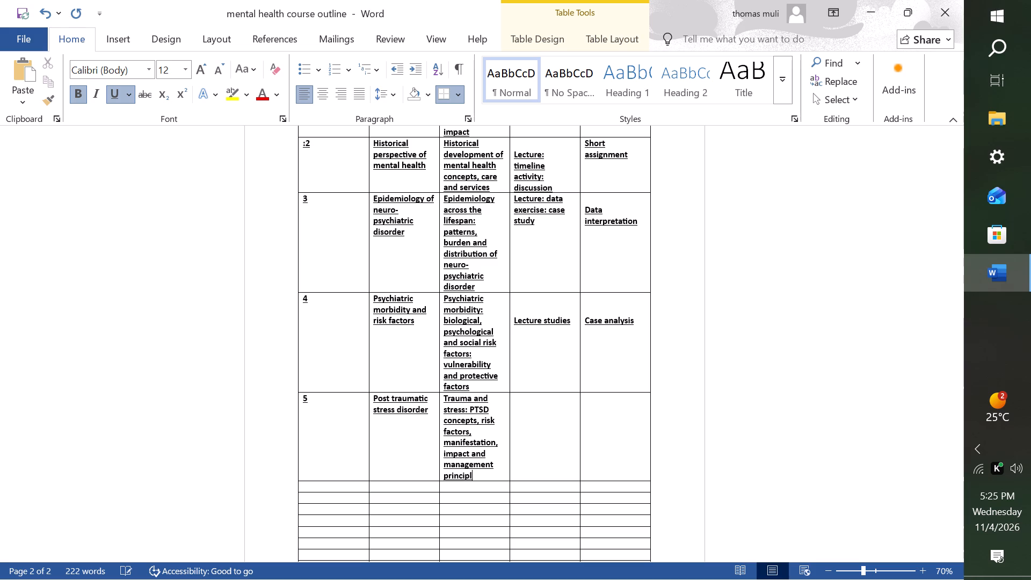
{"action": "type", "text": "es"}
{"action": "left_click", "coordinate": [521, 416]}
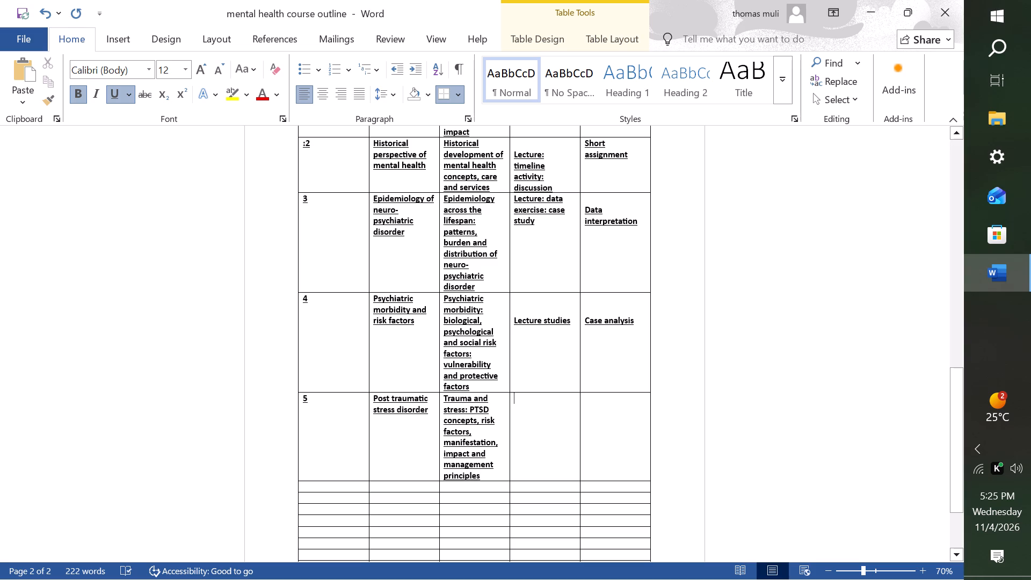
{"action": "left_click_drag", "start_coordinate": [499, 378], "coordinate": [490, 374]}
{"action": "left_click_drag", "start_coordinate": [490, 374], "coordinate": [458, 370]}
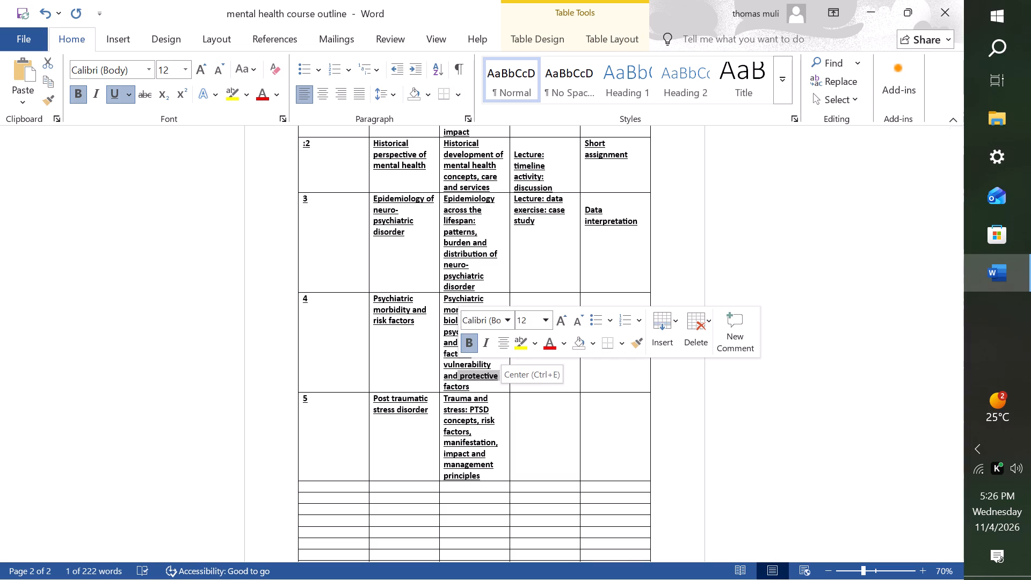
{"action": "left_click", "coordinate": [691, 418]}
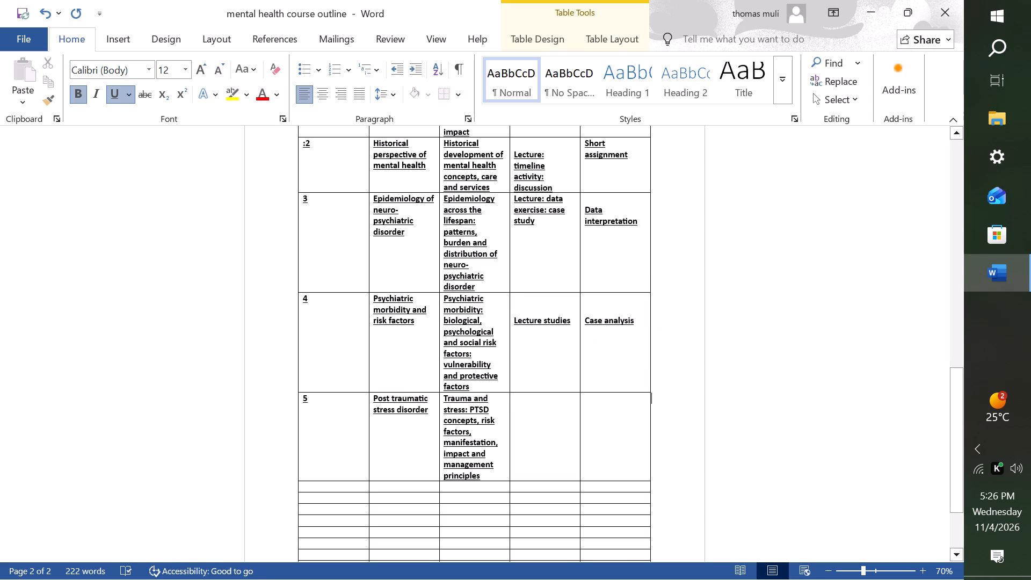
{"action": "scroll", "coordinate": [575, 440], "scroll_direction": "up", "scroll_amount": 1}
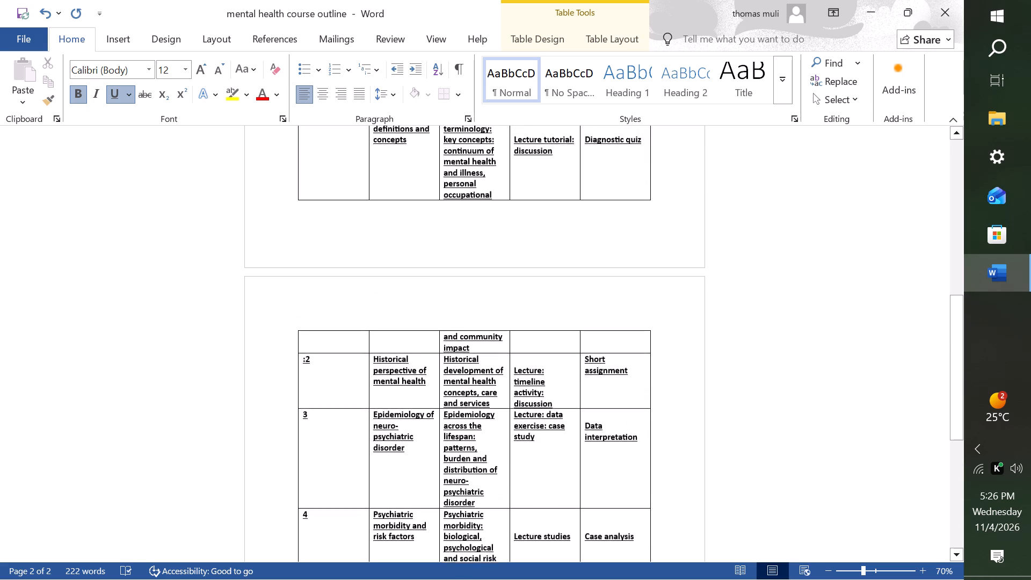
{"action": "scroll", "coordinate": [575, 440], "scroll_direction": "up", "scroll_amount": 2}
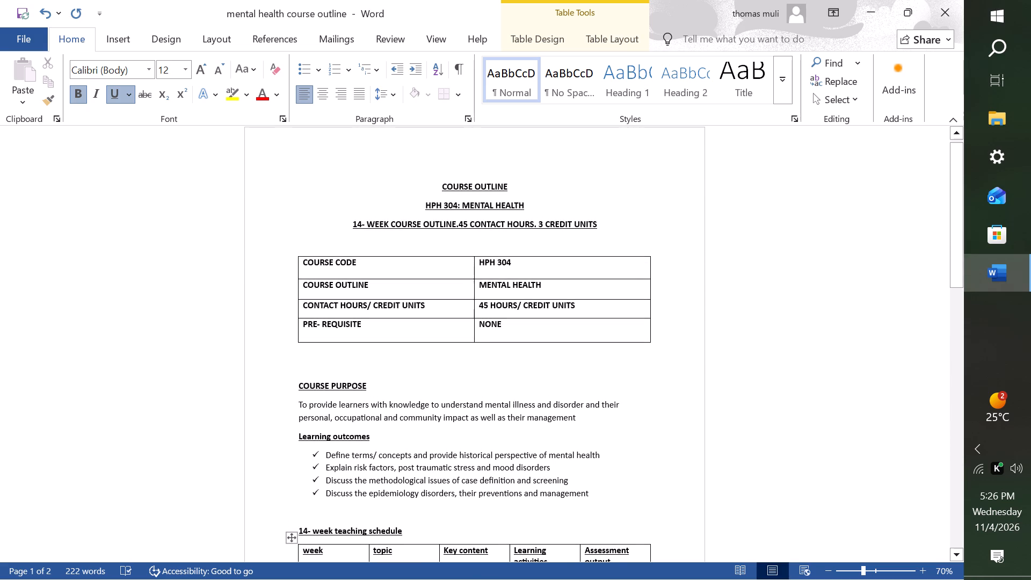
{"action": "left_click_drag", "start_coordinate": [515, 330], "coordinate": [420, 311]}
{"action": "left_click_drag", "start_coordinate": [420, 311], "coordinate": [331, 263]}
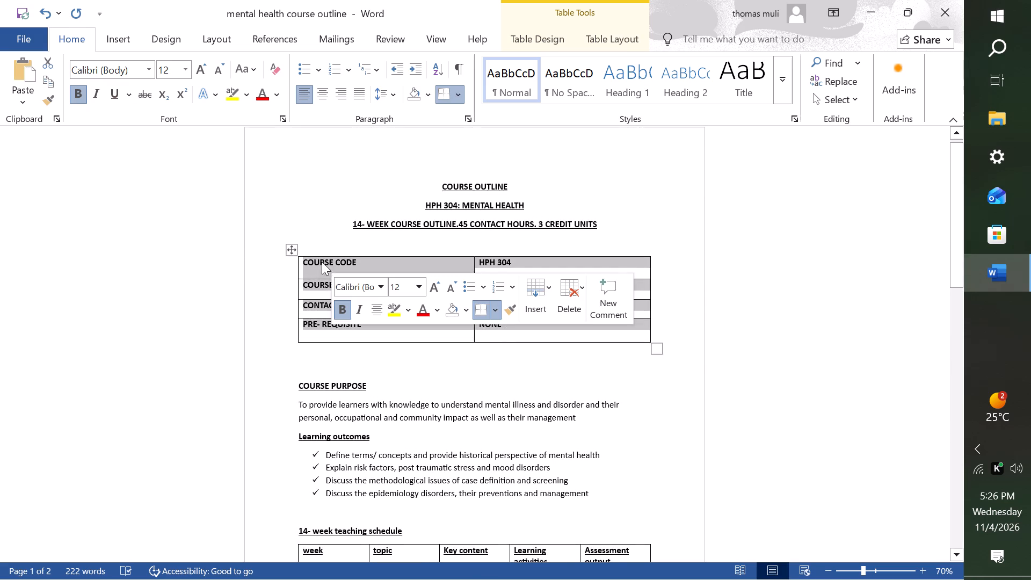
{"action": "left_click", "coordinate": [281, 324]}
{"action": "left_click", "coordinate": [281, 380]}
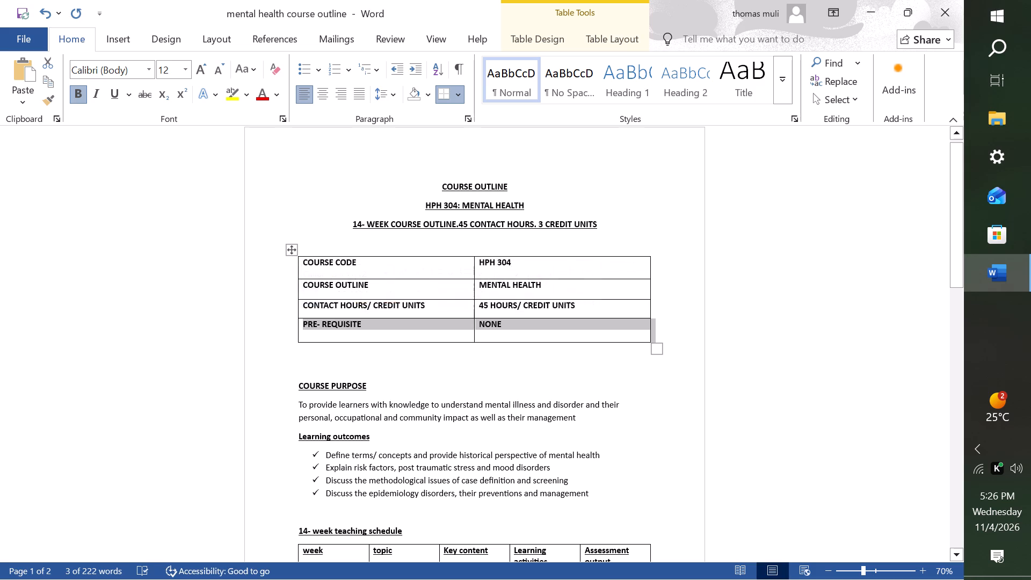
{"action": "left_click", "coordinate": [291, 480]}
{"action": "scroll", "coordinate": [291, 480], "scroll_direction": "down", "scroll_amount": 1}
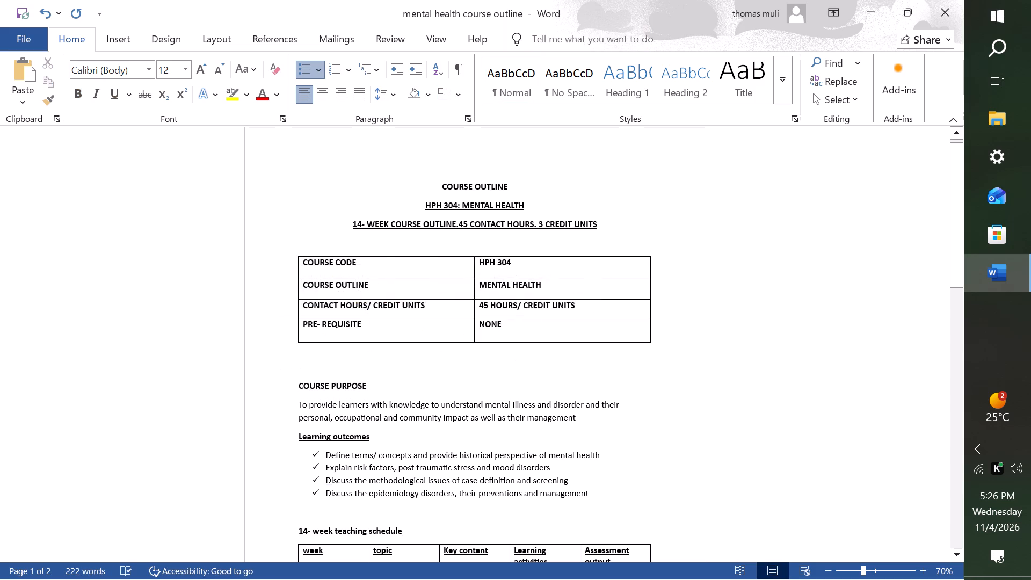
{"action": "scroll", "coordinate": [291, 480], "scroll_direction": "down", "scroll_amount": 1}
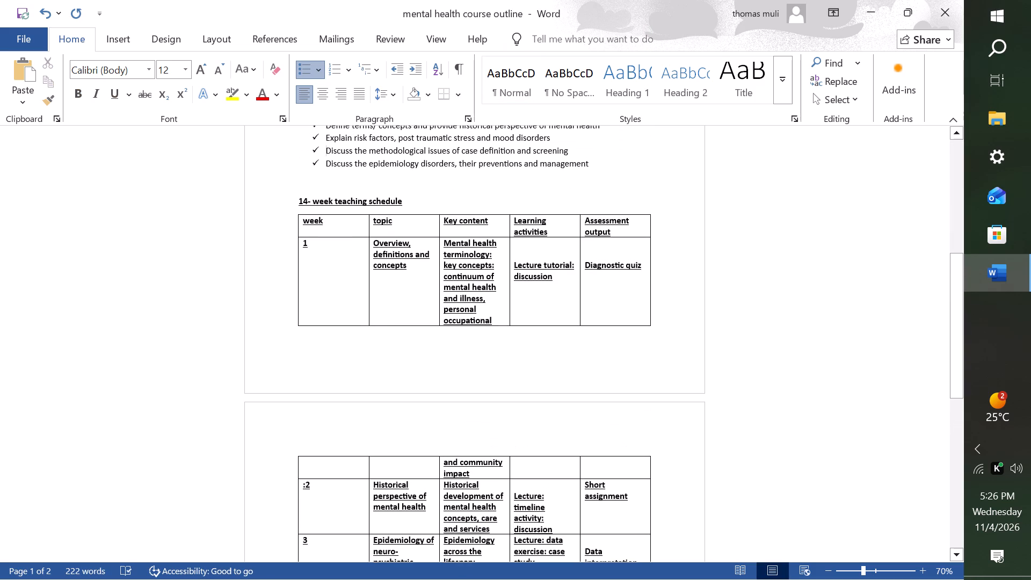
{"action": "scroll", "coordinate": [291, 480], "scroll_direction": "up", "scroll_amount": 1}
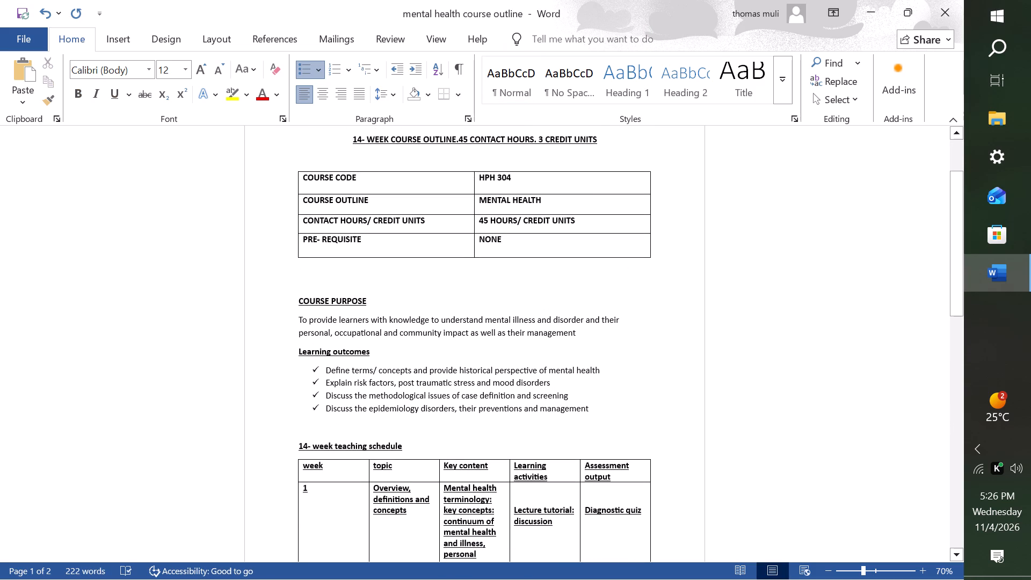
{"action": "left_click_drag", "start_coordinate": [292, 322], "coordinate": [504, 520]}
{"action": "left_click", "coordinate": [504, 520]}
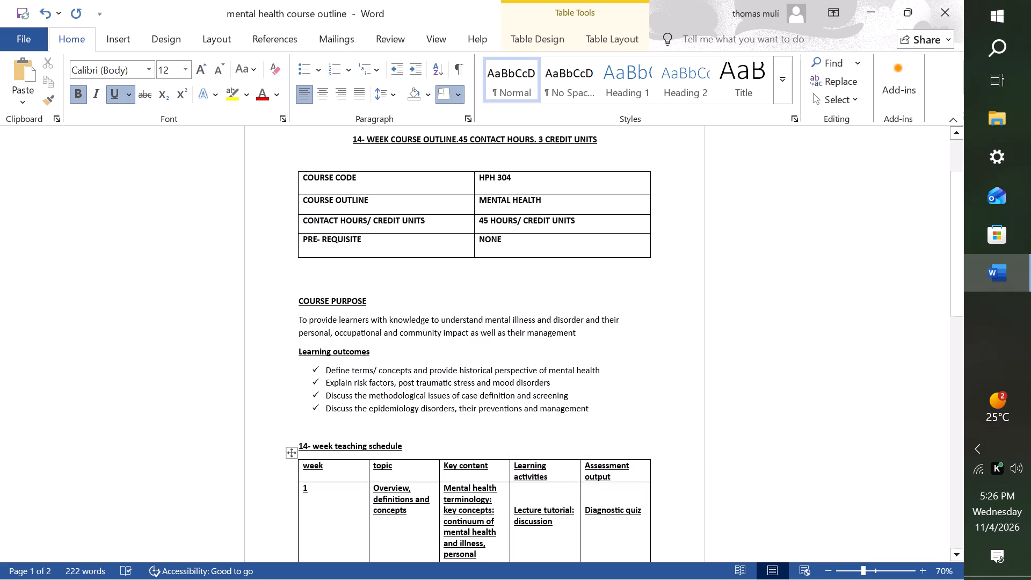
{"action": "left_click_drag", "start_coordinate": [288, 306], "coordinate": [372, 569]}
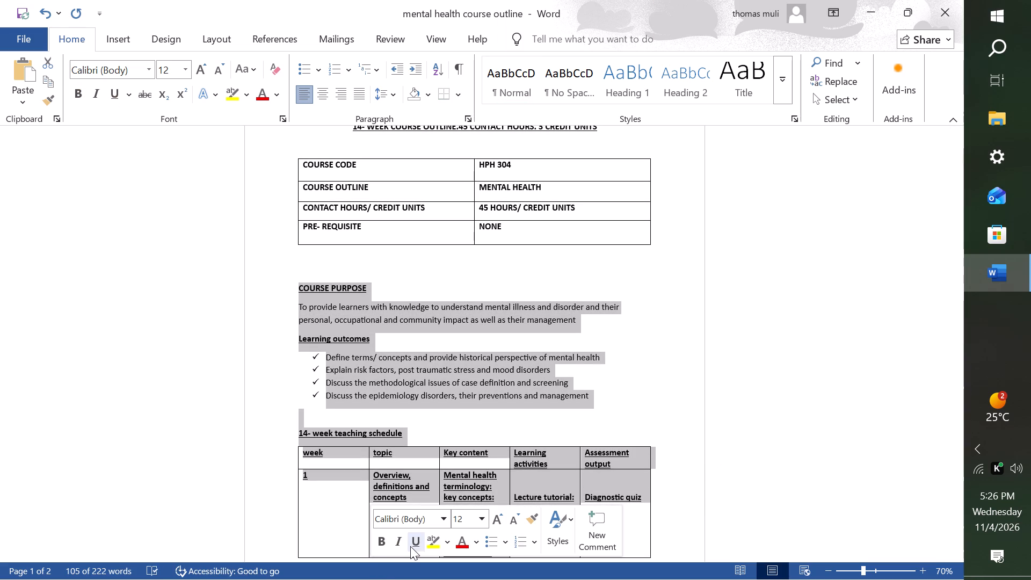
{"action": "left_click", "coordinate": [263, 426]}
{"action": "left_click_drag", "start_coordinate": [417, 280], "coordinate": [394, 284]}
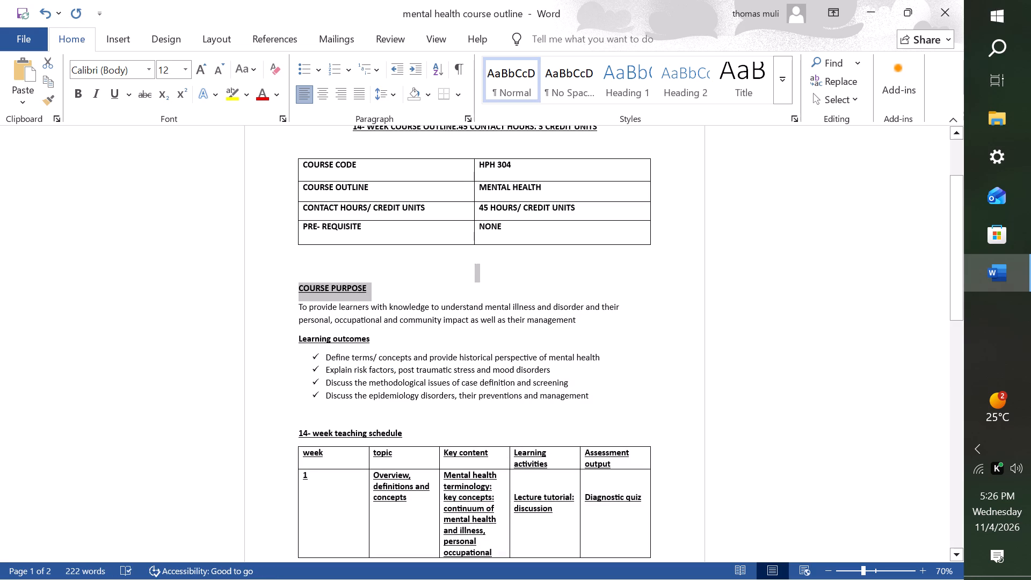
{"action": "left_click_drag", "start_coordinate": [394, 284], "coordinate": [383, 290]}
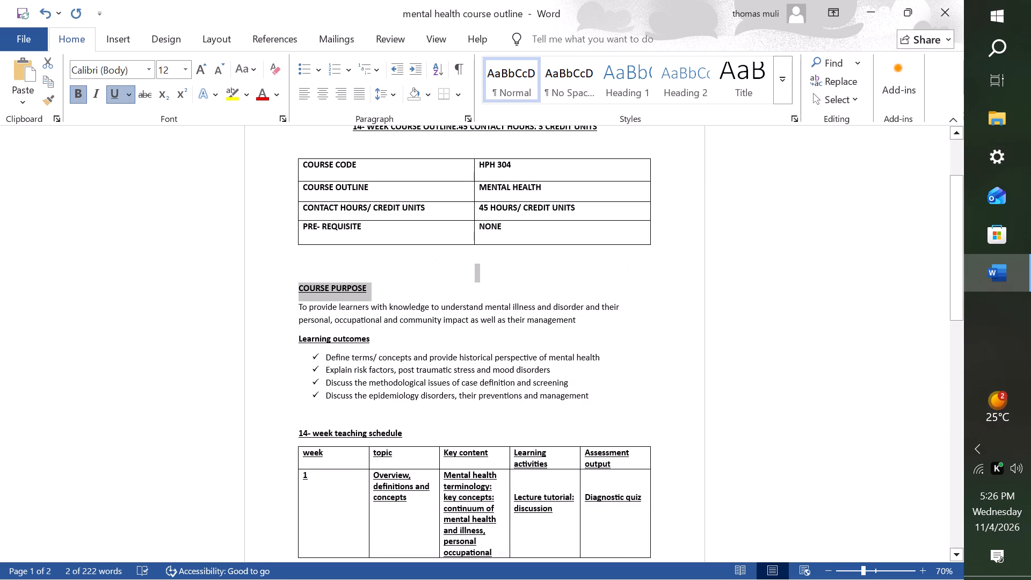
Remove the underlining from all text from the course purpose paragraph through the end of the teaching schedule table.
{"action": "left_click_drag", "start_coordinate": [270, 313], "coordinate": [294, 465]}
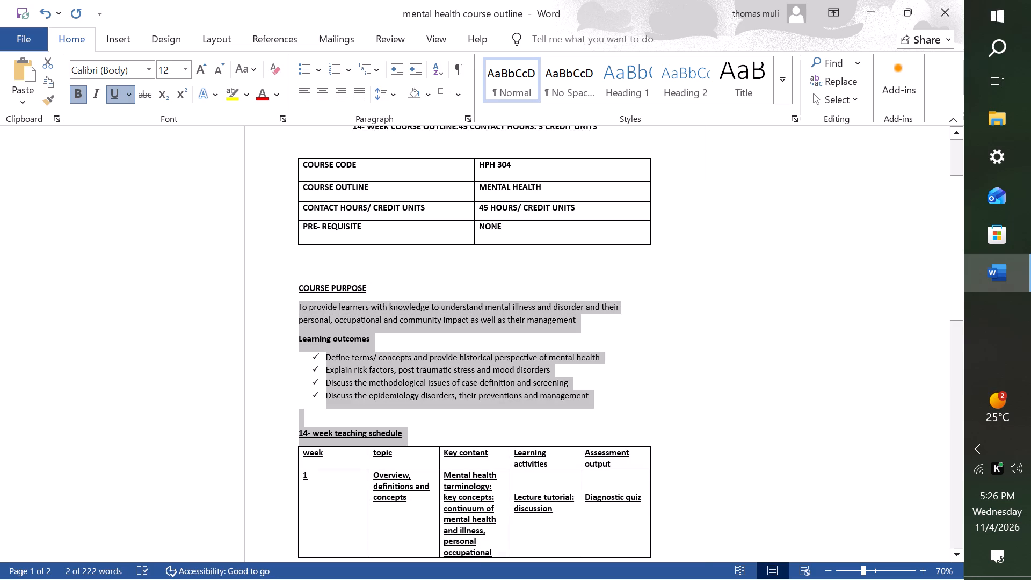
{"action": "left_click_drag", "start_coordinate": [294, 465], "coordinate": [299, 579]}
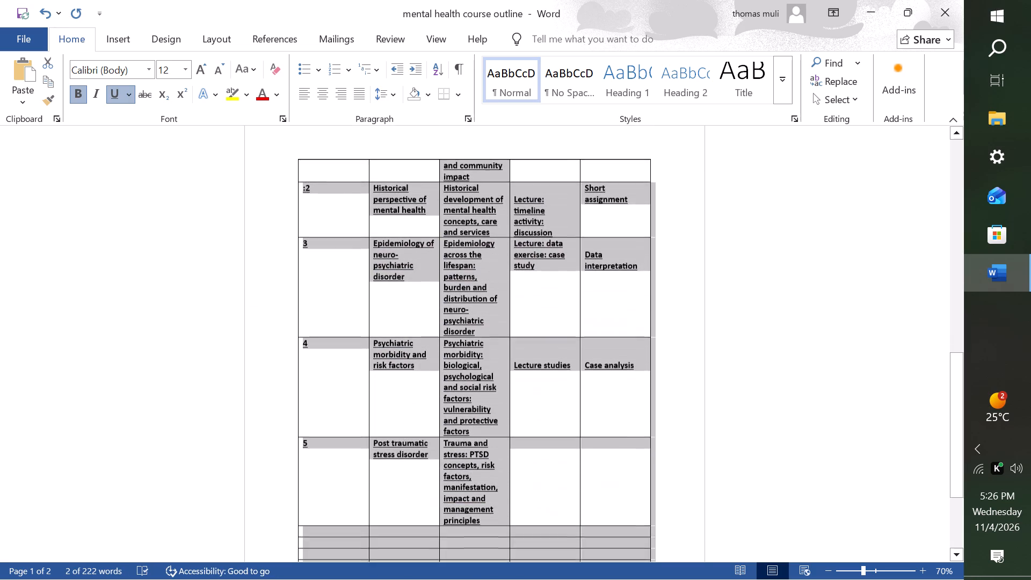
{"action": "left_click_drag", "start_coordinate": [299, 579], "coordinate": [296, 501]}
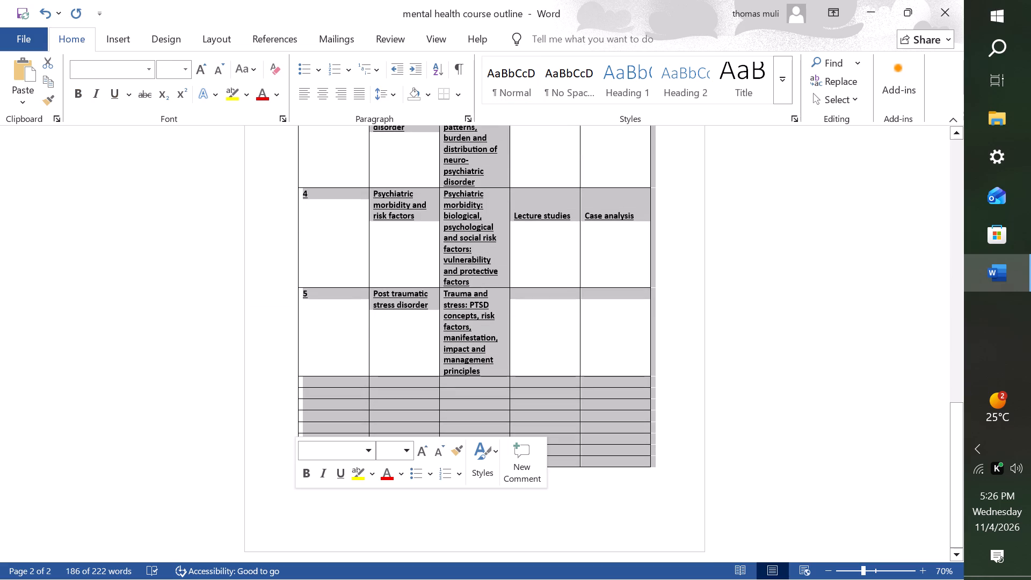
{"action": "left_click", "coordinate": [337, 477]}
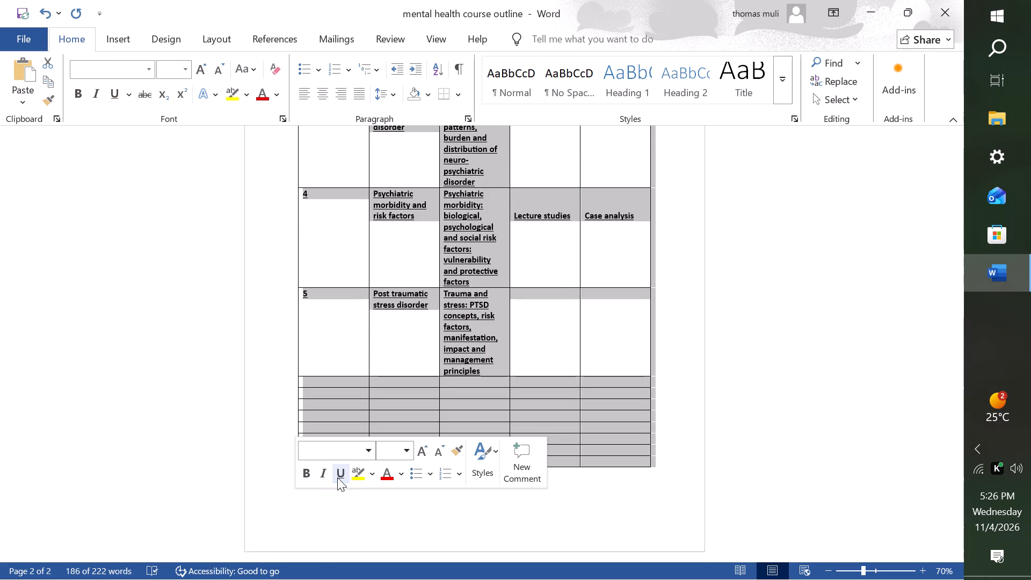
{"action": "left_click", "coordinate": [344, 477]}
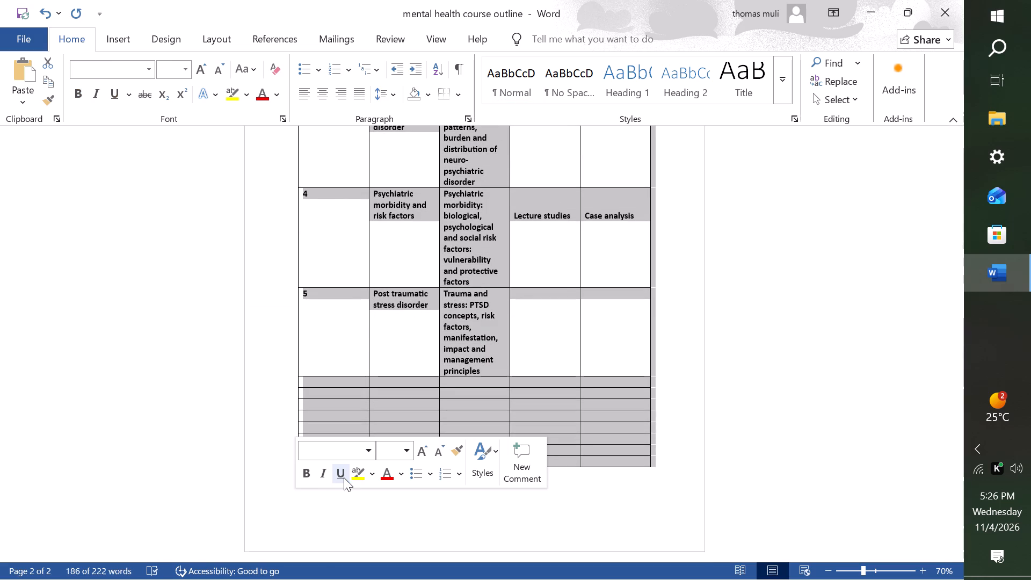
{"action": "scroll", "coordinate": [344, 477], "scroll_direction": "up", "scroll_amount": 1}
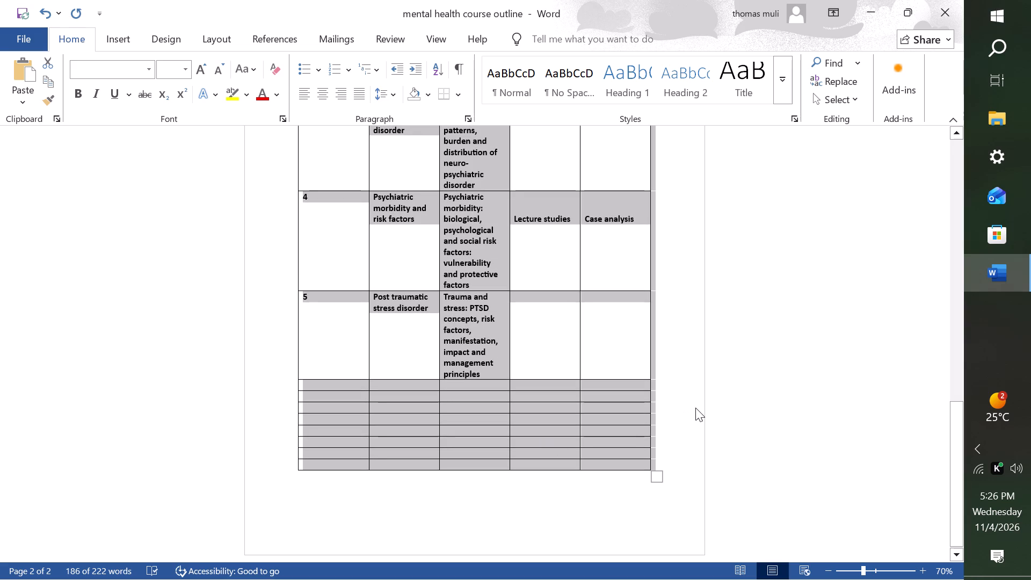
{"action": "left_click", "coordinate": [695, 408]}
Underline the "Learning outcomes" and "14- week teaching schedule" headings again.
{"action": "scroll", "coordinate": [695, 408], "scroll_direction": "up", "scroll_amount": 1}
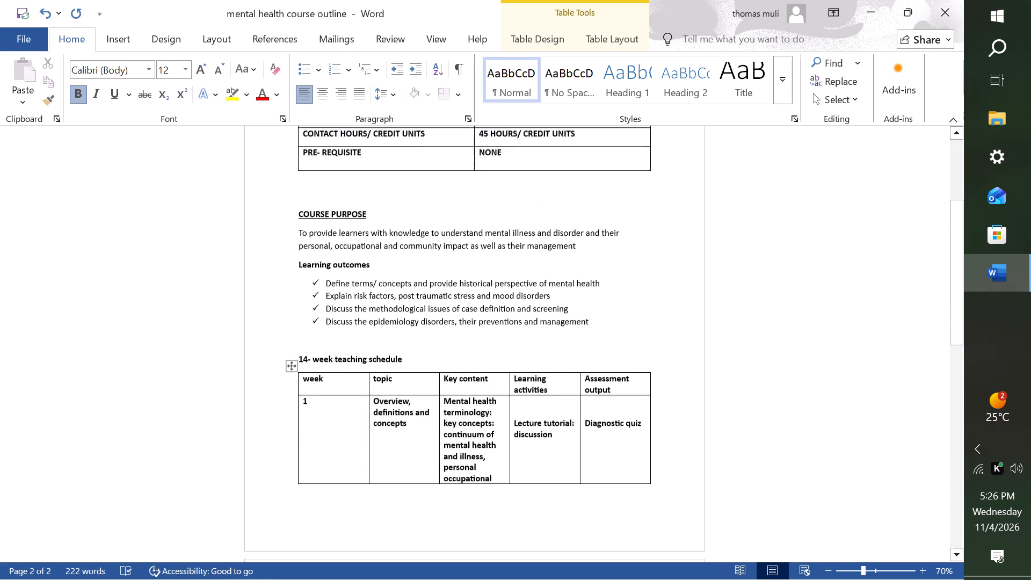
{"action": "scroll", "coordinate": [695, 408], "scroll_direction": "up", "scroll_amount": 1}
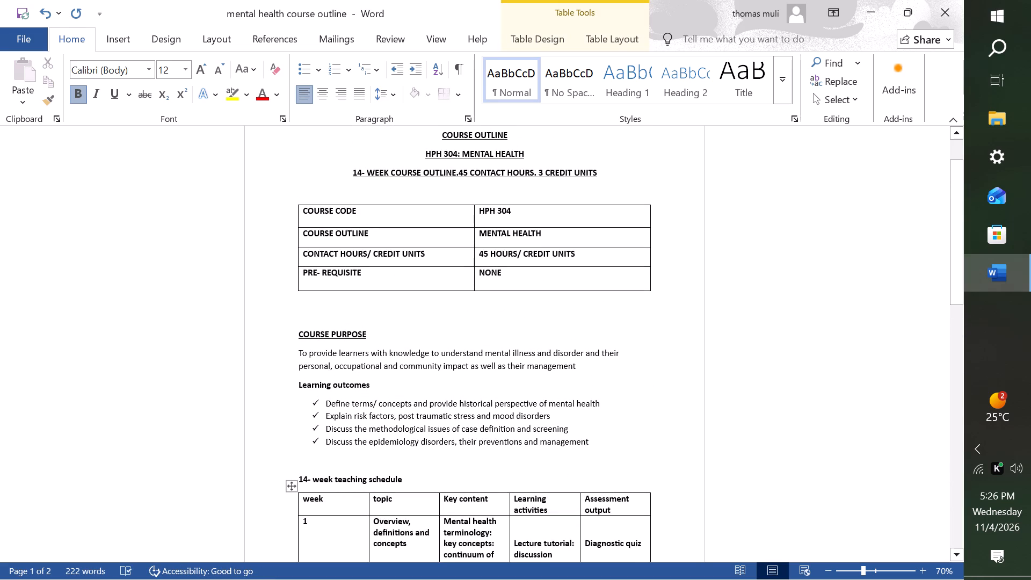
{"action": "left_click_drag", "start_coordinate": [376, 387], "coordinate": [294, 394]}
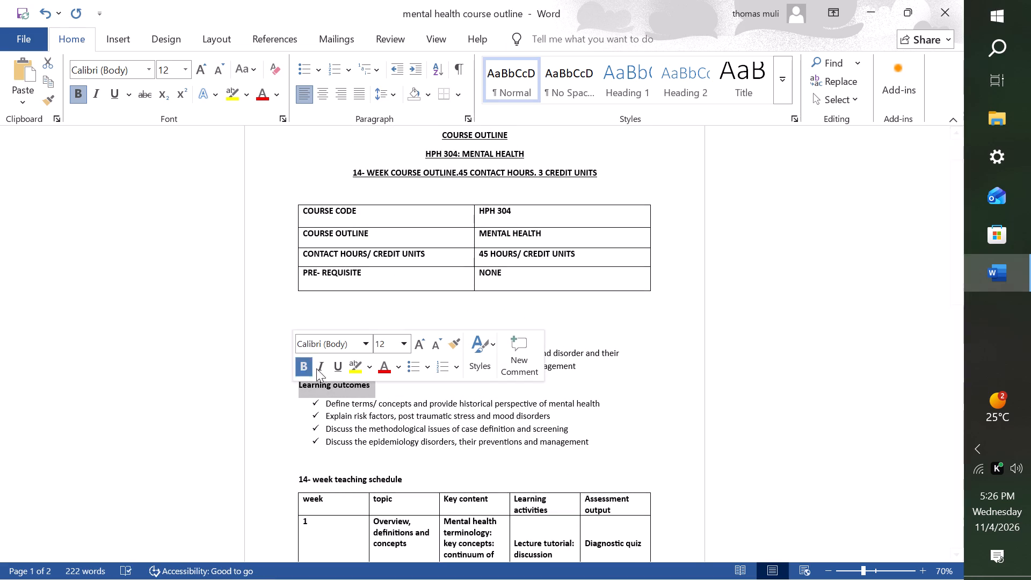
{"action": "left_click", "coordinate": [337, 367]}
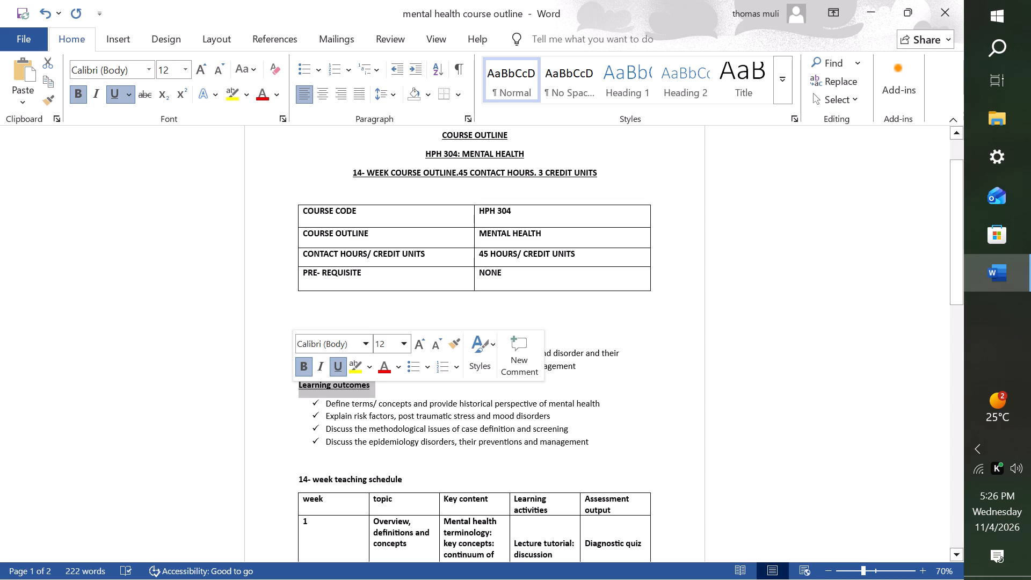
{"action": "left_click_drag", "start_coordinate": [402, 476], "coordinate": [292, 480]}
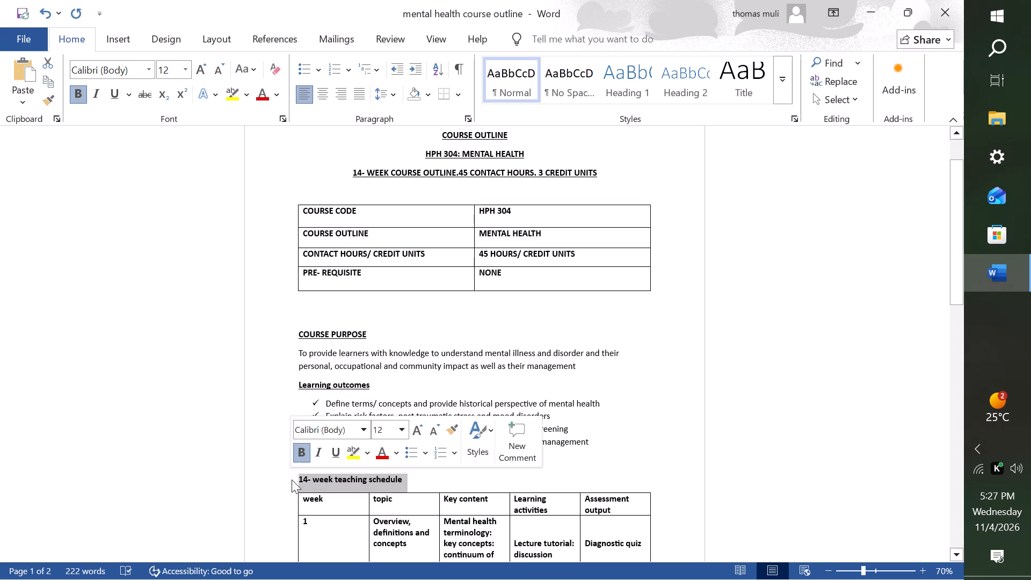
{"action": "left_click", "coordinate": [332, 456]}
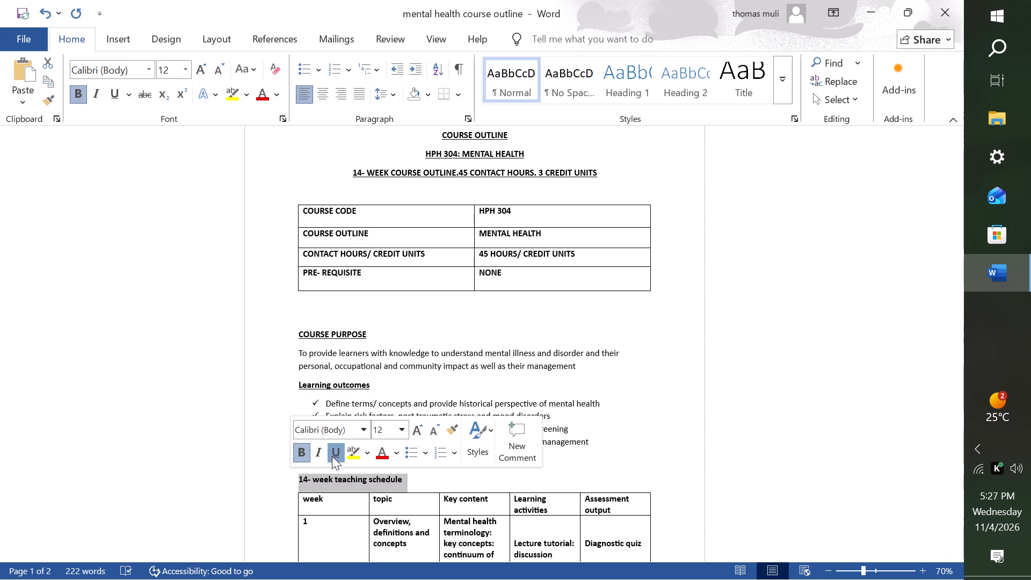
{"action": "left_click", "coordinate": [604, 463]}
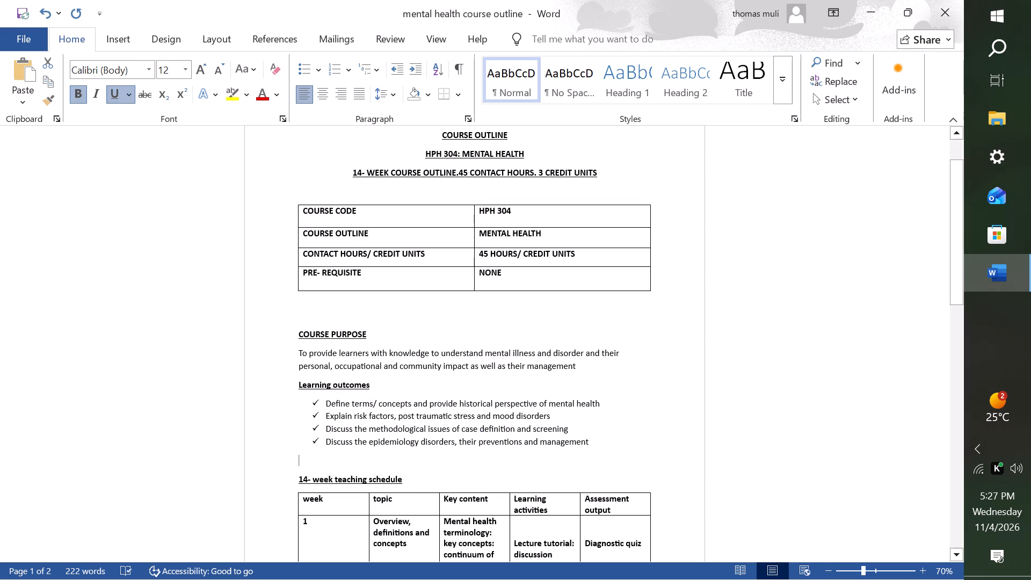
Enter "Lecture:case study" as the week 5 learning activities in the teaching schedule table.
{"action": "scroll", "coordinate": [604, 463], "scroll_direction": "down", "scroll_amount": 2}
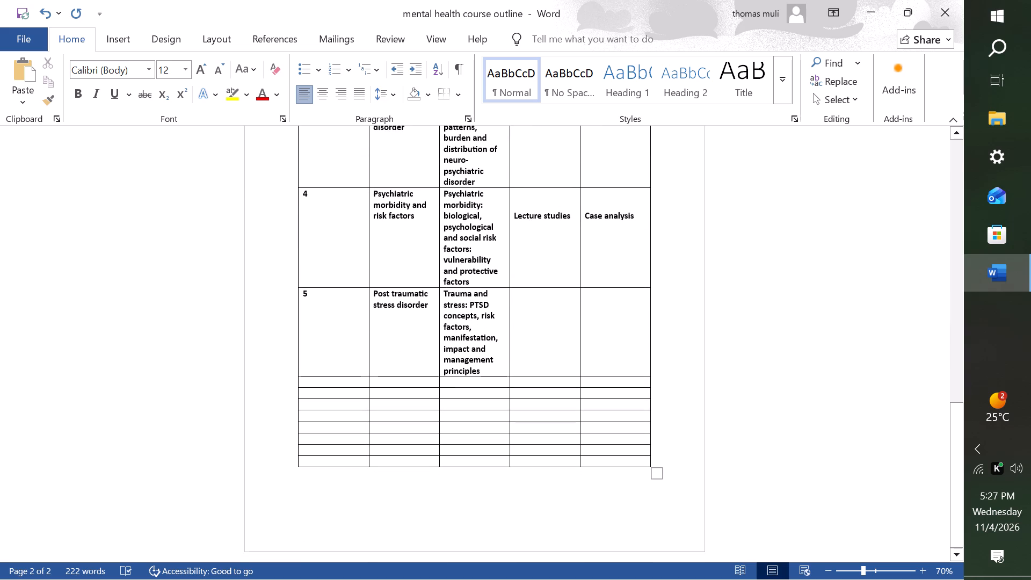
{"action": "scroll", "coordinate": [524, 317], "scroll_direction": "left", "scroll_amount": 1}
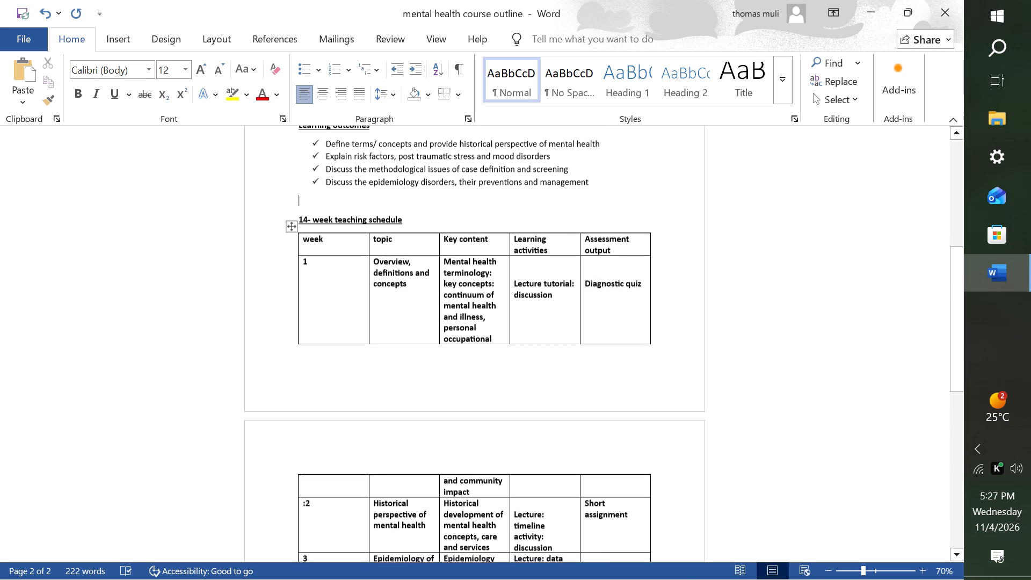
{"action": "scroll", "coordinate": [524, 317], "scroll_direction": "left", "scroll_amount": 1}
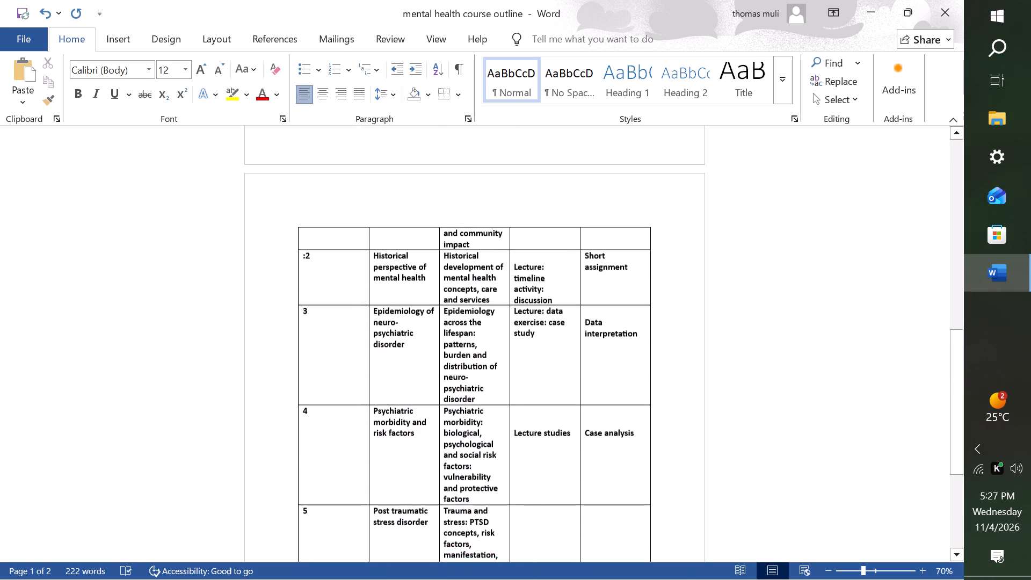
{"action": "scroll", "coordinate": [524, 317], "scroll_direction": "left", "scroll_amount": 2}
{"action": "left_click", "coordinate": [533, 390]}
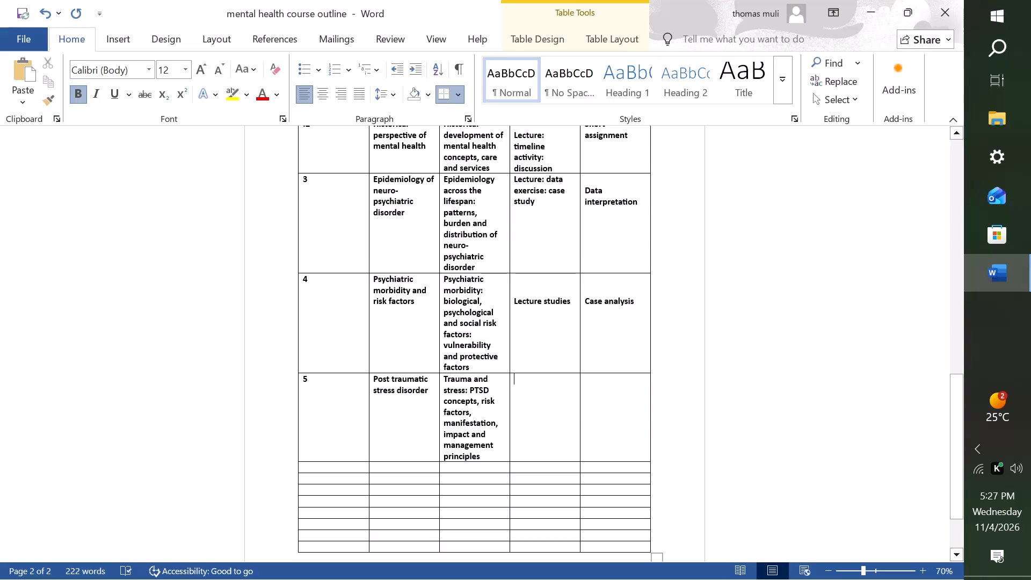
{"action": "type", "text": "lecture"}
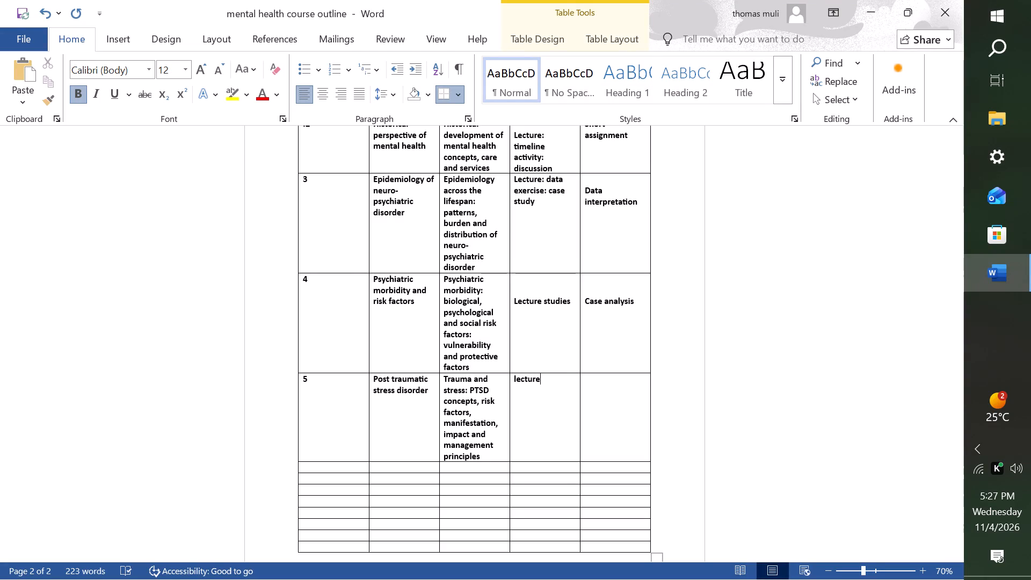
{"action": "key", "text": "shift+colon"}
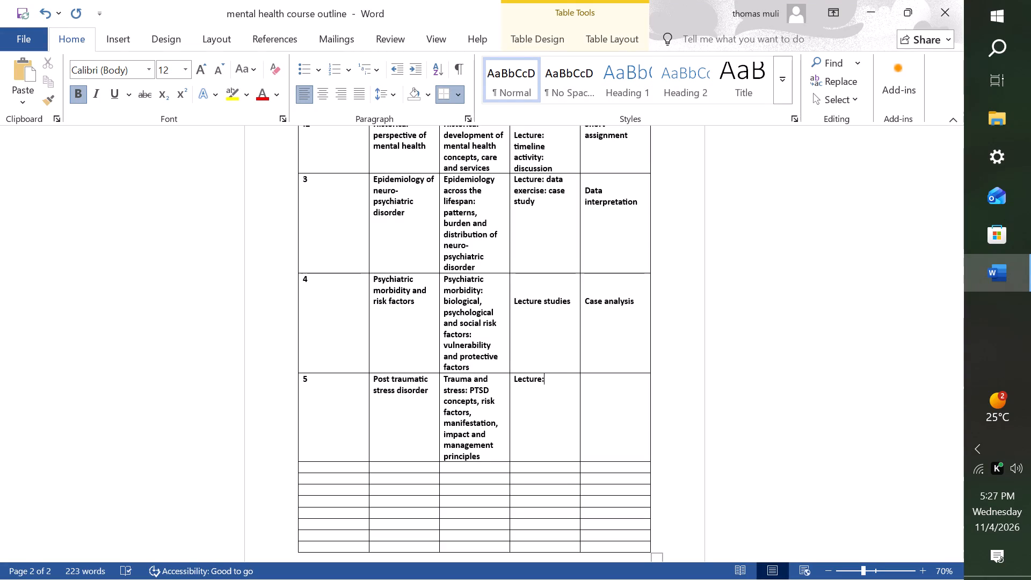
{"action": "type", "text": "ca"}
{"action": "type", "text": "se"}
{"action": "key", "text": "space"}
{"action": "type", "text": "stud"}
{"action": "key", "text": "y"}
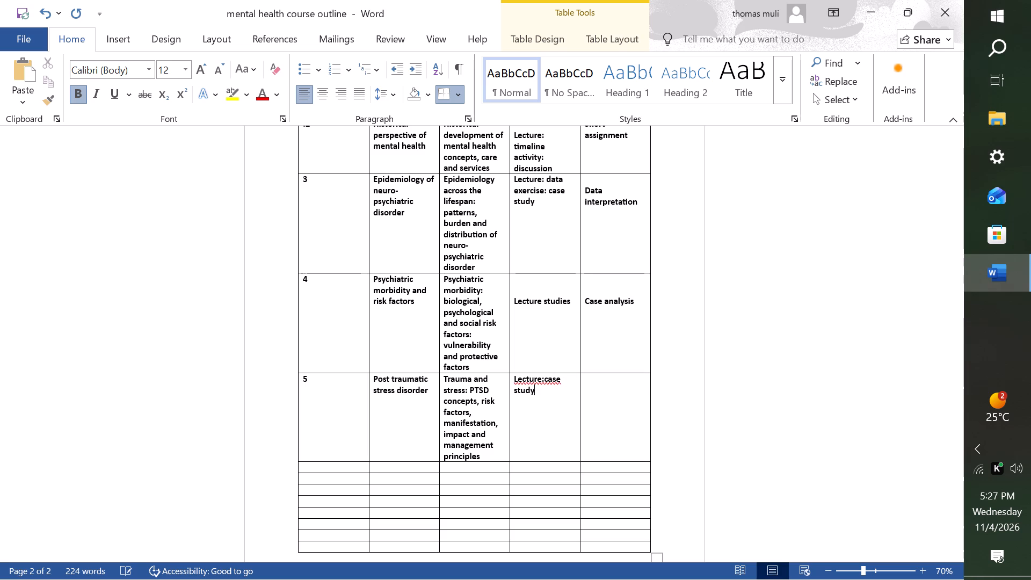
Extend the week 5 learning activities with ":discussion" and correct the spacing of "Lecture:case" to "Lecture: case".
{"action": "key", "text": "shift+colon"}
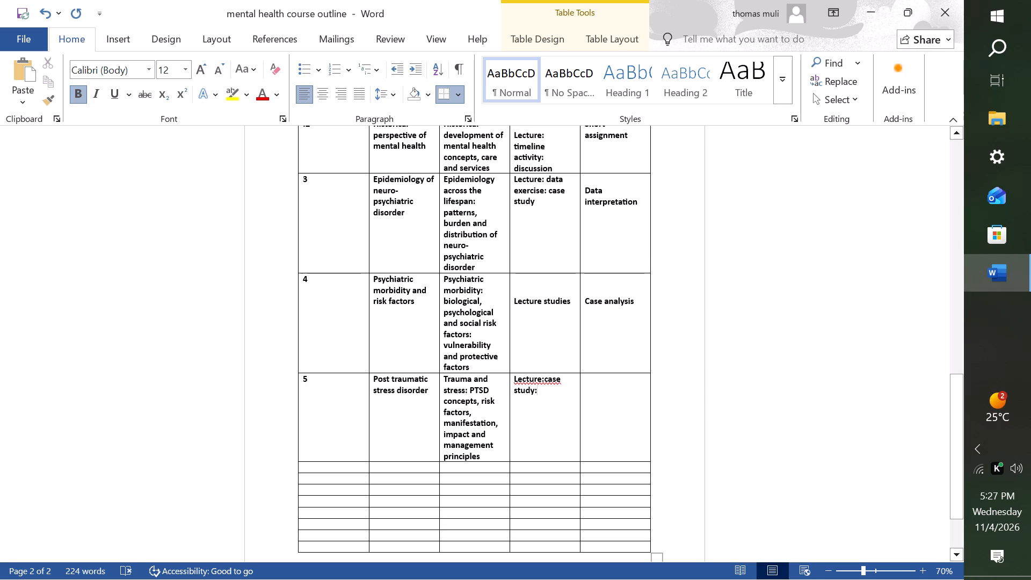
{"action": "right_click", "coordinate": [552, 385]}
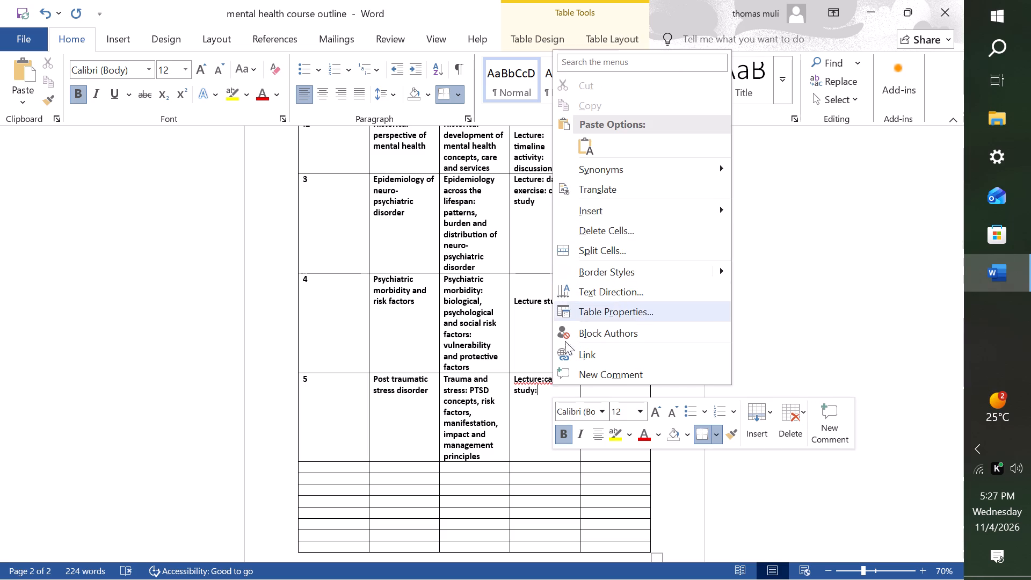
{"action": "left_click_drag", "start_coordinate": [518, 407], "coordinate": [541, 380]}
{"action": "left_click", "coordinate": [541, 380]}
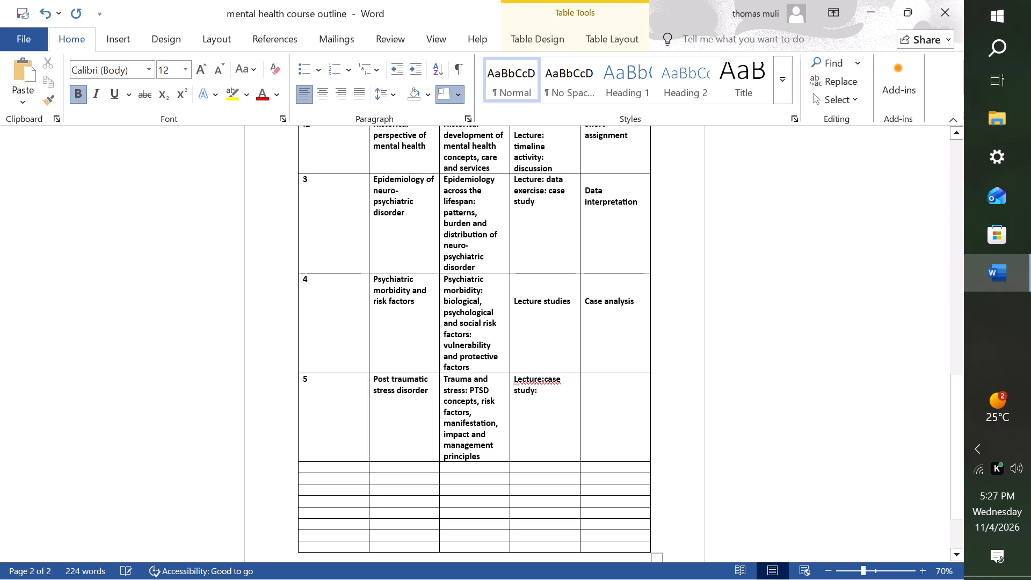
{"action": "right_click", "coordinate": [541, 380]}
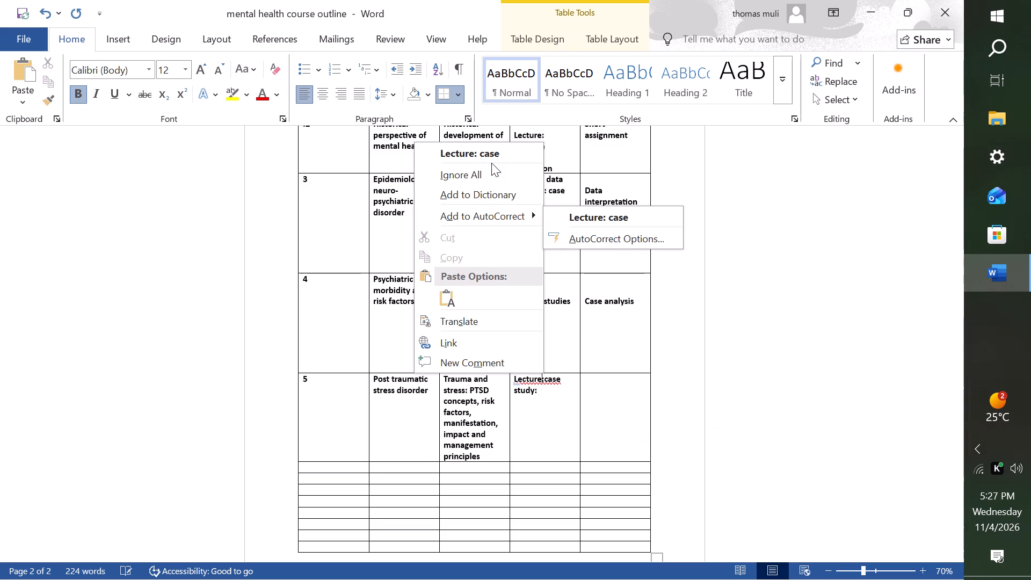
{"action": "left_click", "coordinate": [491, 156]}
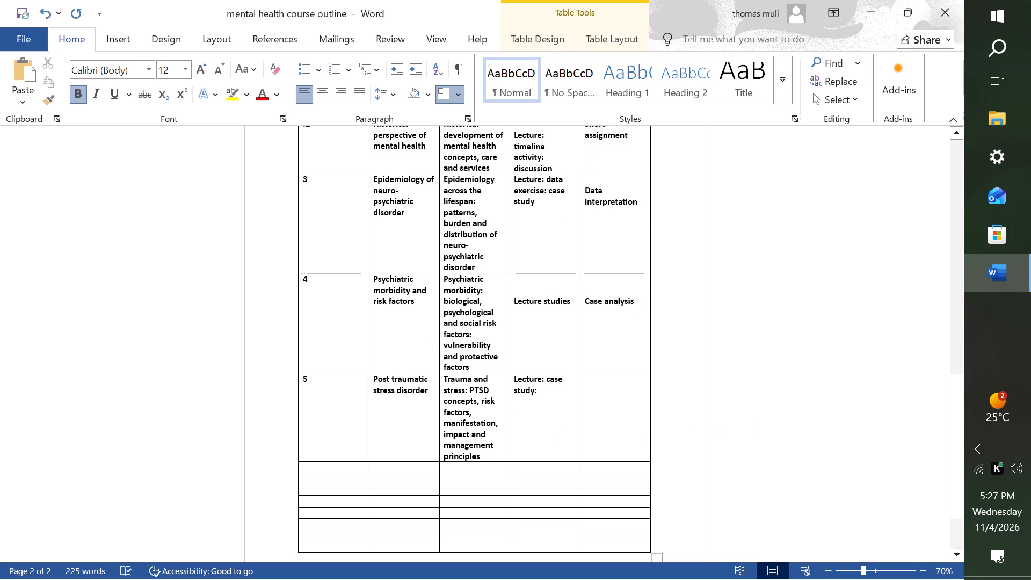
{"action": "left_click", "coordinate": [547, 393]}
{"action": "type", "text": "discussion"}
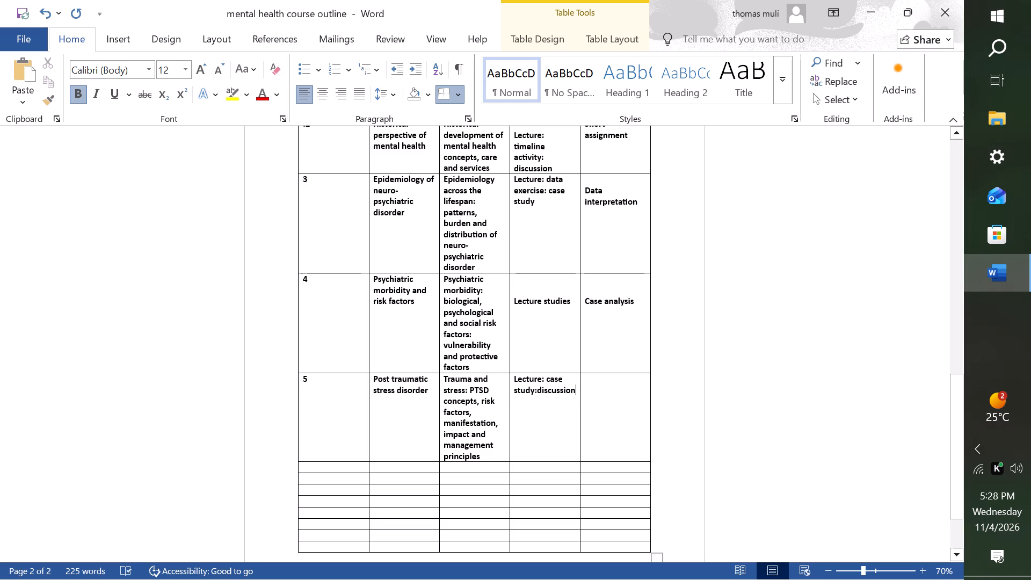
Enter "Case study" as the week 5 assessment output in the teaching schedule table.
{"action": "left_click", "coordinate": [604, 402]}
{"action": "type", "text": "case"}
{"action": "key", "text": "space"}
{"action": "type", "text": "study"}
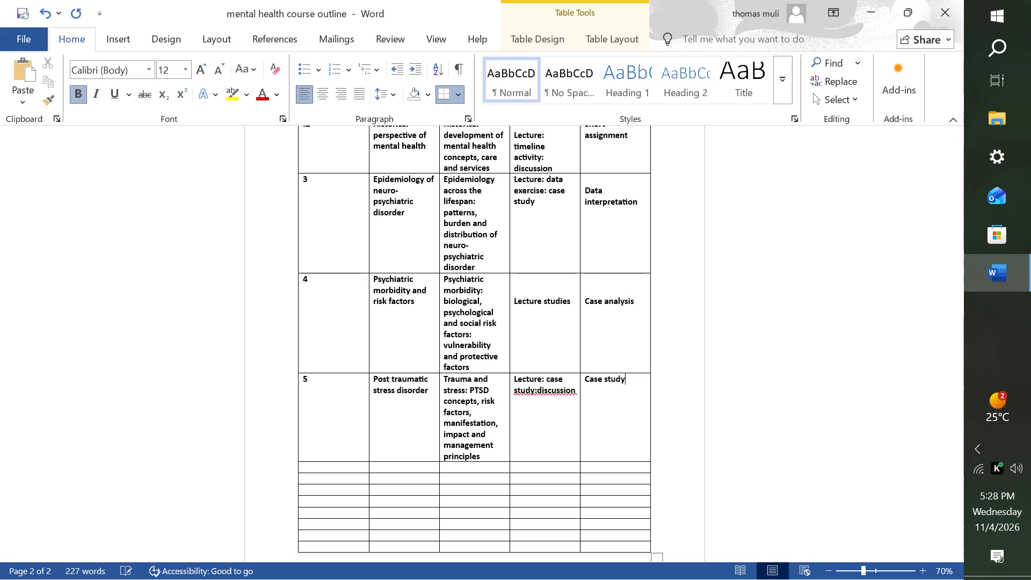
Correct the spacing of "study:discussion" to "study: discussion" in the week 5 learning activities.
{"action": "right_click", "coordinate": [532, 393]}
{"action": "left_click", "coordinate": [491, 168]}
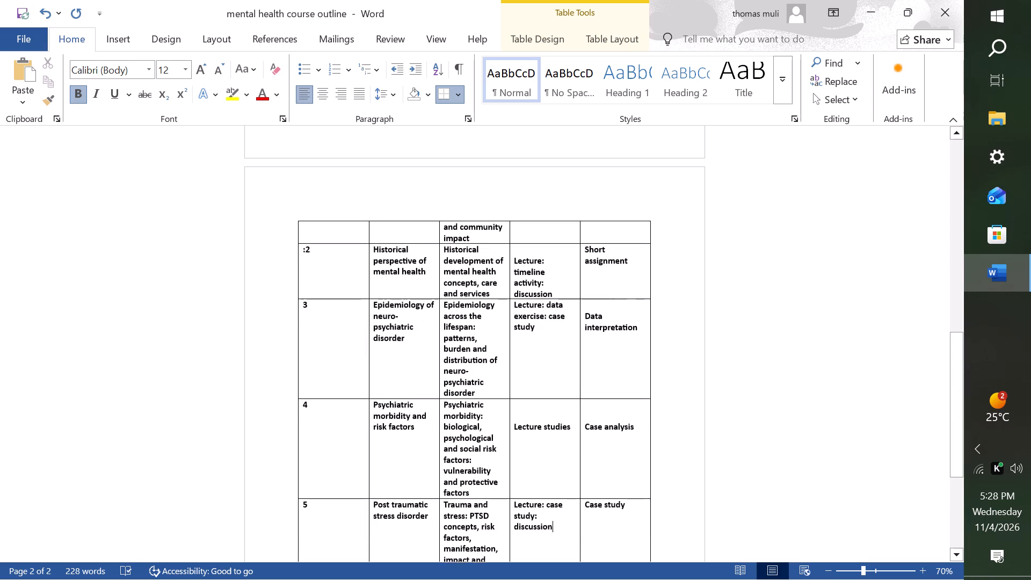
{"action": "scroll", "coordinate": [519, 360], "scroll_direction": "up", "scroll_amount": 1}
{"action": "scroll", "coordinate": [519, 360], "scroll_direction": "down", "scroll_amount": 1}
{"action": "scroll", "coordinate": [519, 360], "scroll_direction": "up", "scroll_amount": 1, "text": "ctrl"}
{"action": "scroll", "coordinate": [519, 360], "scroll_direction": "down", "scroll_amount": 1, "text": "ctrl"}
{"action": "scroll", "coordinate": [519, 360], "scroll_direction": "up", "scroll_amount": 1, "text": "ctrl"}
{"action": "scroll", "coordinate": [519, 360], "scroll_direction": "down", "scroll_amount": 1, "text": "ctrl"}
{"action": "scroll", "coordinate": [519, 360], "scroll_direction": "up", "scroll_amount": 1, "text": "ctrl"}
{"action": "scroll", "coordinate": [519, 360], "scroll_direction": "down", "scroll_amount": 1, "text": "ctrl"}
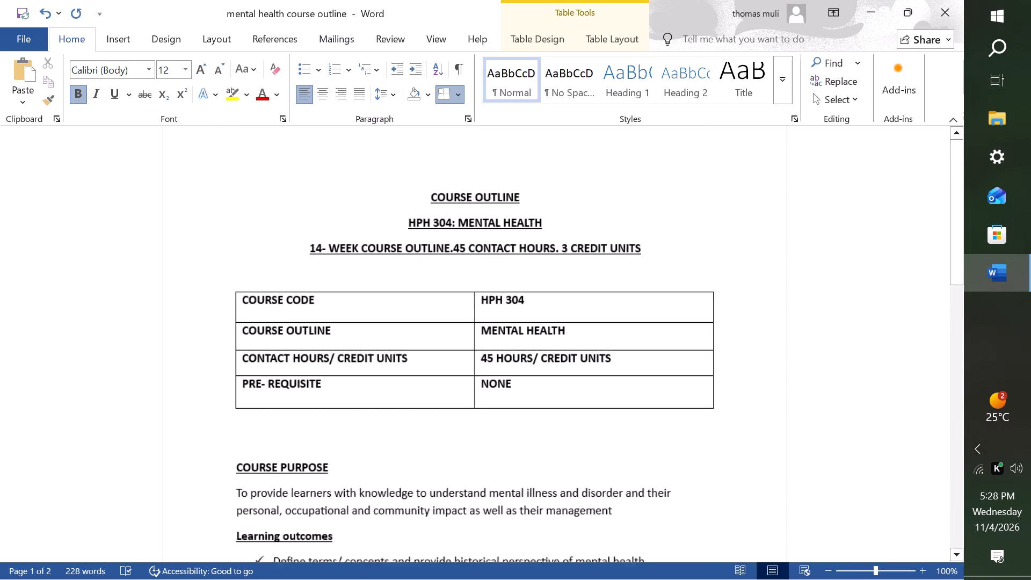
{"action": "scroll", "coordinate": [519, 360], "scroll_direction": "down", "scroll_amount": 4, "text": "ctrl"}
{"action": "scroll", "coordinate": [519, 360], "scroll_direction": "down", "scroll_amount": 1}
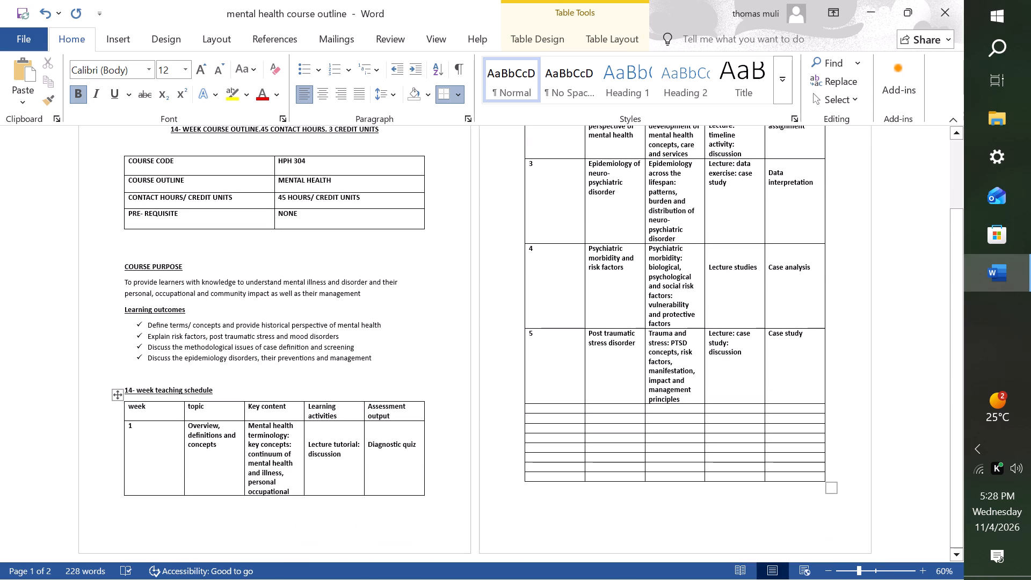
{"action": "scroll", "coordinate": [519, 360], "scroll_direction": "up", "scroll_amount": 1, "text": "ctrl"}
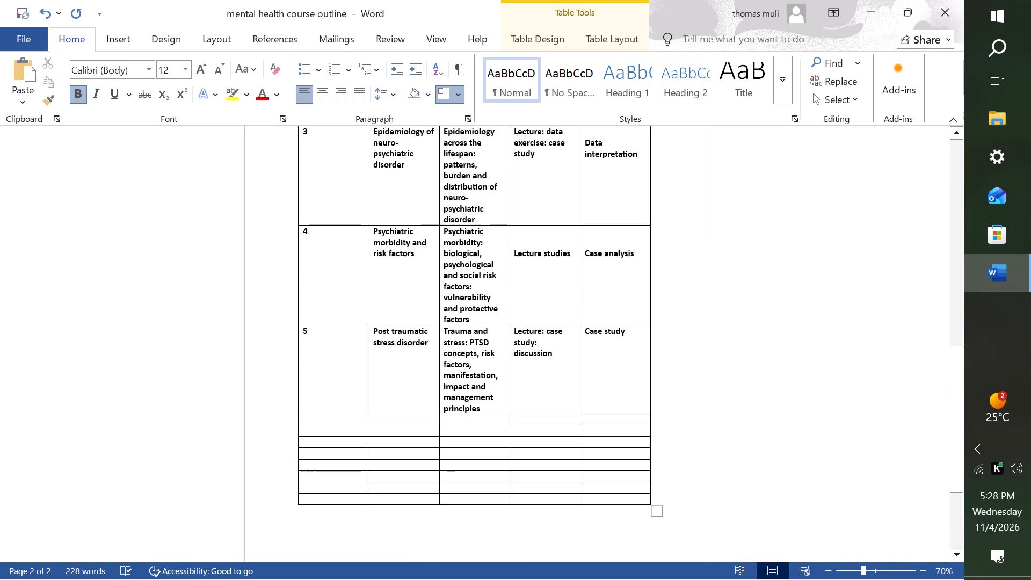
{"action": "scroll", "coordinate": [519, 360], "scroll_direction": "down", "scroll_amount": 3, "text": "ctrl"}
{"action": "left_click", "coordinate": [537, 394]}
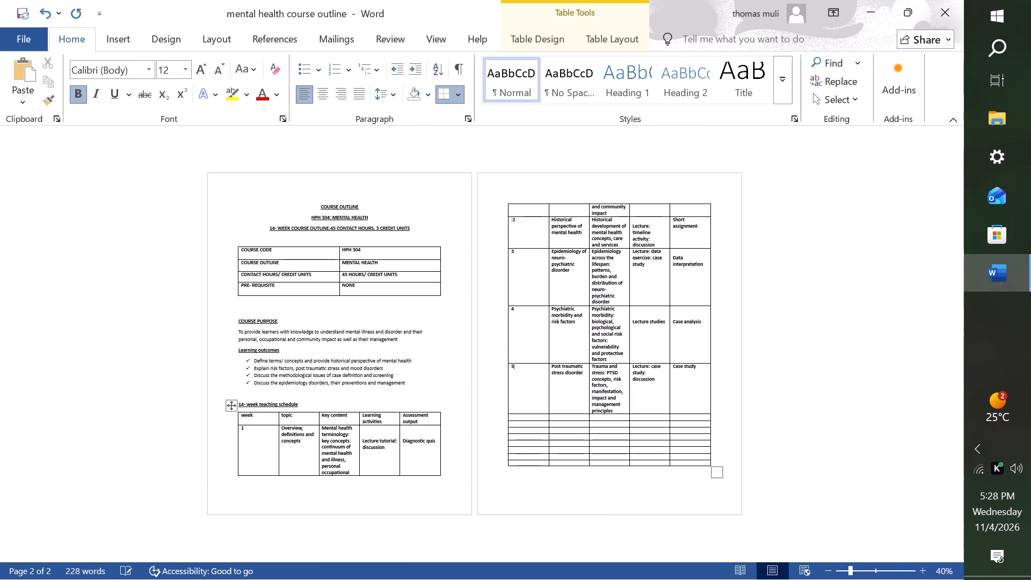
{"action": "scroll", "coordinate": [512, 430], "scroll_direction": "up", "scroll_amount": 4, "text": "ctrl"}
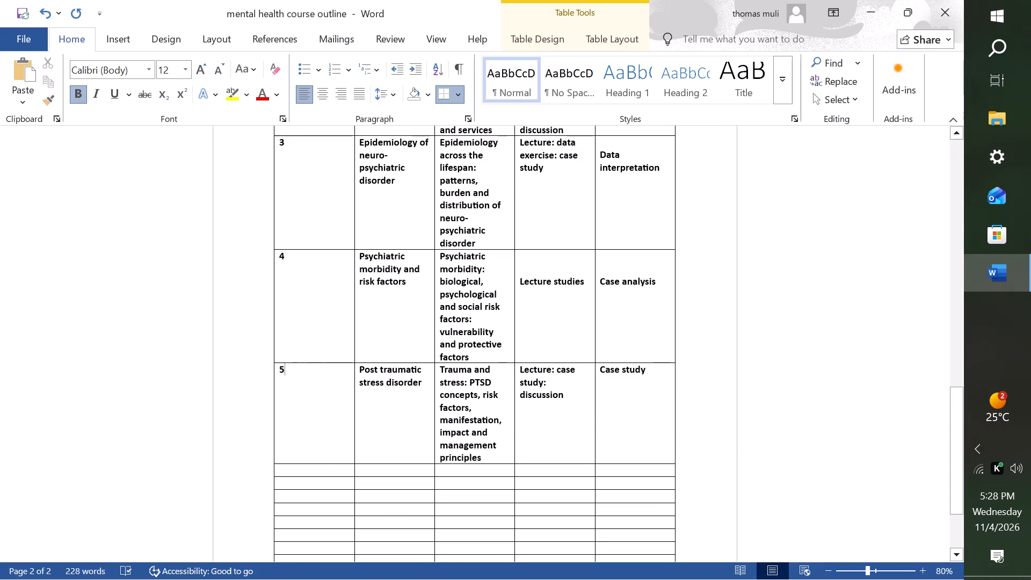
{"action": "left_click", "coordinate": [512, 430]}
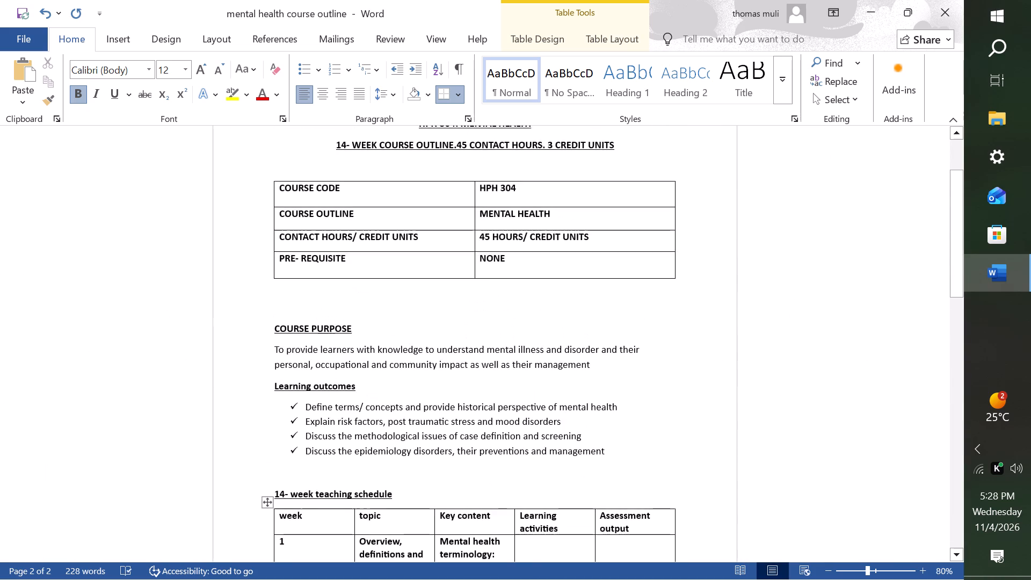
Enter 6 as the week number in the first empty row of the teaching schedule table.
{"action": "scroll", "coordinate": [512, 430], "scroll_direction": "down", "scroll_amount": 1}
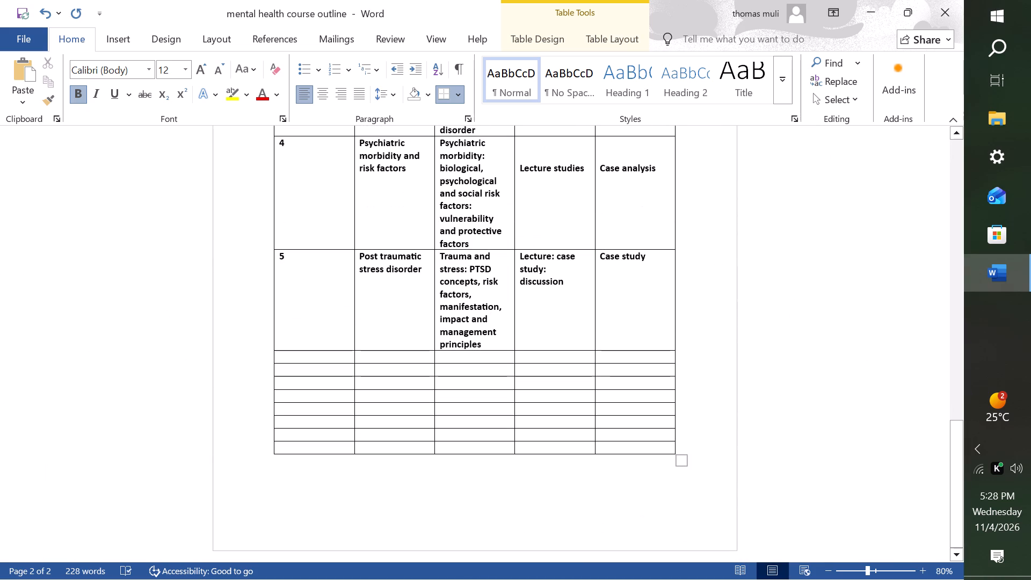
{"action": "left_click", "coordinate": [293, 358]}
{"action": "key", "text": "6"}
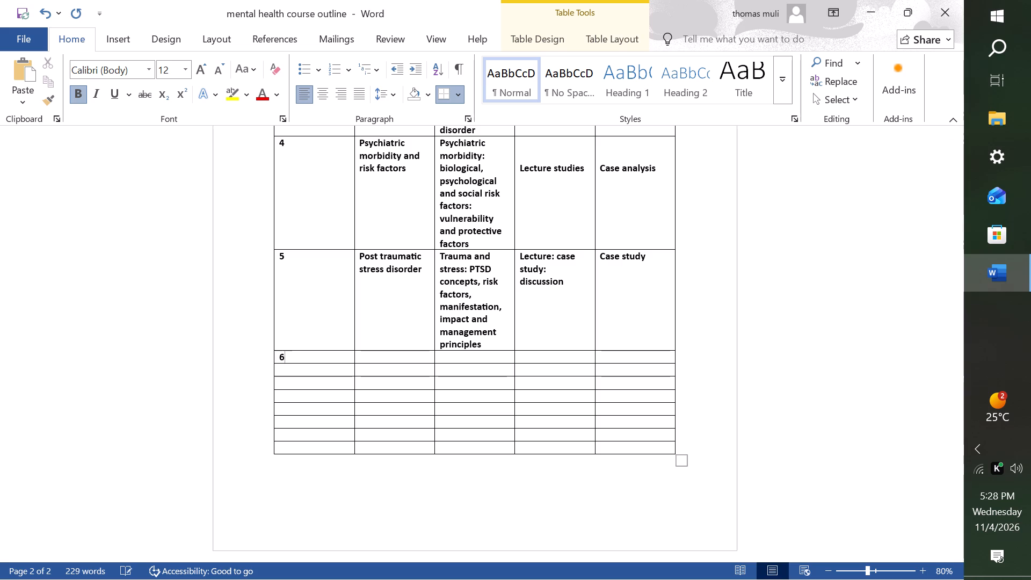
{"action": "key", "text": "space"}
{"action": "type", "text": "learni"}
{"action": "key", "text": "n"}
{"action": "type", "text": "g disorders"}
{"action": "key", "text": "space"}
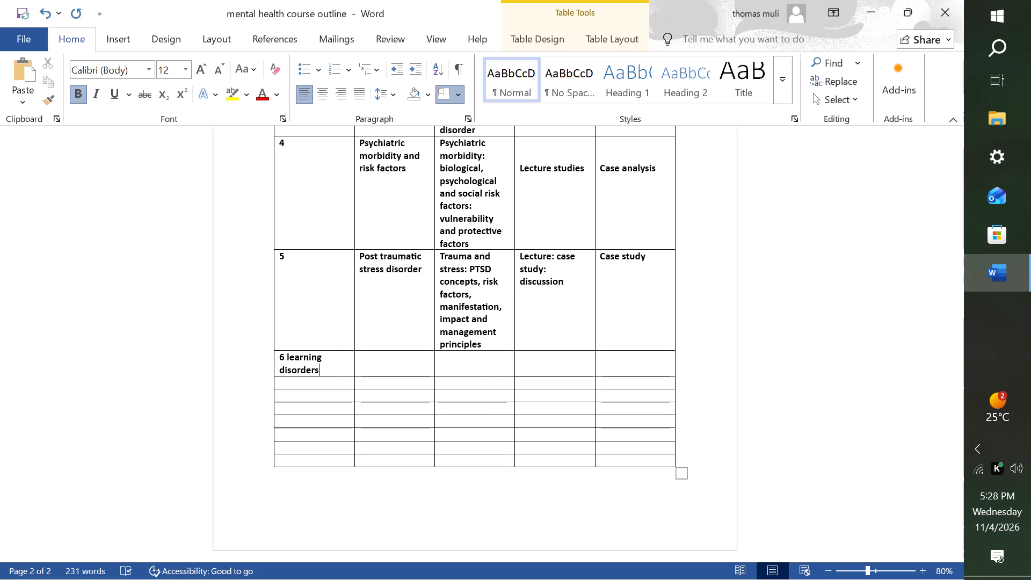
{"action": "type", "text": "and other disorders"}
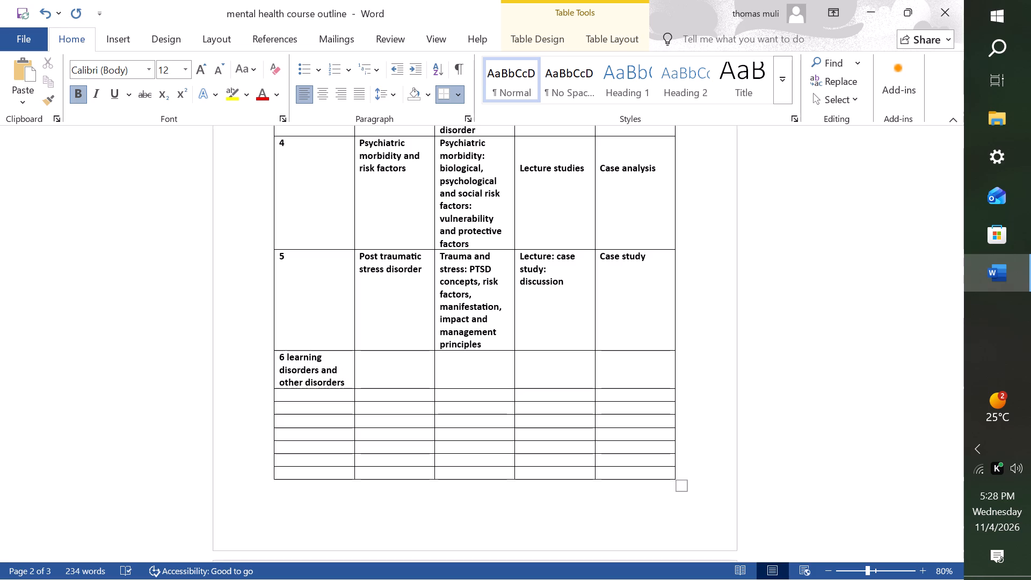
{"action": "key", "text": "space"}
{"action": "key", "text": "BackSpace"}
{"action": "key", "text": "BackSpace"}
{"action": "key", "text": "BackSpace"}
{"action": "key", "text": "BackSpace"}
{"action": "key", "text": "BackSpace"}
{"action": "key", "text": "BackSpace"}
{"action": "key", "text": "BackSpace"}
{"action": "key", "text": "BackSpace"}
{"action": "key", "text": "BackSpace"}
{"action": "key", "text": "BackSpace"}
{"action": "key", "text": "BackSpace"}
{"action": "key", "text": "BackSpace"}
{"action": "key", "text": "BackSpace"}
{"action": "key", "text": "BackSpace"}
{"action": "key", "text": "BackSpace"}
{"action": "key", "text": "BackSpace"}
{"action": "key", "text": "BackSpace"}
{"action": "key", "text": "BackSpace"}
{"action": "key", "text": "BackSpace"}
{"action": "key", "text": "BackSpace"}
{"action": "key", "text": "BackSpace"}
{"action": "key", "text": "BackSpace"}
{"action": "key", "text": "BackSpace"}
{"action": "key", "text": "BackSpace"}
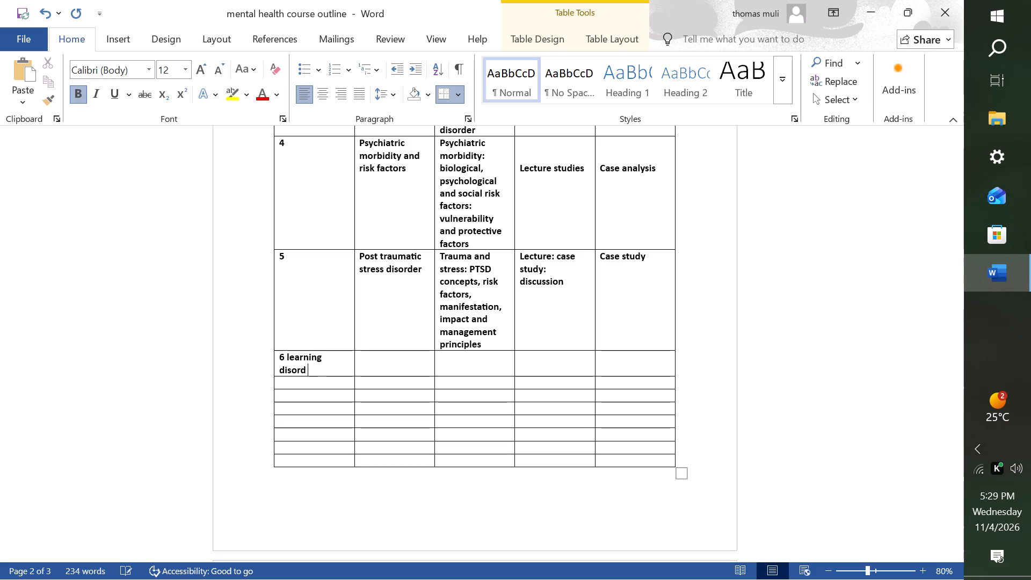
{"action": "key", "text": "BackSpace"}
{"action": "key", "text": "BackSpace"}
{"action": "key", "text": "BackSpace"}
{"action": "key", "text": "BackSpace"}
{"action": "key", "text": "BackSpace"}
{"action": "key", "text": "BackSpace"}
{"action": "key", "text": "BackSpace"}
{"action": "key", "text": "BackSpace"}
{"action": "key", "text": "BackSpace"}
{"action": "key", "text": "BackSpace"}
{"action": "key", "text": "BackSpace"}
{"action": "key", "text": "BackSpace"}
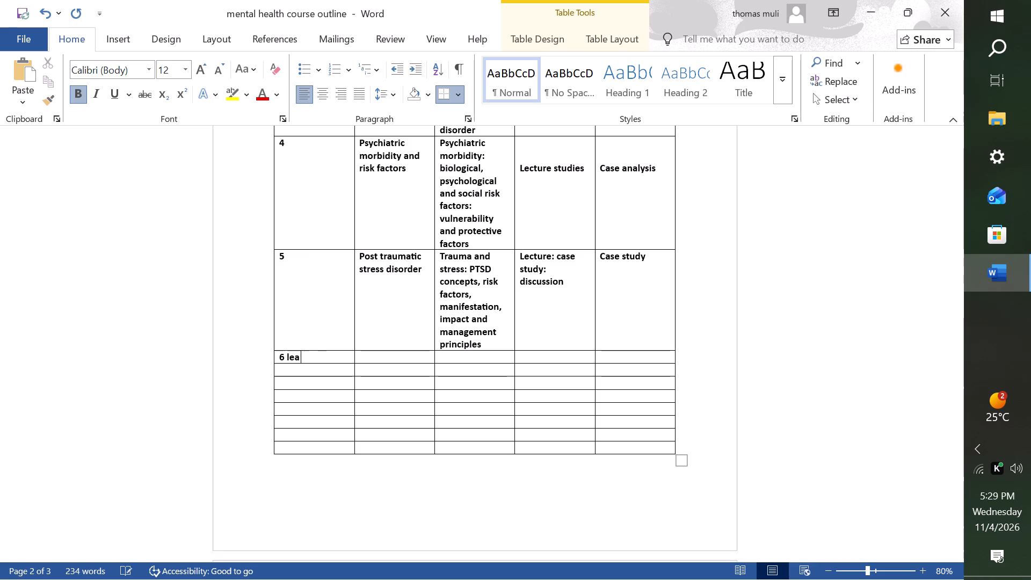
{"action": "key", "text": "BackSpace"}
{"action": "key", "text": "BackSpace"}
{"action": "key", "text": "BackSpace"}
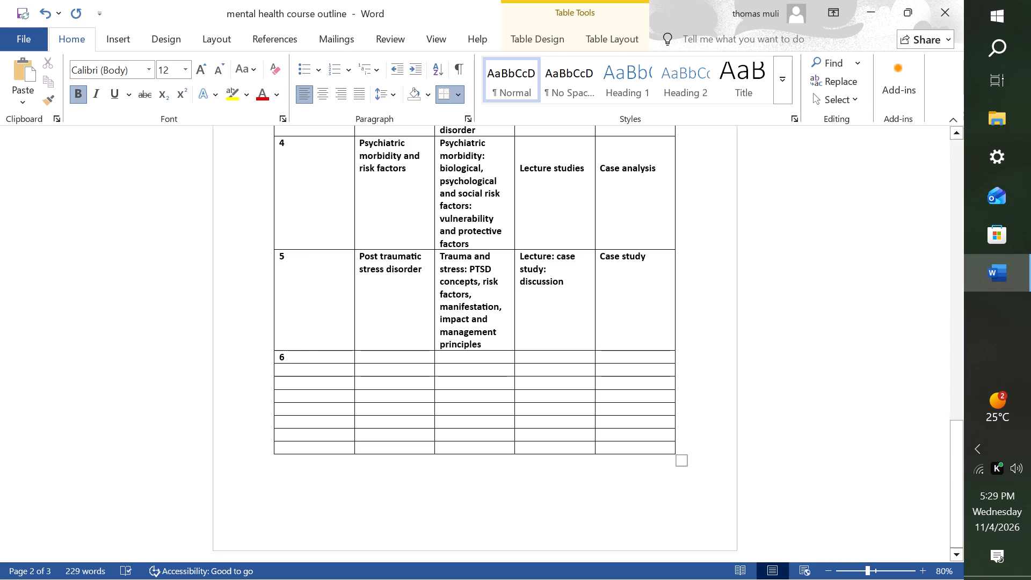
Enter "Learning disorders and other disorders" as the week 6 topic in the teaching schedule table.
{"action": "left_click", "coordinate": [365, 357]}
{"action": "type", "text": "lear"}
{"action": "key", "text": "n"}
{"action": "key", "text": "BackSpace"}
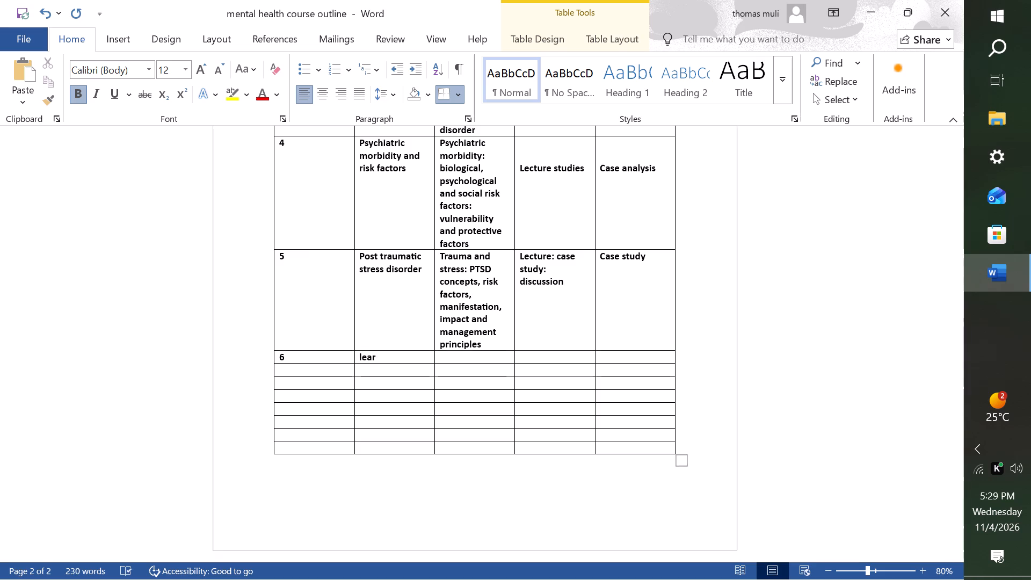
{"action": "type", "text": "nin"}
{"action": "key", "text": "g"}
{"action": "key", "text": "space"}
{"action": "type", "text": "disor"}
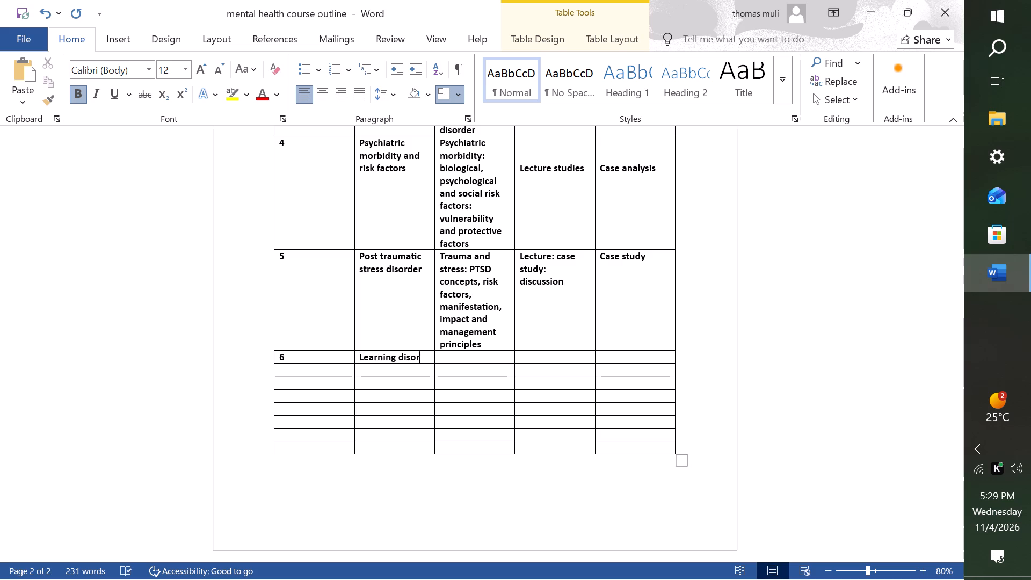
{"action": "type", "text": "ders"}
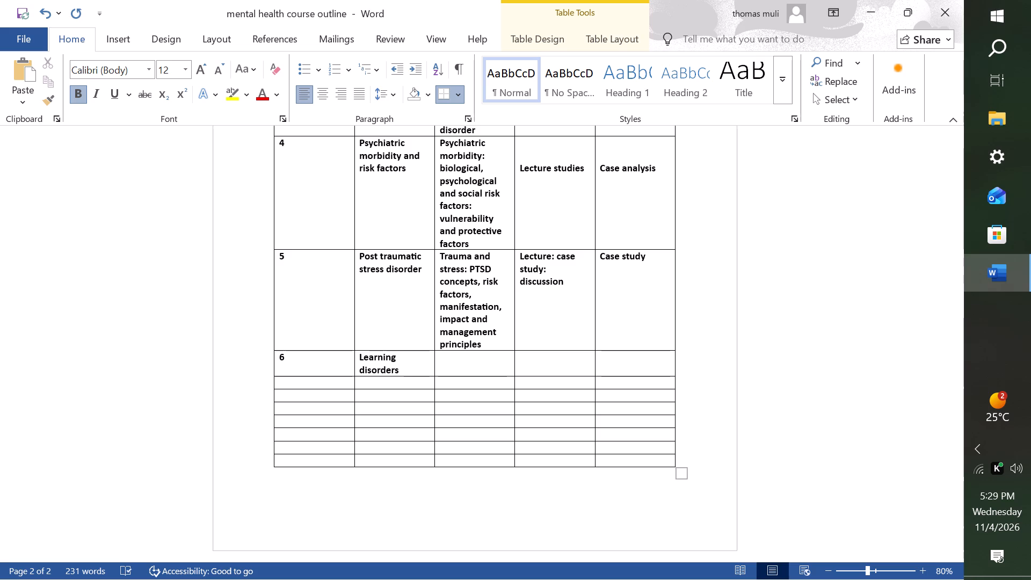
{"action": "key", "text": "space"}
{"action": "type", "text": "and other"}
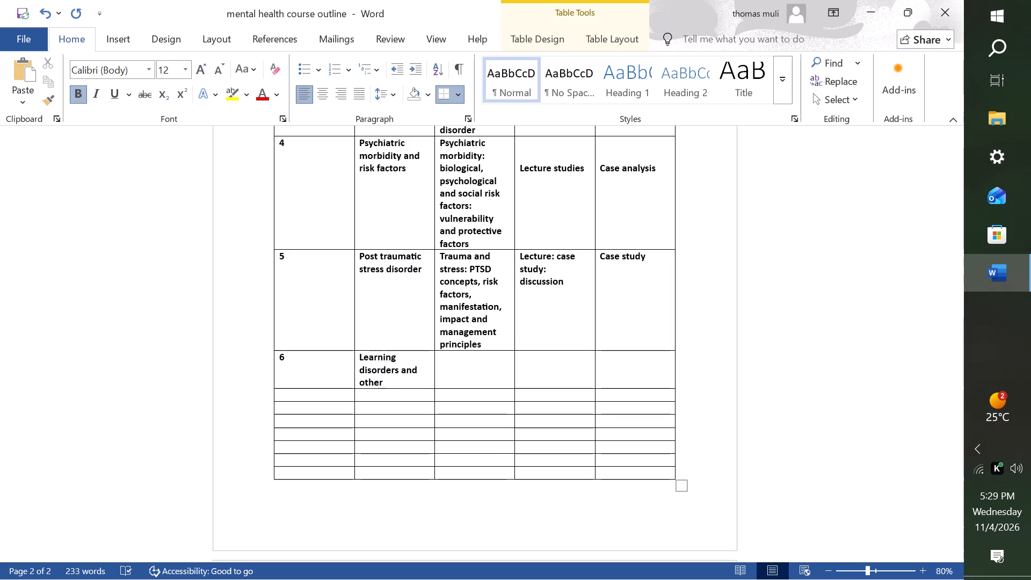
{"action": "key", "text": "space"}
{"action": "type", "text": "disorders"}
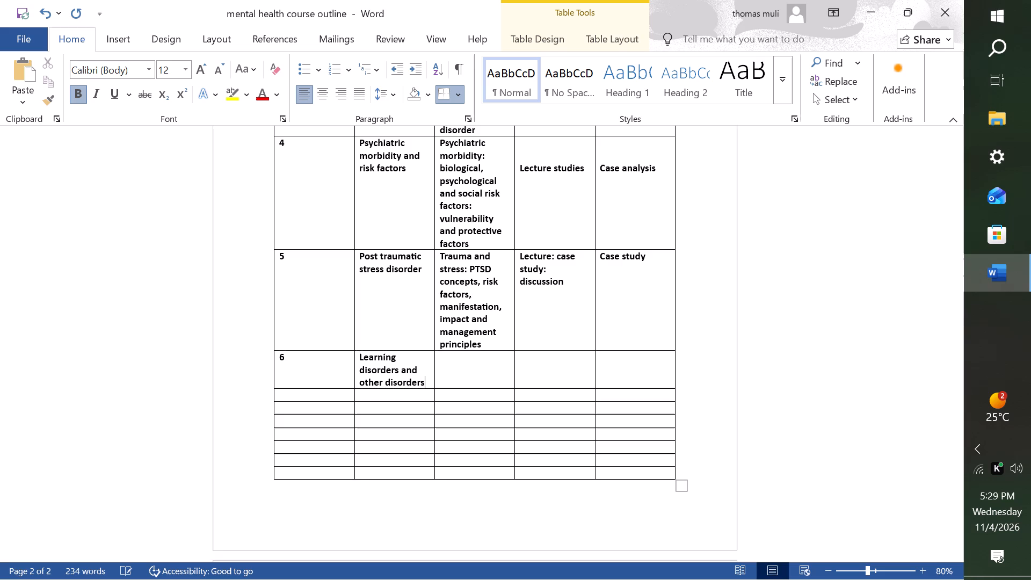
Enter "Learning disorers and other psychiatric conditions within the course scope recognition and impact" in the third column of the week 6 row.
{"action": "left_click", "coordinate": [451, 366]}
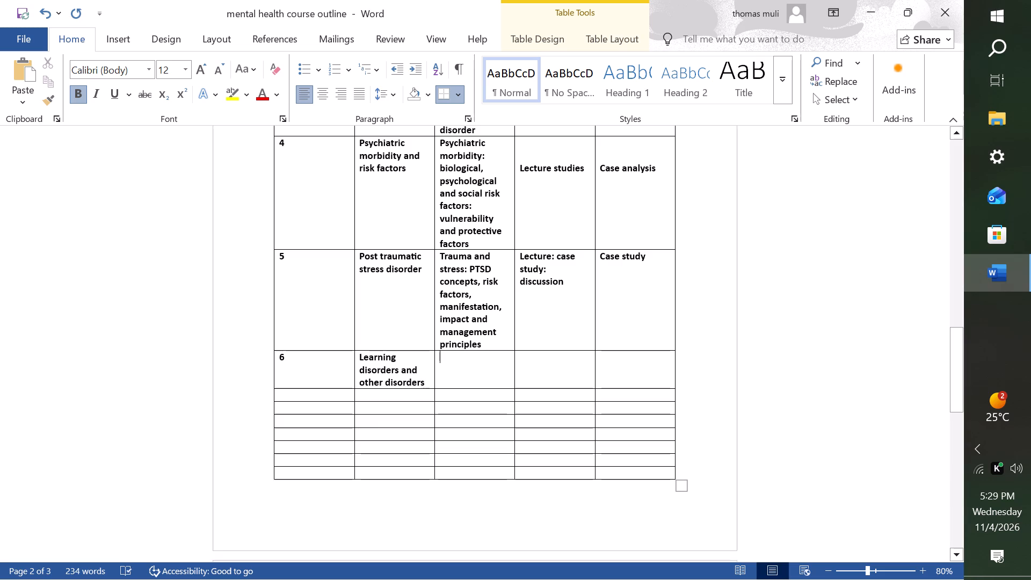
{"action": "type", "text": "learni"}
{"action": "type", "text": "ng"}
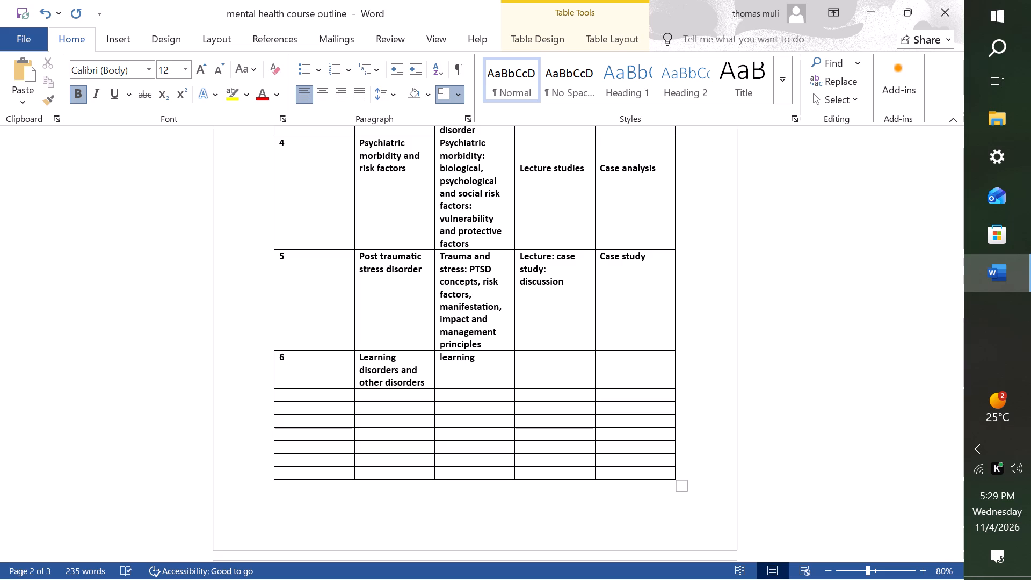
{"action": "key", "text": "space"}
{"action": "type", "text": "disorers"}
{"action": "key", "text": "space"}
{"action": "type", "text": "and"}
{"action": "key", "text": "space"}
{"action": "type", "text": "other"}
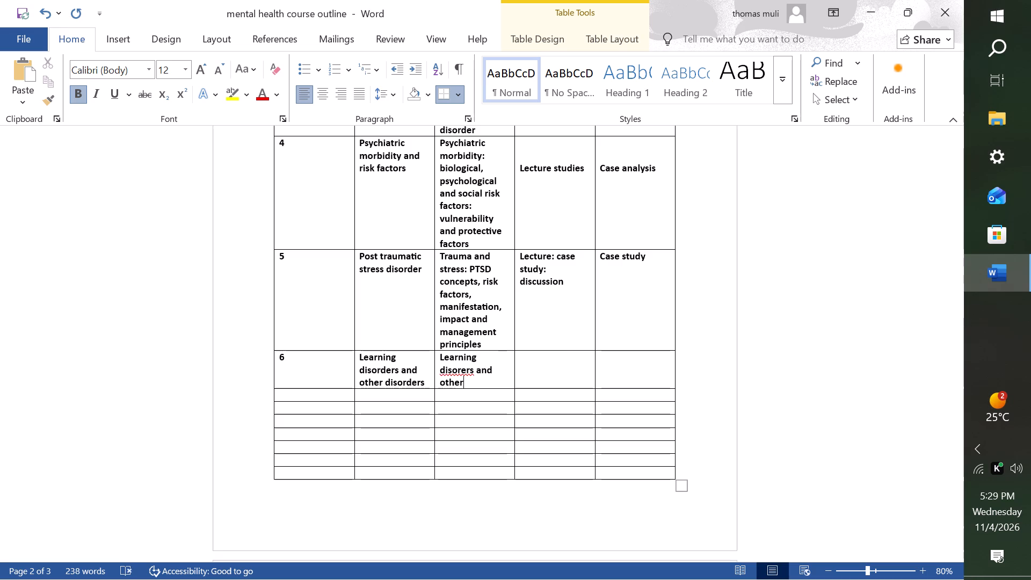
{"action": "key", "text": "space"}
{"action": "type", "text": "ps"}
{"action": "key", "text": "y"}
{"action": "type", "text": "chiatri"}
{"action": "type", "text": "c conditions"}
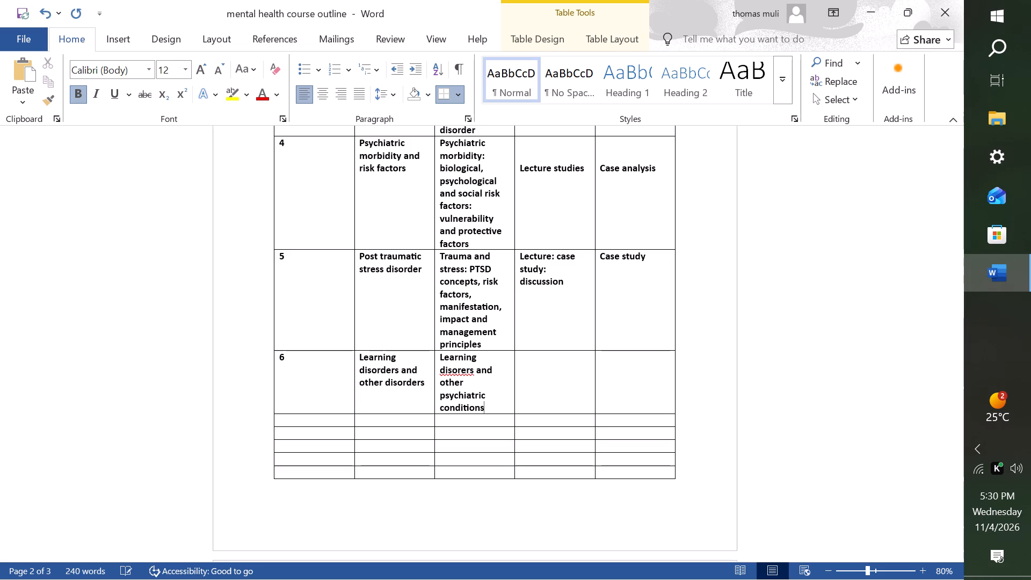
{"action": "key", "text": "space"}
{"action": "type", "text": "within"}
{"action": "key", "text": "space"}
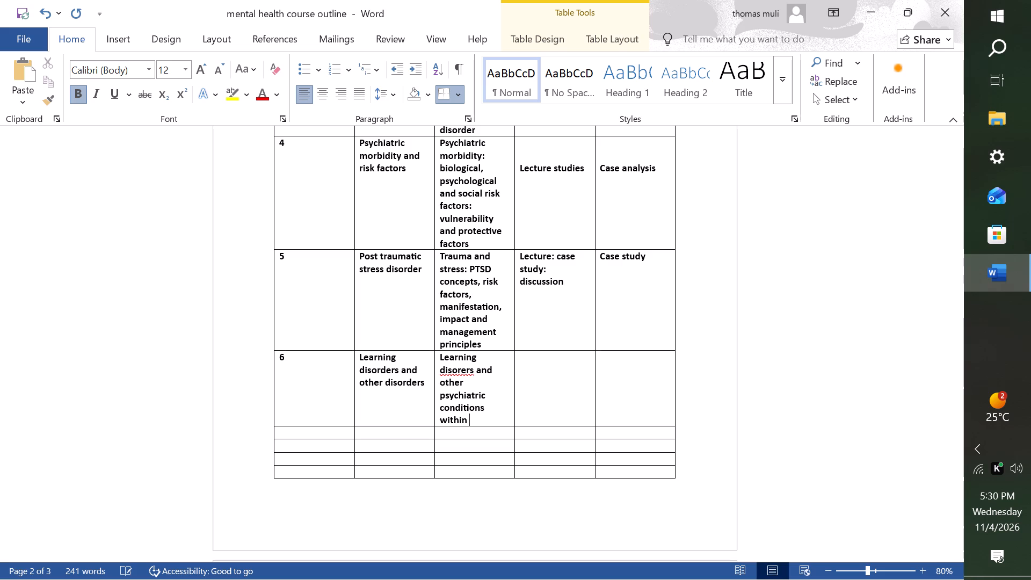
{"action": "type", "text": "the course"}
{"action": "key", "text": "space"}
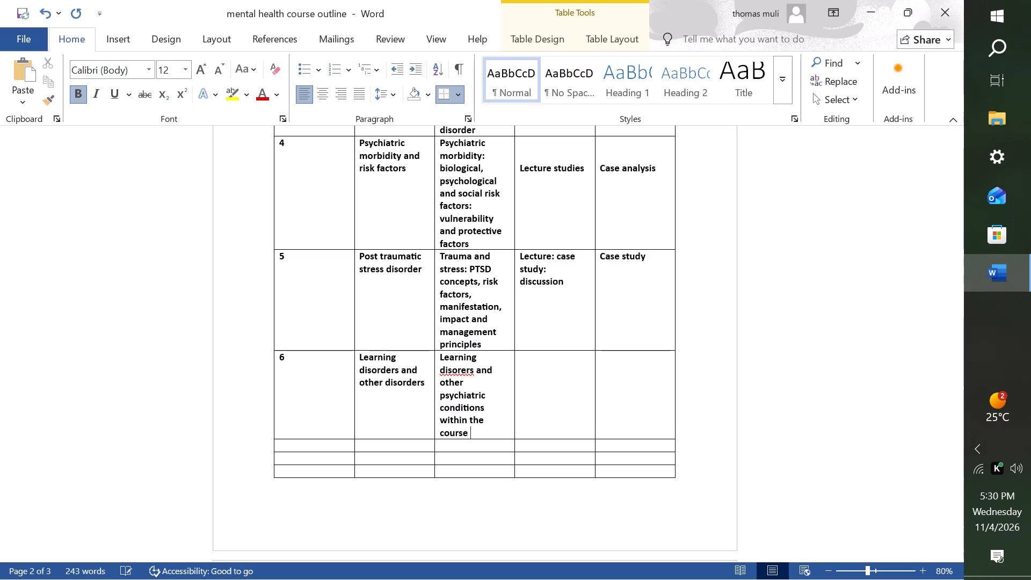
{"action": "type", "text": "scope"}
{"action": "key", "text": "space"}
{"action": "type", "text": "rec"}
{"action": "type", "text": "ognition"}
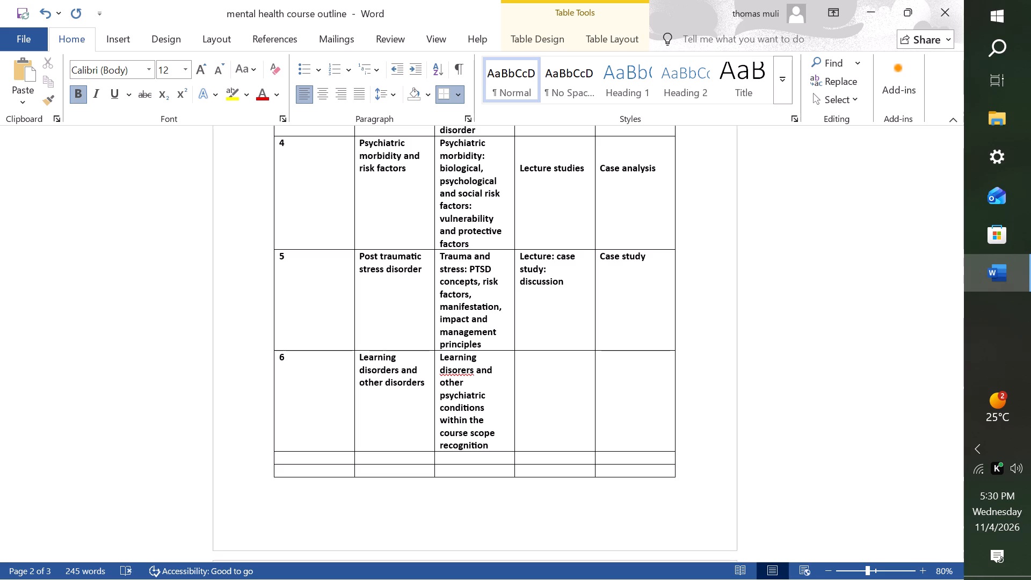
{"action": "key", "text": "space"}
{"action": "type", "text": "and impact"}
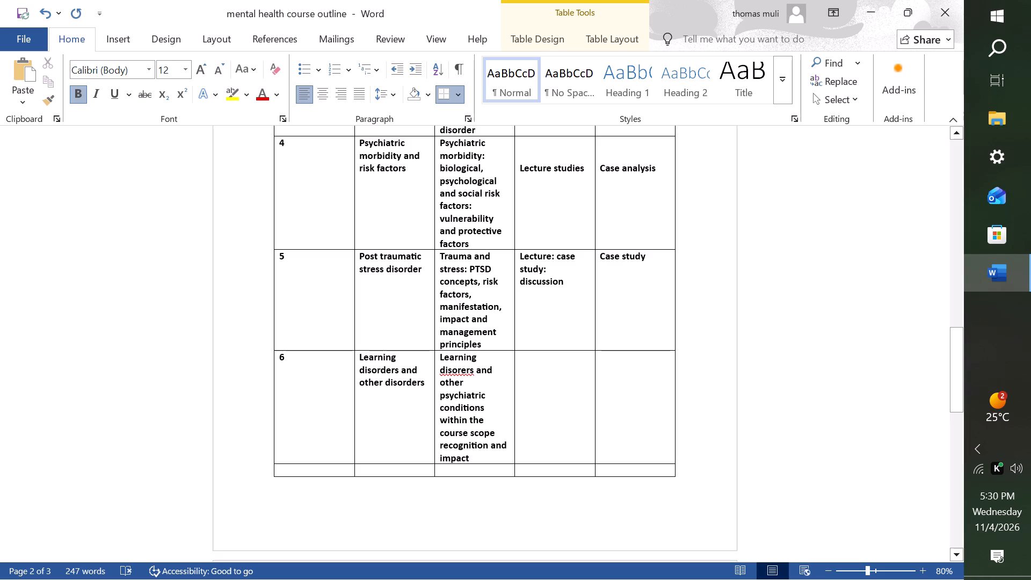
Enter "Lecture:case studies" as the week 6 learning activities, below two blank lines in the cell.
{"action": "left_click", "coordinate": [527, 385]}
{"action": "key", "text": "space"}
{"action": "key", "text": "space"}
{"action": "key", "text": "space"}
{"action": "key", "text": "Return"}
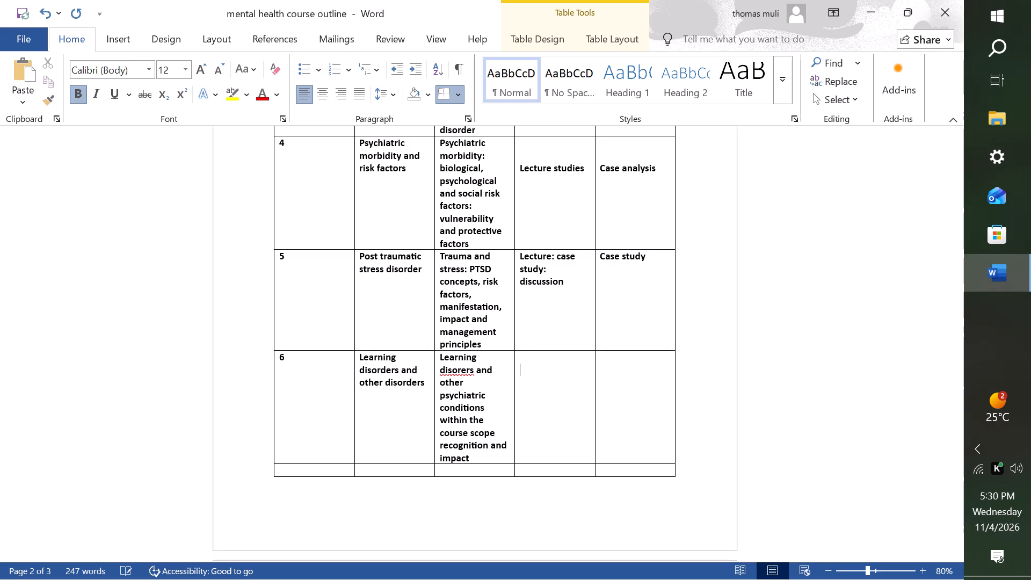
{"action": "key", "text": "Return"}
{"action": "type", "text": "lecture"}
{"action": "key", "text": "shift+colon"}
{"action": "type", "text": "case"}
{"action": "key", "text": "space"}
{"action": "type", "text": "studies"}
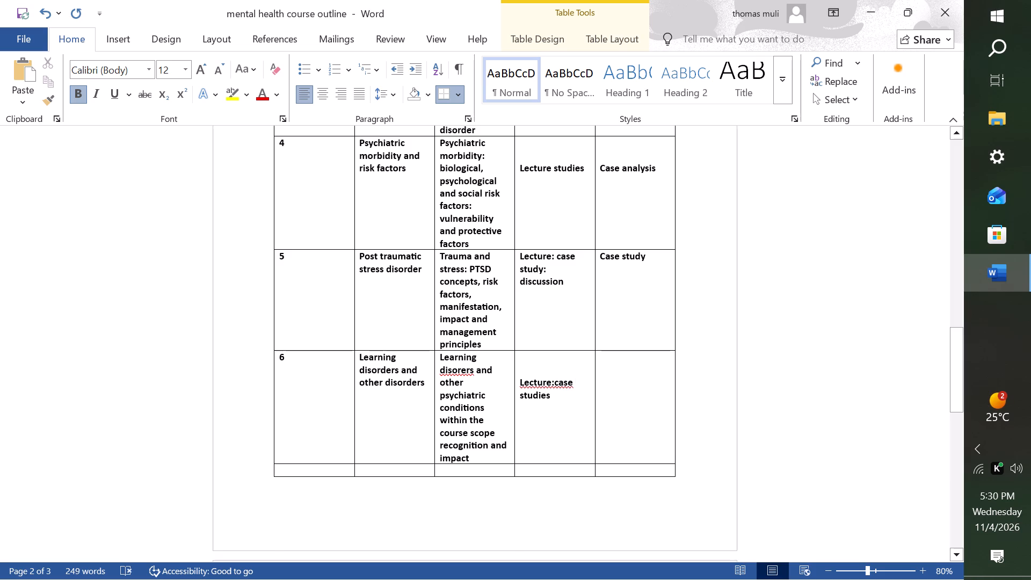
Correct the misspelled "disorers" to "disorders" in the third column of the week 6 row.
{"action": "scroll", "coordinate": [581, 420], "scroll_direction": "down", "scroll_amount": 1}
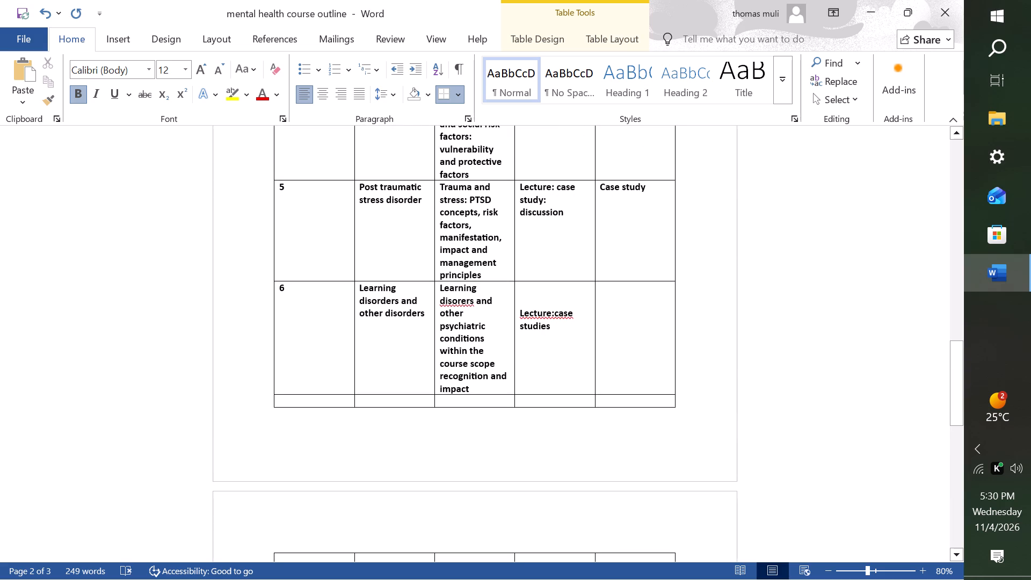
{"action": "right_click", "coordinate": [458, 305]}
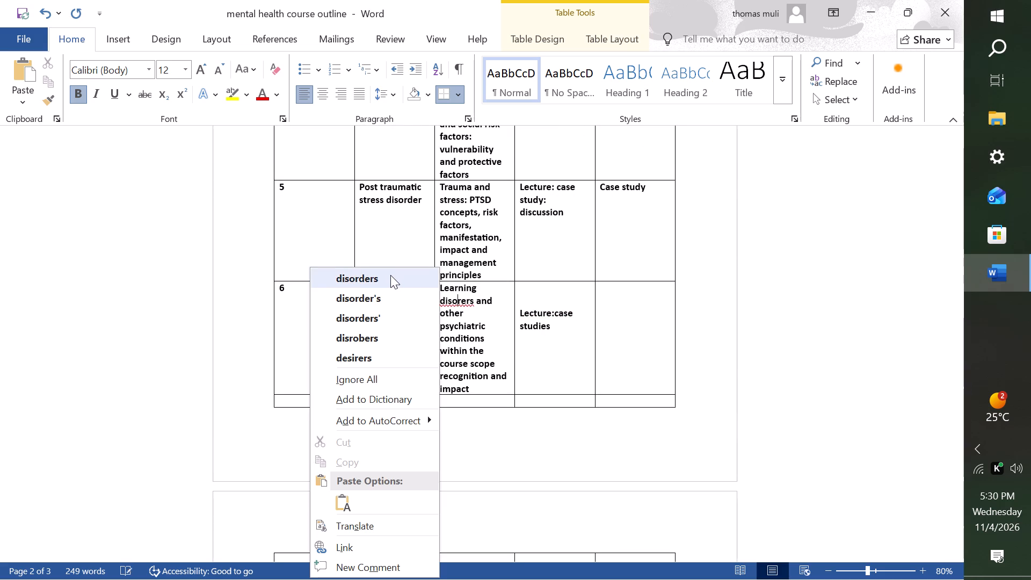
{"action": "left_click", "coordinate": [390, 275]}
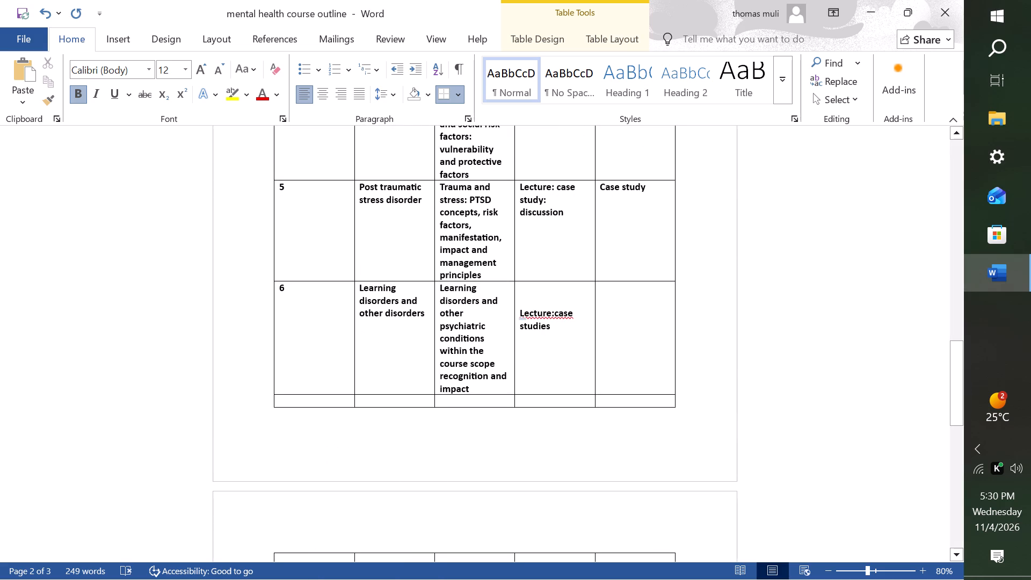
Correct the spacing of "Lecture:case" to "Lecture: case" in the week 6 learning activities.
{"action": "right_click", "coordinate": [545, 315]}
{"action": "left_click", "coordinate": [503, 328]}
Enter "quiz" as the week 6 assessment output, below one blank line in the cell.
{"action": "left_click", "coordinate": [616, 311]}
{"action": "key", "text": "o"}
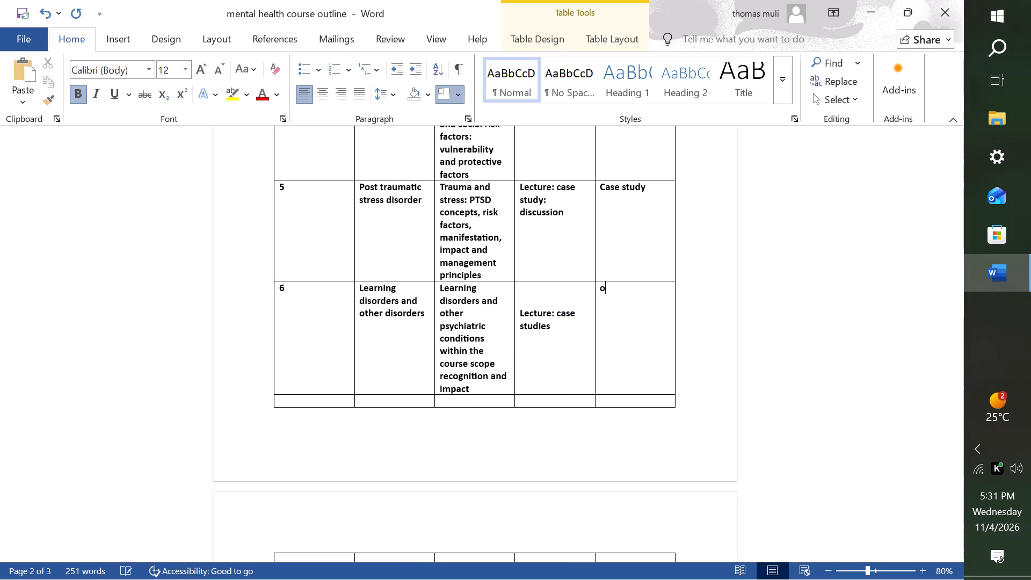
{"action": "key", "text": "BackSpace"}
{"action": "key", "text": "Return"}
{"action": "type", "text": "quiz"}
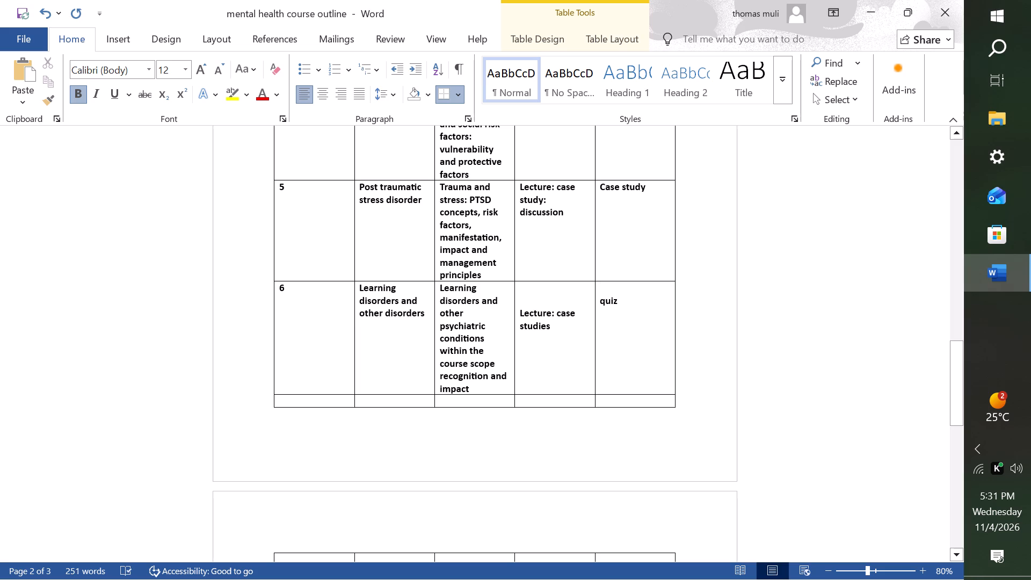
Enter 7 as the week number in the row below week 6 of the teaching schedule table.
{"action": "left_click", "coordinate": [295, 400]}
{"action": "key", "text": "7"}
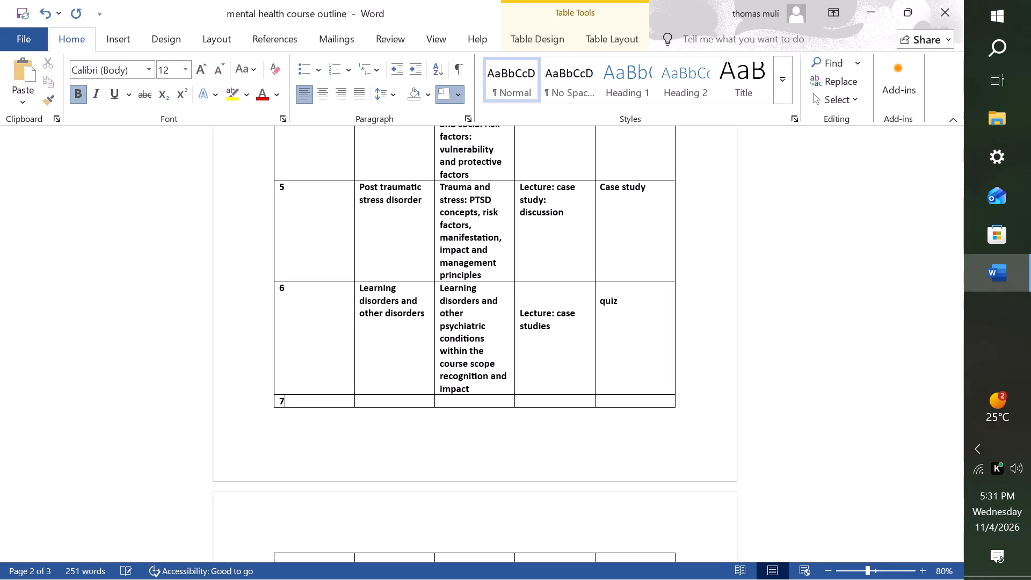
Enter "Mood disorders" as the week 7 topic in the teaching schedule table.
{"action": "left_click", "coordinate": [375, 405]}
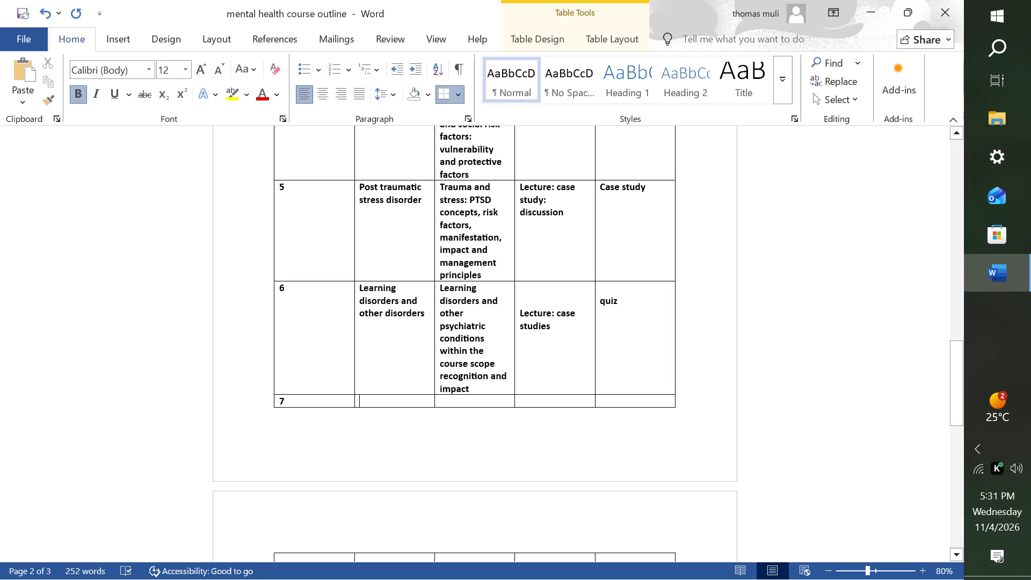
{"action": "type", "text": "mood disorders"}
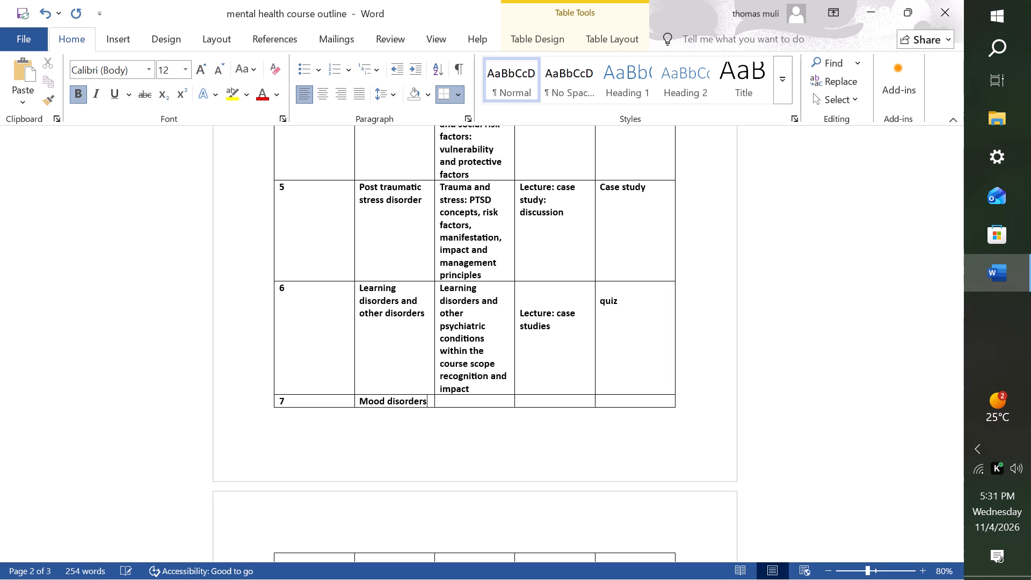
Enter "Mood disorders concepts:depression and related" as the start of the week 7 key content in the teaching schedule table.
{"action": "left_click", "coordinate": [445, 404]}
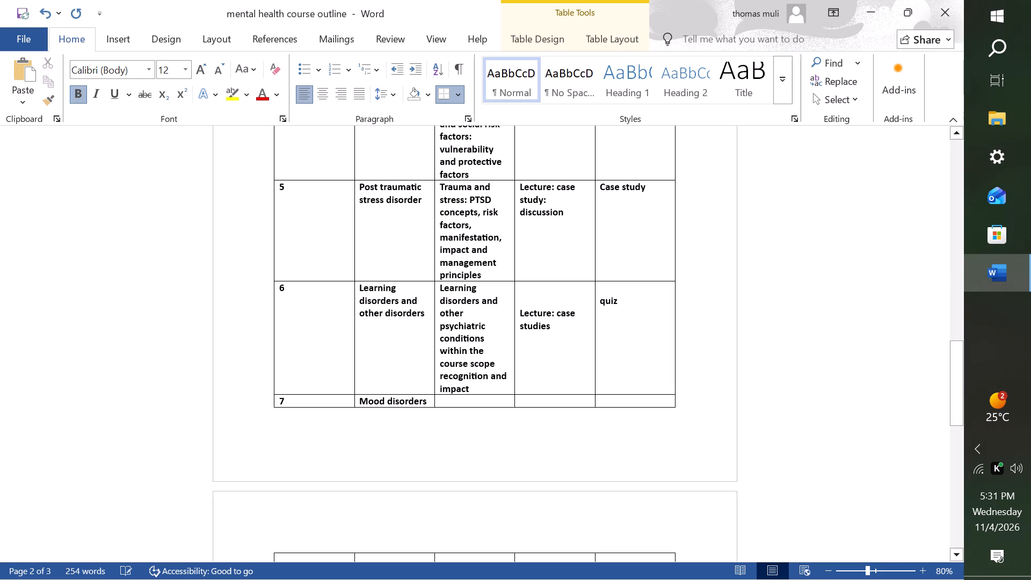
{"action": "type", "text": "mood disorders"}
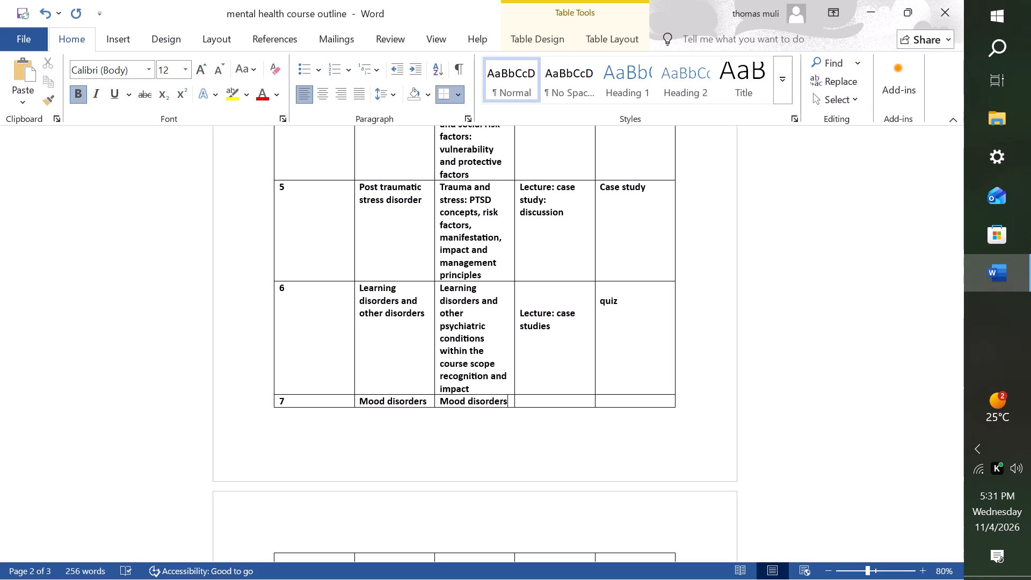
{"action": "key", "text": "space"}
{"action": "type", "text": "concep"}
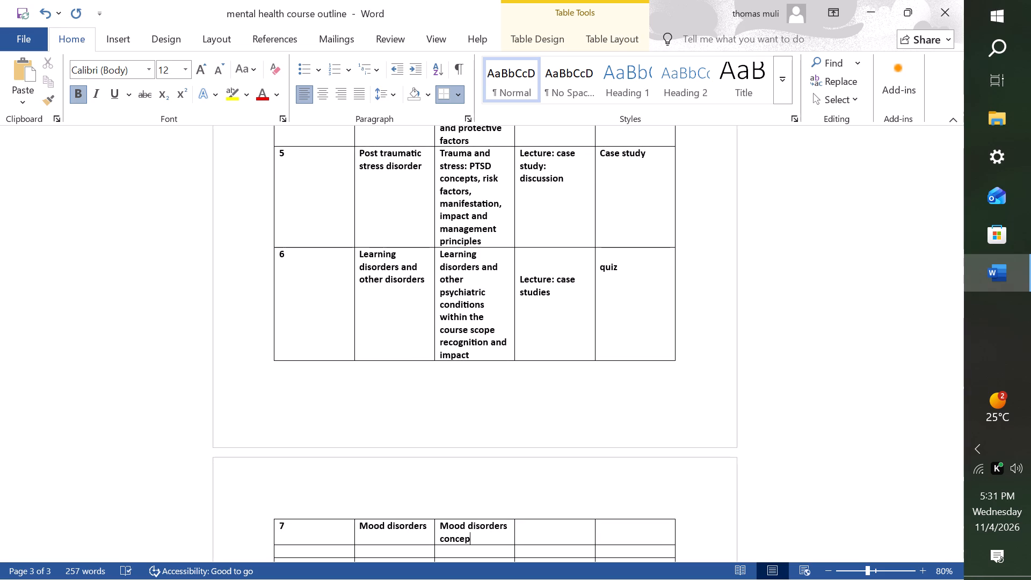
{"action": "type", "text": "ts"}
{"action": "key", "text": "shift+colon"}
{"action": "scroll", "coordinate": [445, 404], "scroll_direction": "down", "scroll_amount": 1}
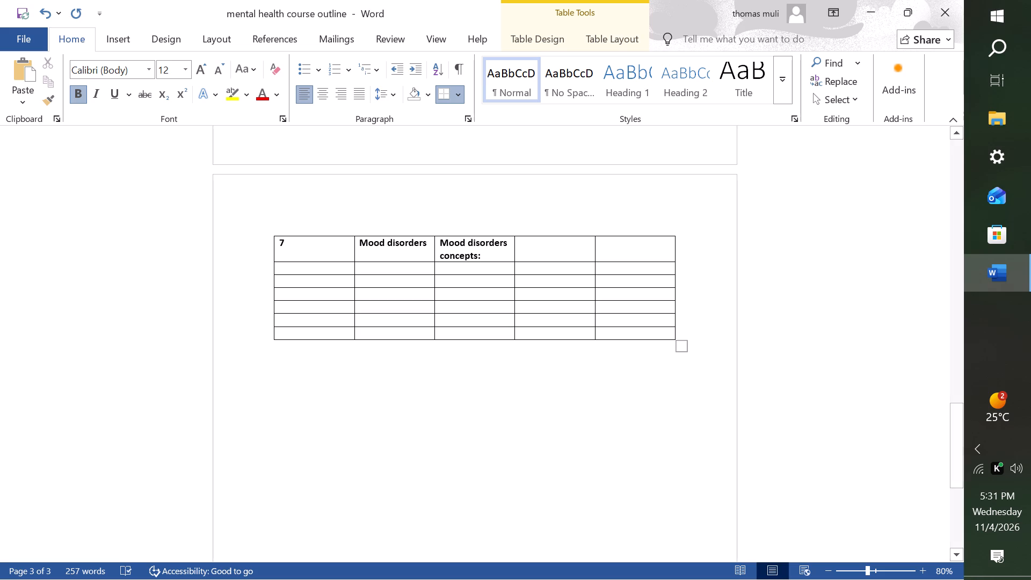
{"action": "type", "text": "de"}
{"action": "key", "text": "p"}
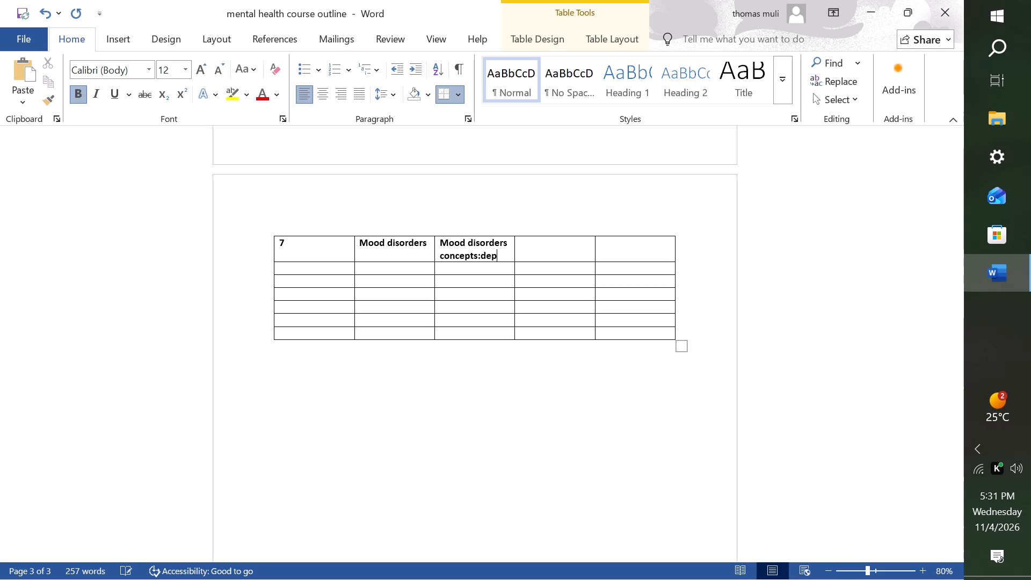
{"action": "key", "text": "r"}
{"action": "key", "text": "e"}
{"action": "type", "text": "ssion"}
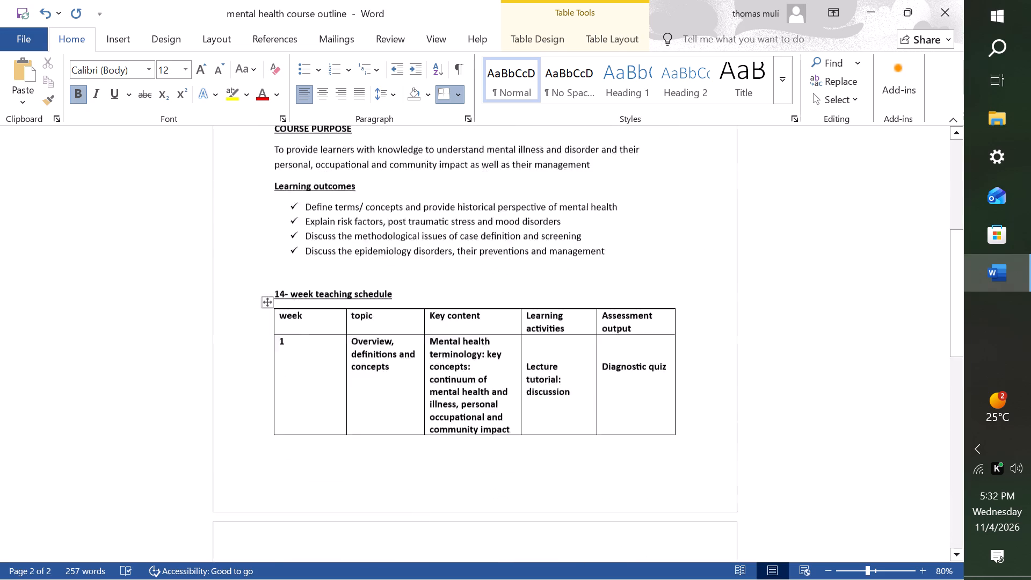
{"action": "scroll", "coordinate": [445, 404], "scroll_direction": "down", "scroll_amount": 1}
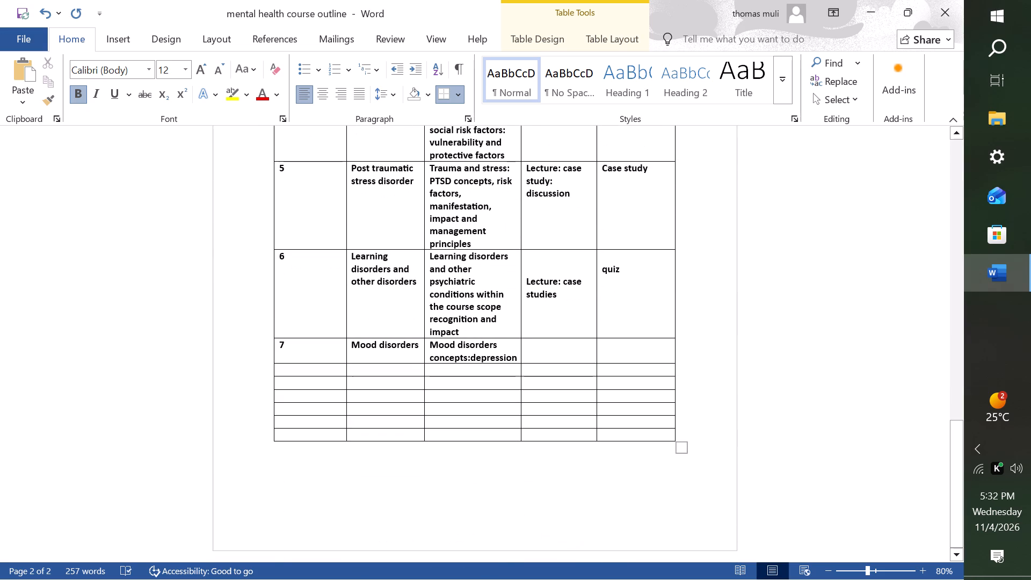
{"action": "scroll", "coordinate": [445, 404], "scroll_direction": "down", "scroll_amount": 1}
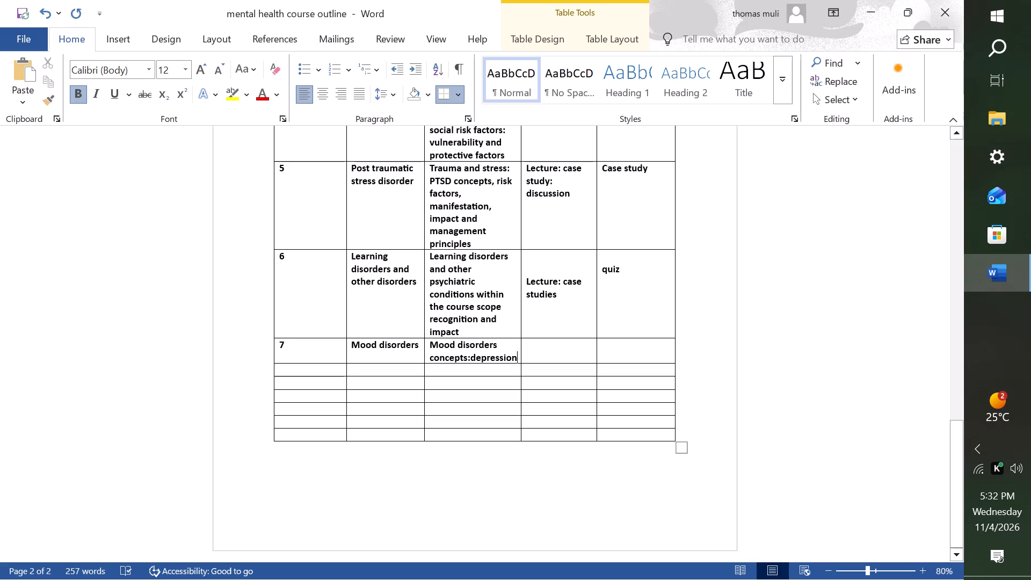
{"action": "key", "text": "space"}
{"action": "type", "text": "and rela"}
{"action": "type", "text": "ted"}
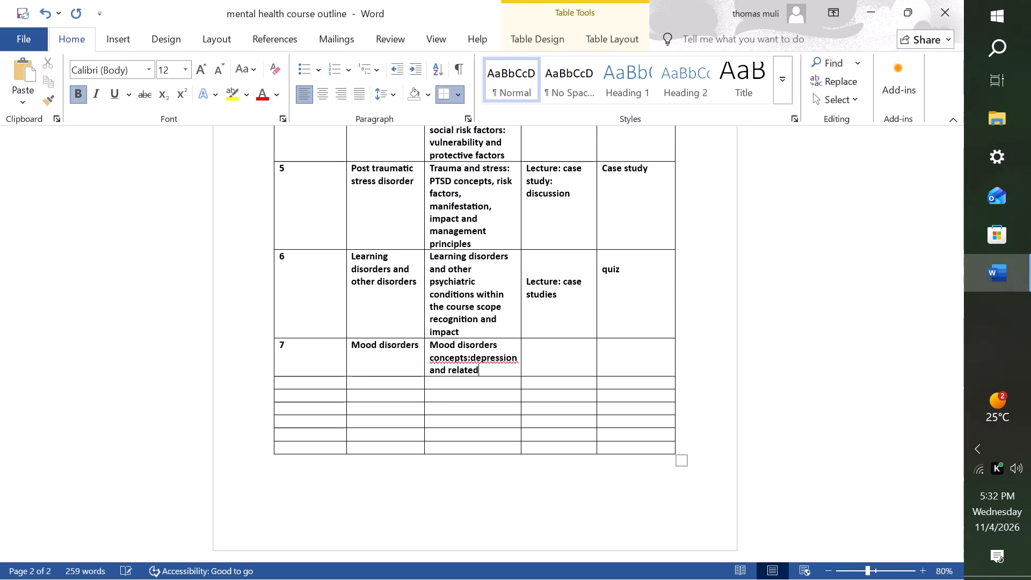
Correct the spacing of "concepts:depression" to "concepts: depression" in the week 7 key content.
{"action": "right_click", "coordinate": [489, 360]}
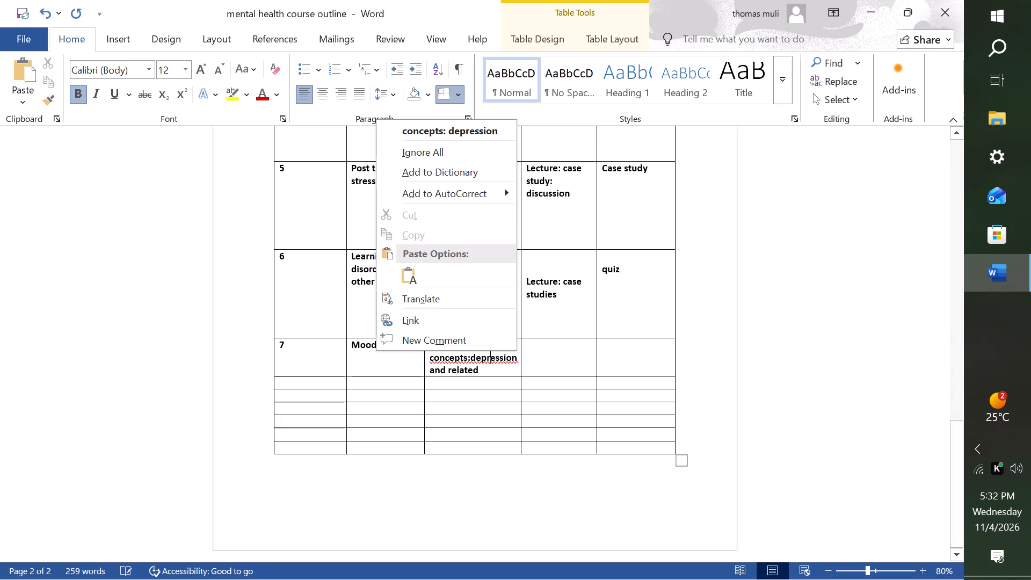
{"action": "left_click", "coordinate": [451, 127]}
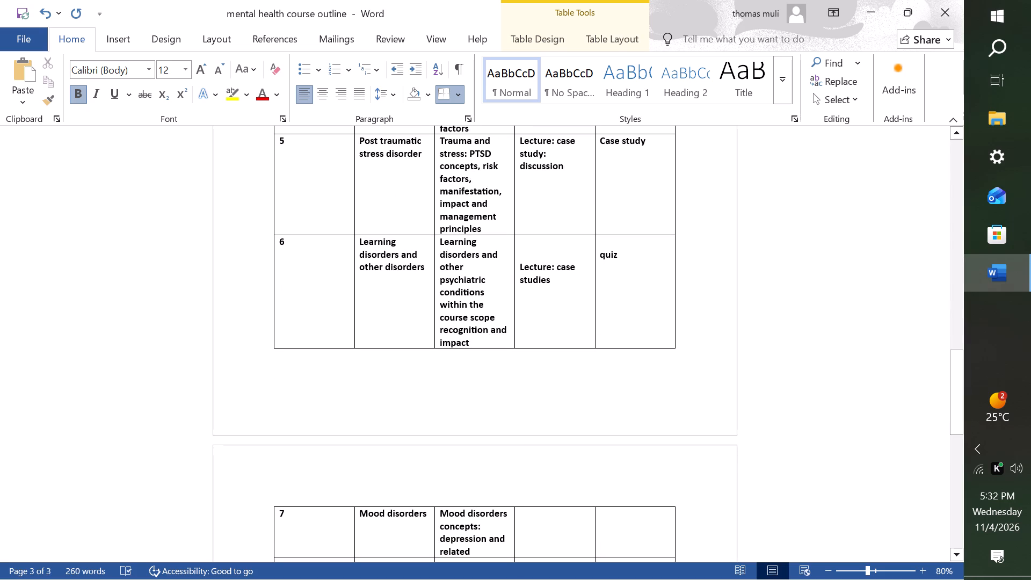
Continue the week 7 key content after "related" with "presentations:risk factors,".
{"action": "scroll", "coordinate": [509, 348], "scroll_direction": "down", "scroll_amount": 1}
{"action": "scroll", "coordinate": [509, 348], "scroll_direction": "up", "scroll_amount": 1}
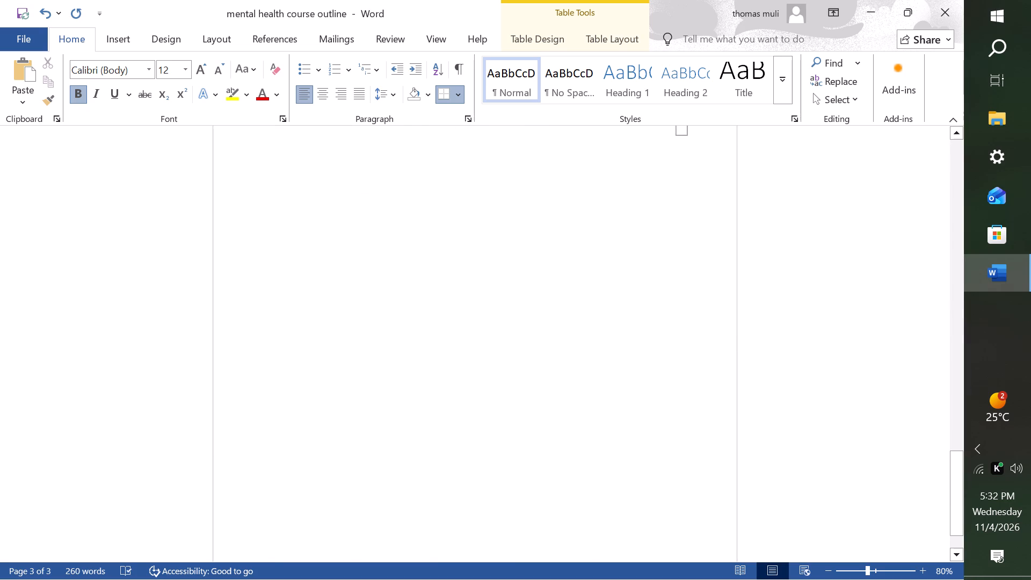
{"action": "scroll", "coordinate": [509, 348], "scroll_direction": "up", "scroll_amount": 1}
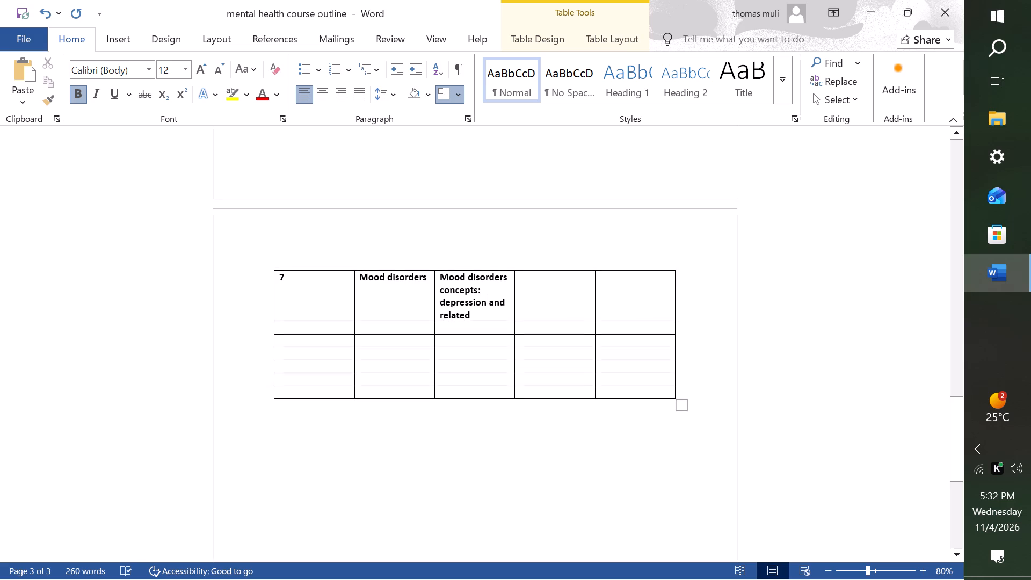
{"action": "left_click", "coordinate": [476, 316]}
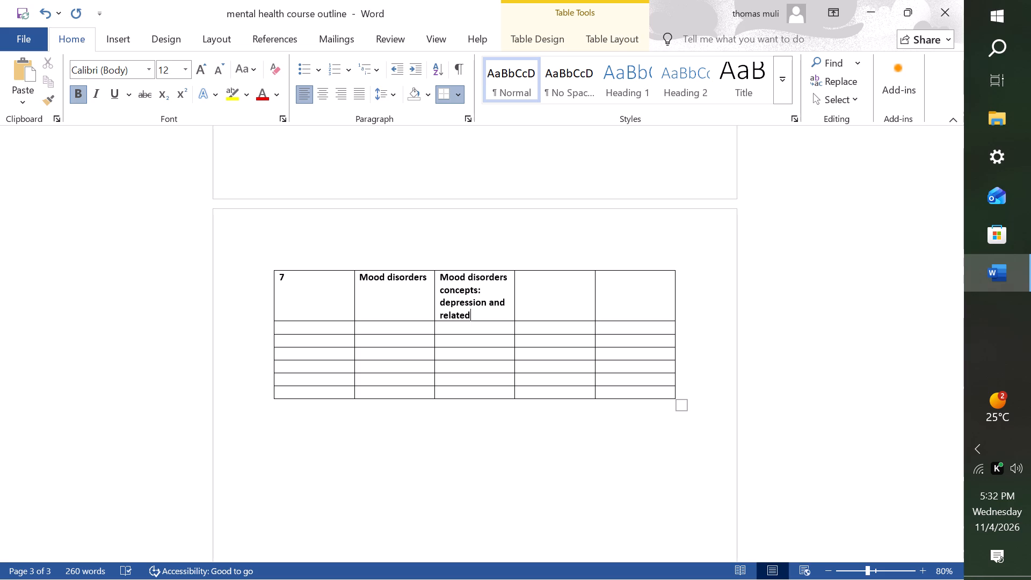
{"action": "key", "text": "space"}
{"action": "type", "text": "prese"}
{"action": "type", "text": "ntation"}
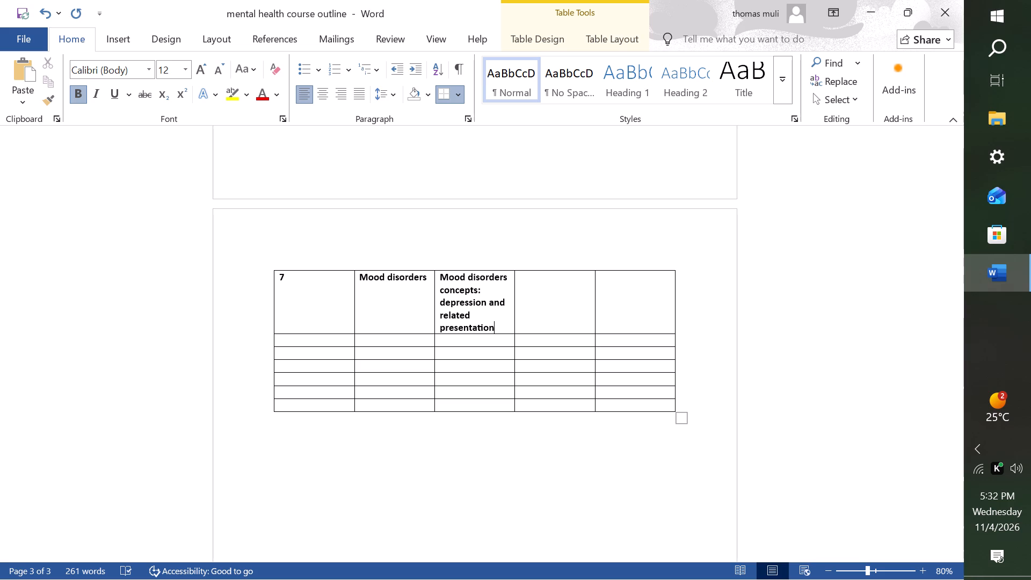
{"action": "key", "text": "s"}
{"action": "key", "text": "shift+colon"}
{"action": "type", "text": "risk factors"}
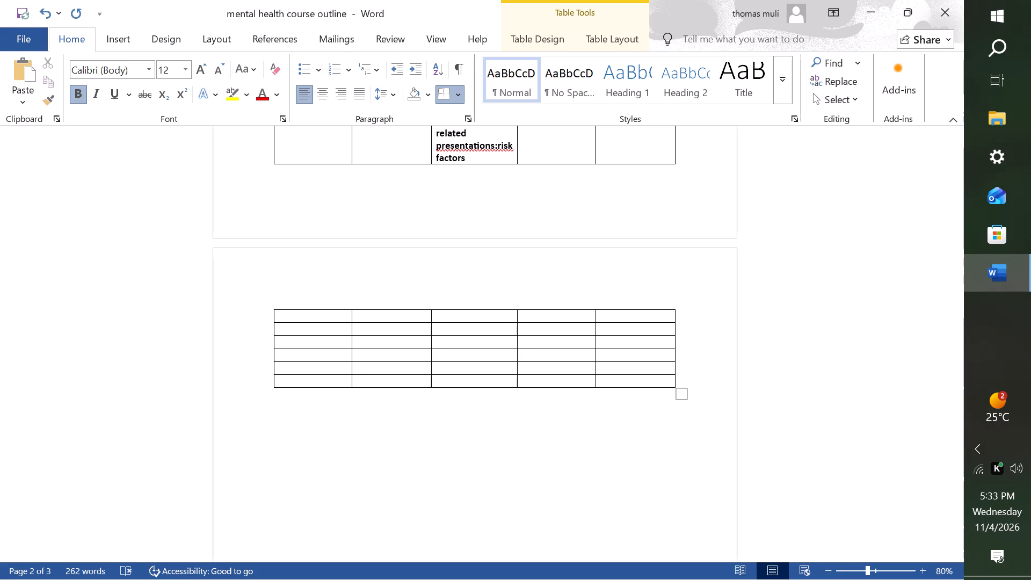
{"action": "key", "text": "comma"}
Correct the spacing of "presentations:risk" to "presentations: risk" in the week 7 key content.
{"action": "scroll", "coordinate": [476, 316], "scroll_direction": "up", "scroll_amount": 1}
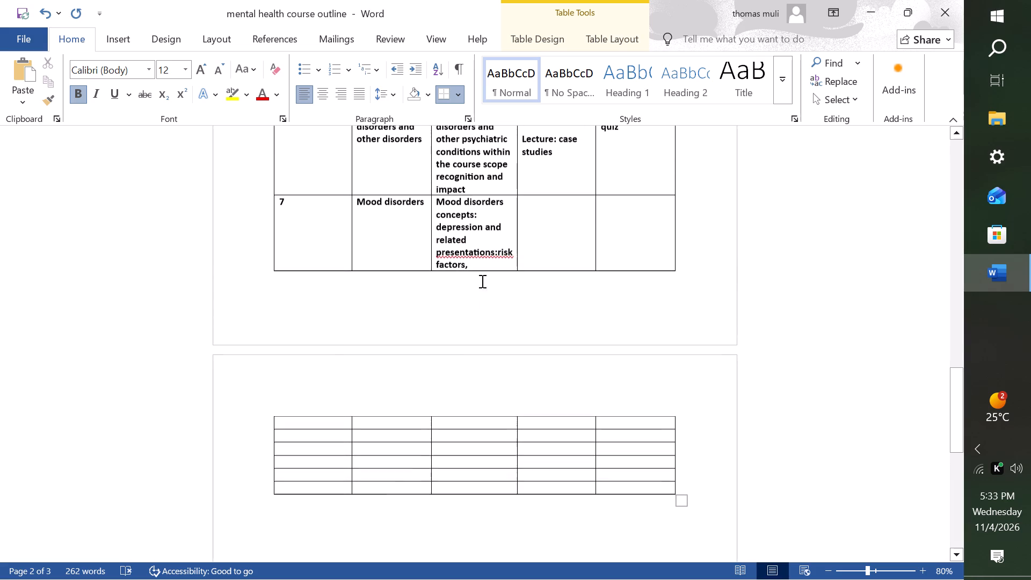
{"action": "right_click", "coordinate": [486, 251]}
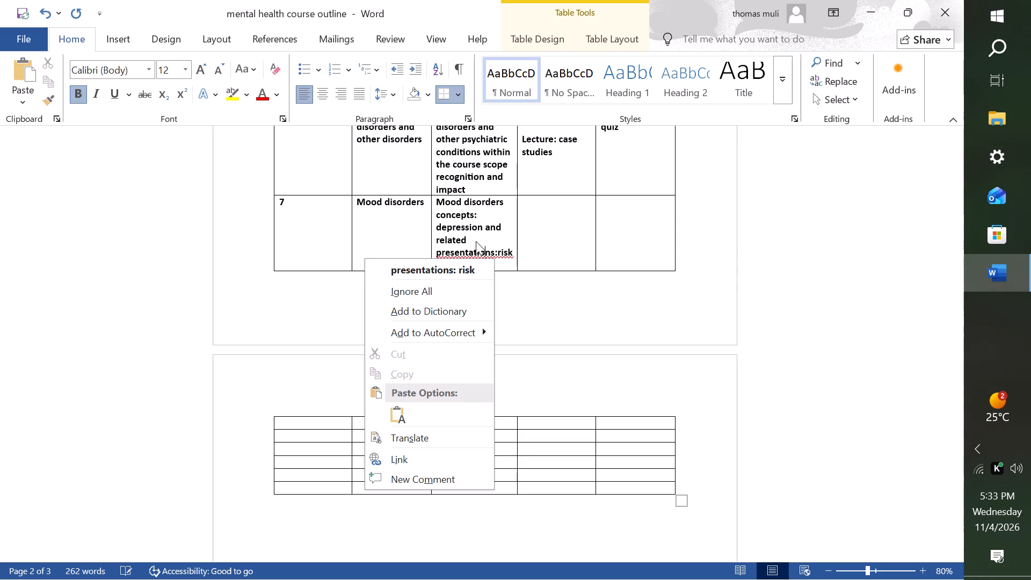
{"action": "left_click", "coordinate": [454, 269]}
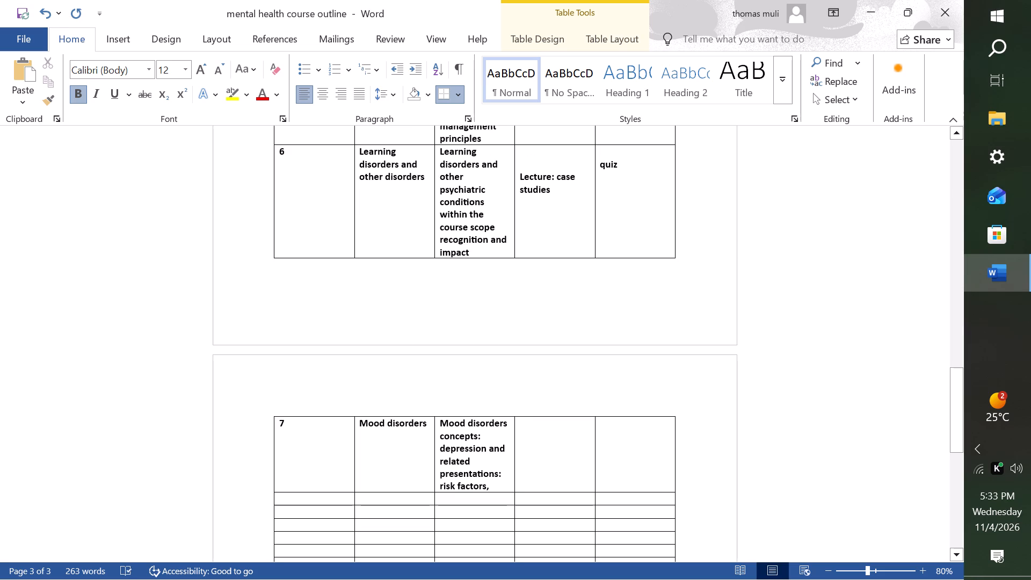
Complete the week 7 key content by adding "recognition, prevention and management" directly after "risk factors,".
{"action": "left_click", "coordinate": [492, 483]}
{"action": "type", "text": "recognitio"}
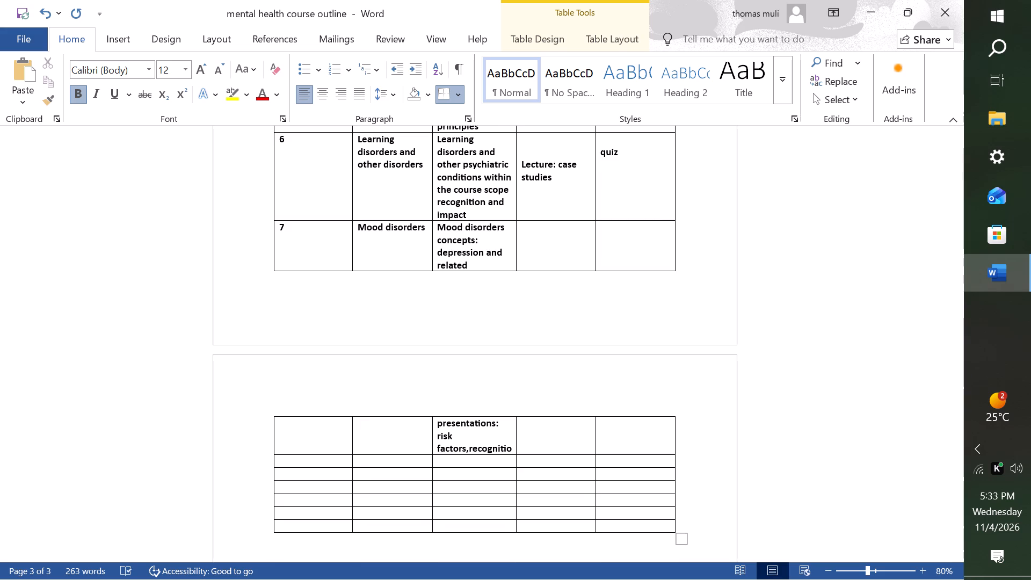
{"action": "key", "text": "n"}
{"action": "key", "text": "comma"}
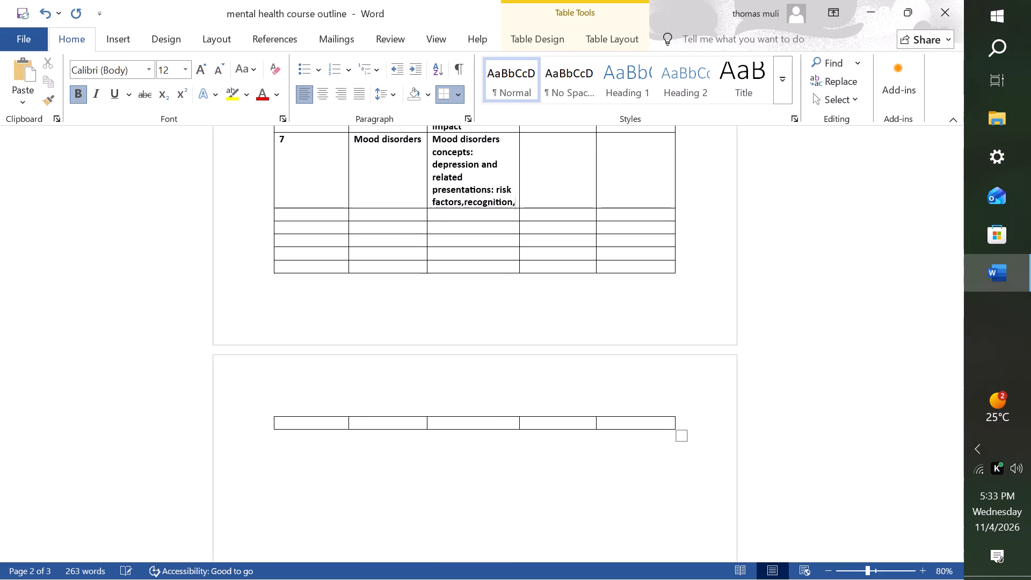
{"action": "key", "text": "space"}
{"action": "type", "text": "preventio"}
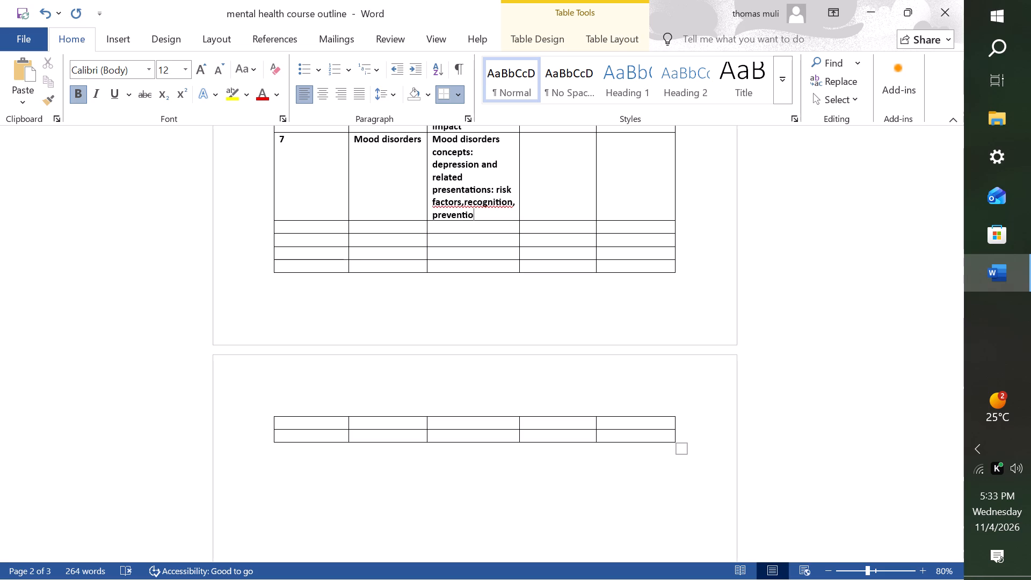
{"action": "type", "text": "n and mana"}
{"action": "type", "text": "gement"}
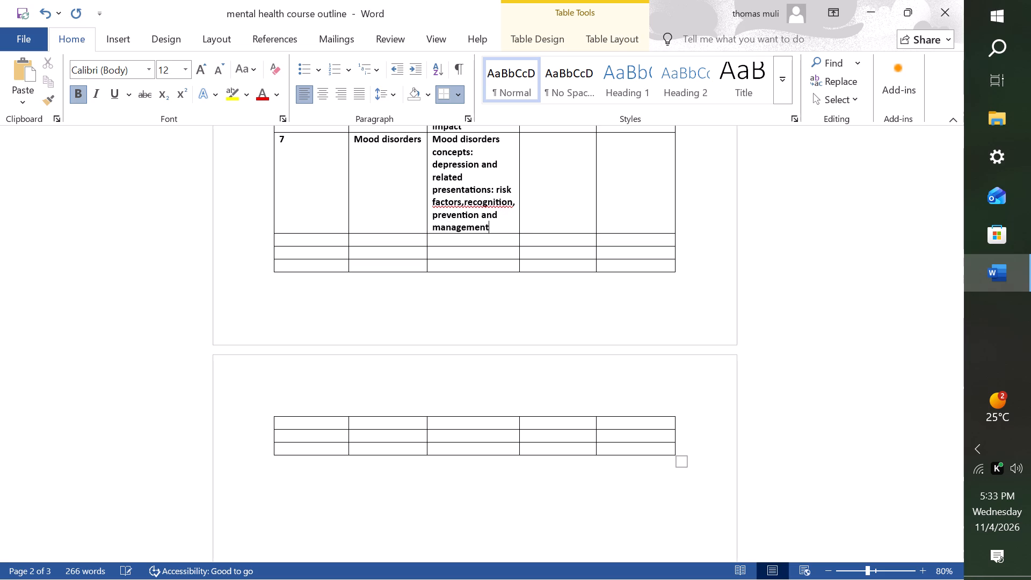
Correct the spacing of "factors,recognition" to "factors, recognition" in the week 7 key content.
{"action": "right_click", "coordinate": [474, 205]}
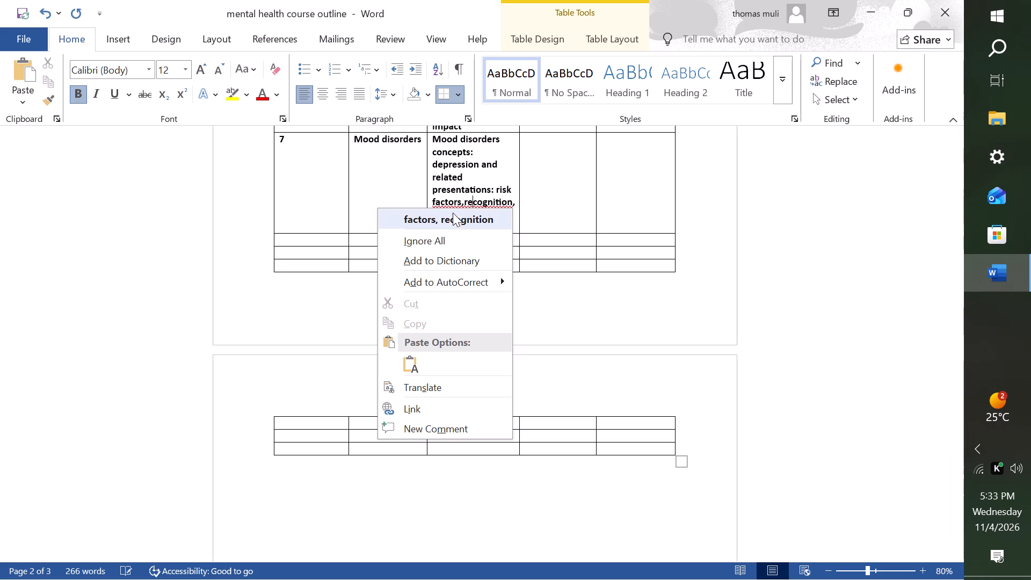
{"action": "left_click", "coordinate": [453, 215]}
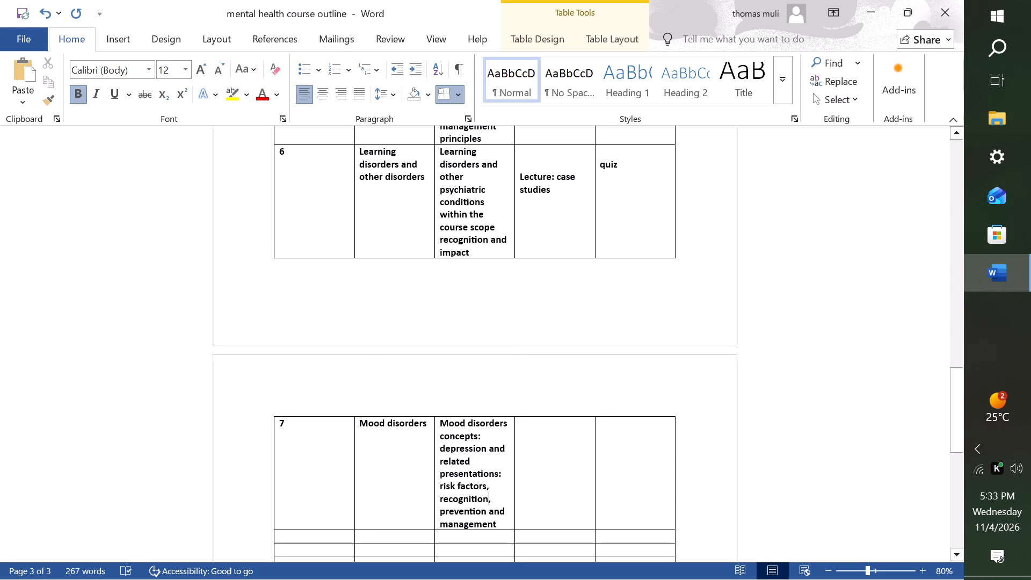
Enter "Lecture:case study: tutorial" beneath a blank line in the cell after the week 7 key content.
{"action": "left_click", "coordinate": [553, 439]}
{"action": "key", "text": "Return"}
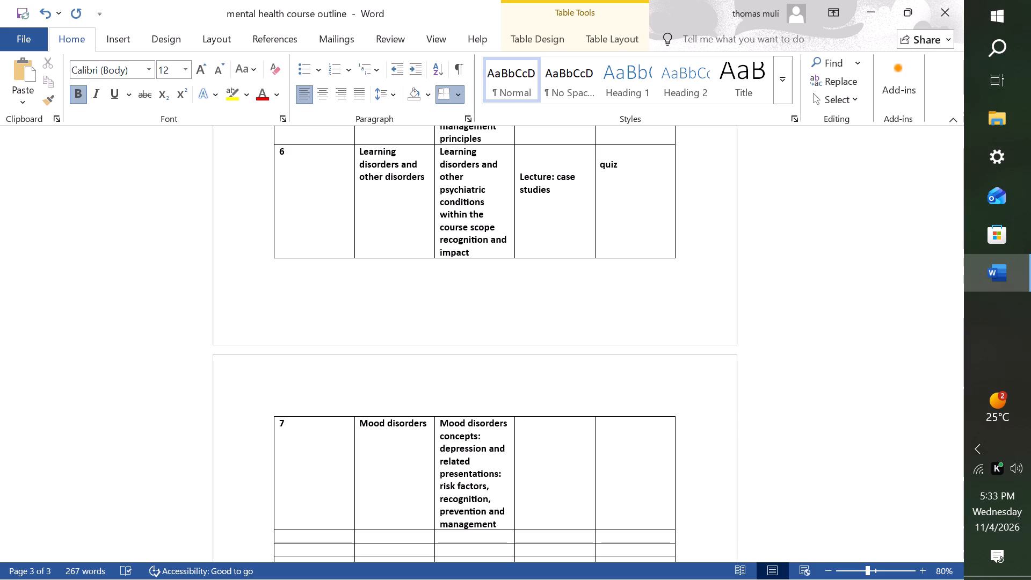
{"action": "type", "text": "lecture"}
{"action": "key", "text": "shift+colon"}
{"action": "type", "text": "case"}
{"action": "key", "text": "space"}
{"action": "type", "text": "stu"}
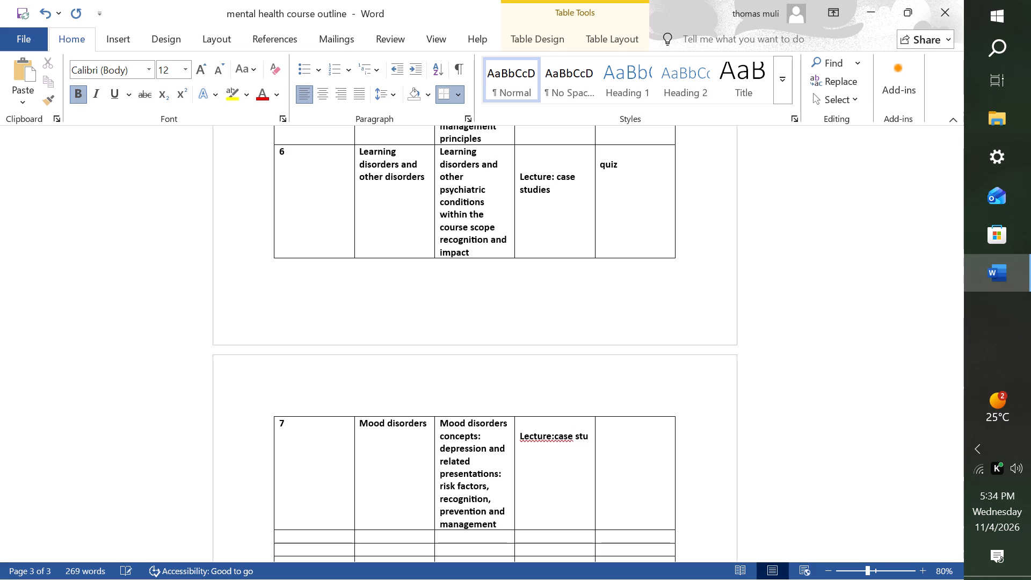
{"action": "type", "text": "dyy"}
{"action": "type", "text": ": tutorial"}
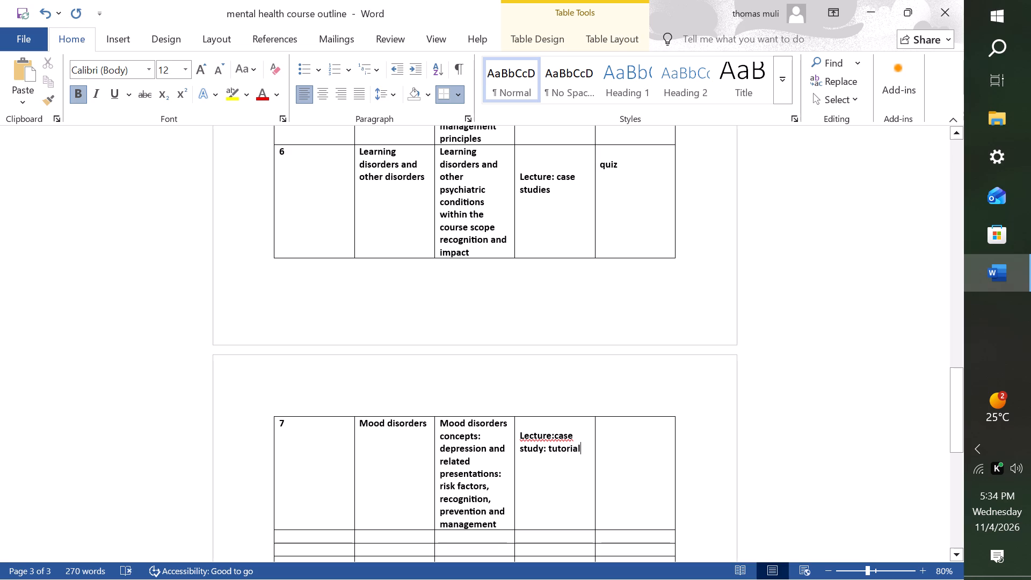
Correct the spacing of "Lecture:case" to "Lecture: case" in the week 7 row using the spelling suggestion.
{"action": "right_click", "coordinate": [551, 438]}
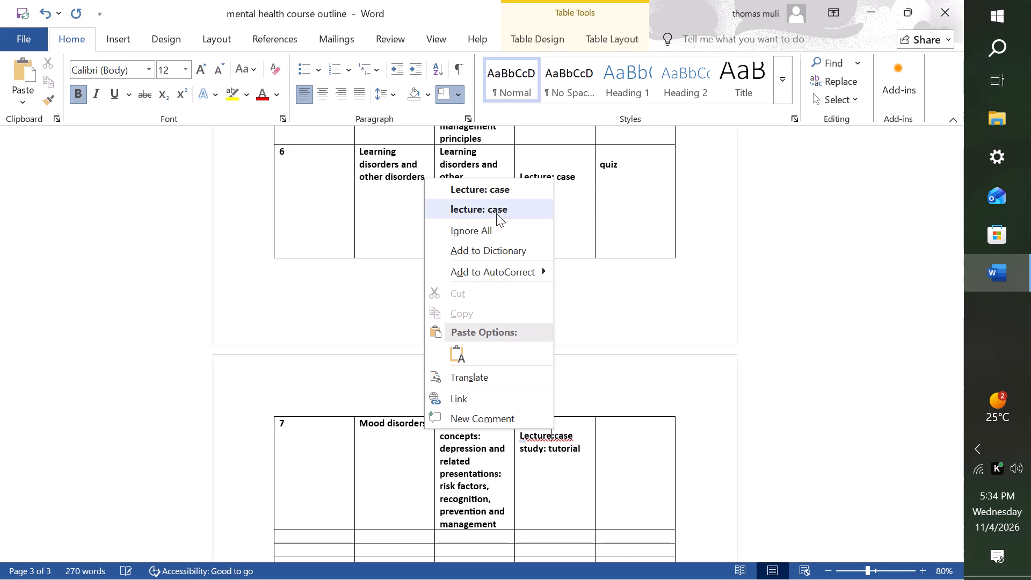
{"action": "left_click", "coordinate": [496, 197]}
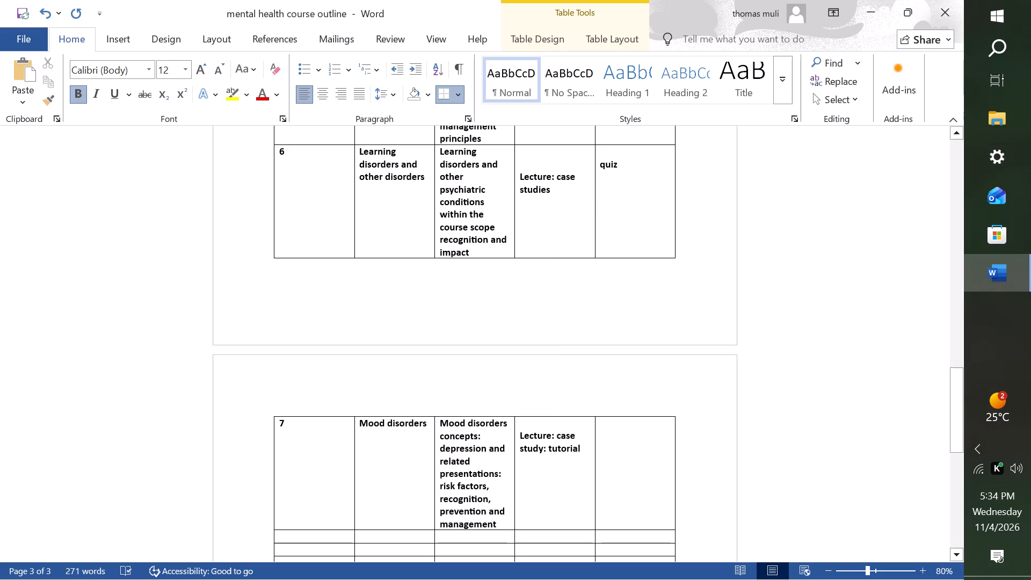
Enter "cats" in the last column of the week 7 row.
{"action": "left_click", "coordinate": [621, 458]}
{"action": "type", "text": "ca"}
{"action": "type", "text": "ts"}
Start the row below week 7 with week number 8 and the topic "Anxiety disorders".
{"action": "left_click", "coordinate": [314, 540]}
{"action": "scroll", "coordinate": [314, 540], "scroll_direction": "down", "scroll_amount": 1}
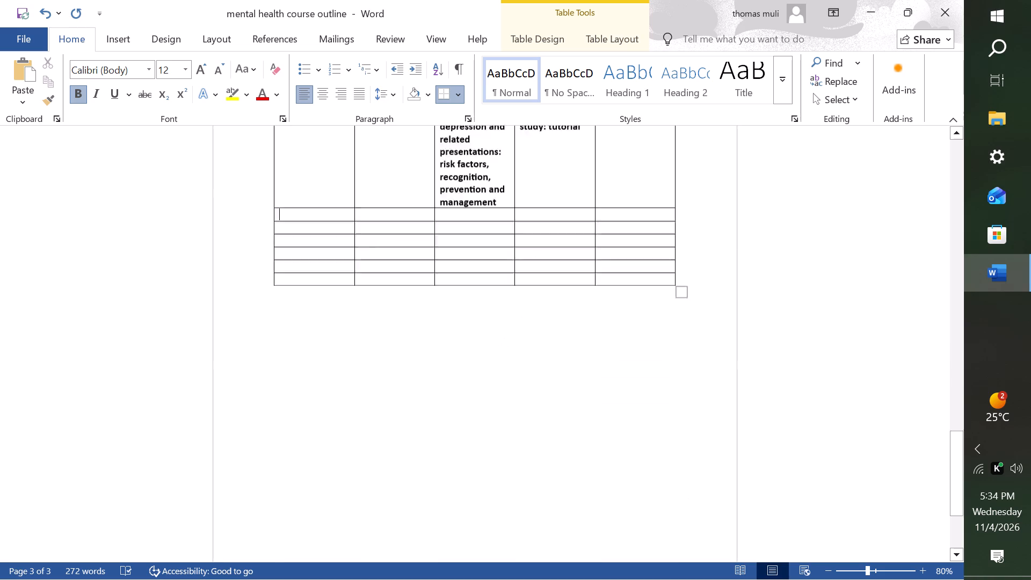
{"action": "scroll", "coordinate": [314, 540], "scroll_direction": "down", "scroll_amount": 1}
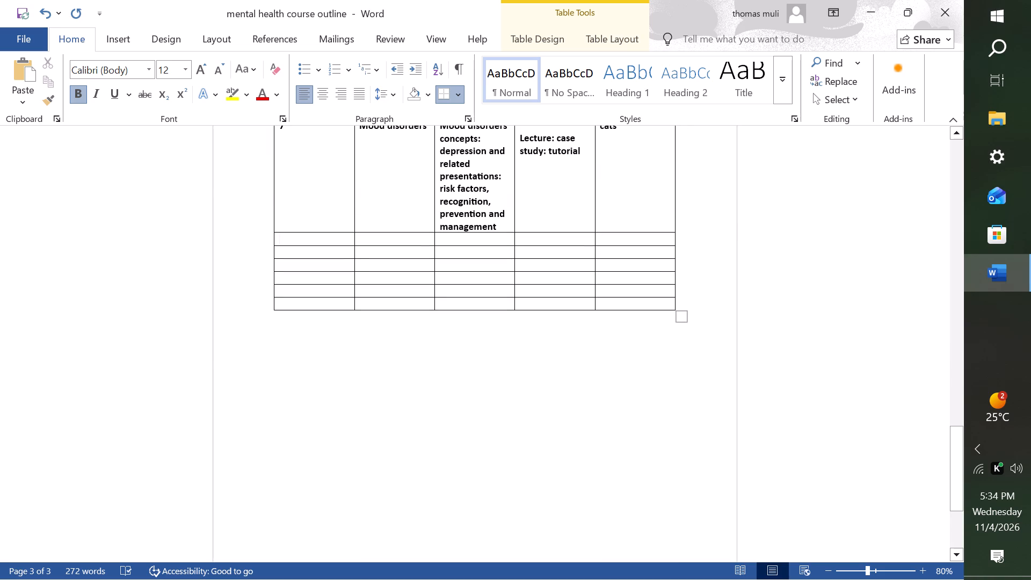
{"action": "scroll", "coordinate": [314, 540], "scroll_direction": "up", "scroll_amount": 1}
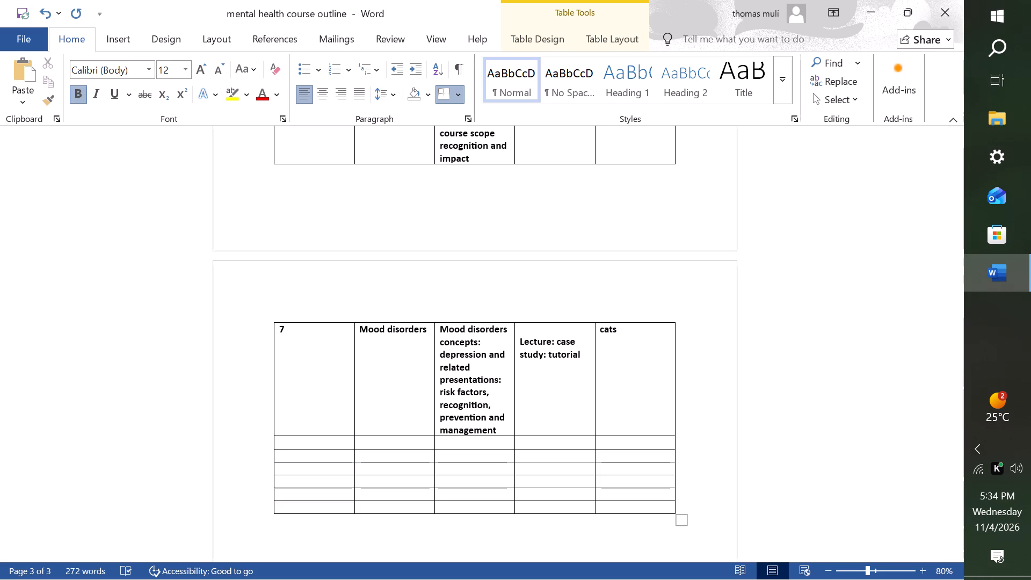
{"action": "key", "text": "8"}
{"action": "left_click", "coordinate": [375, 441]}
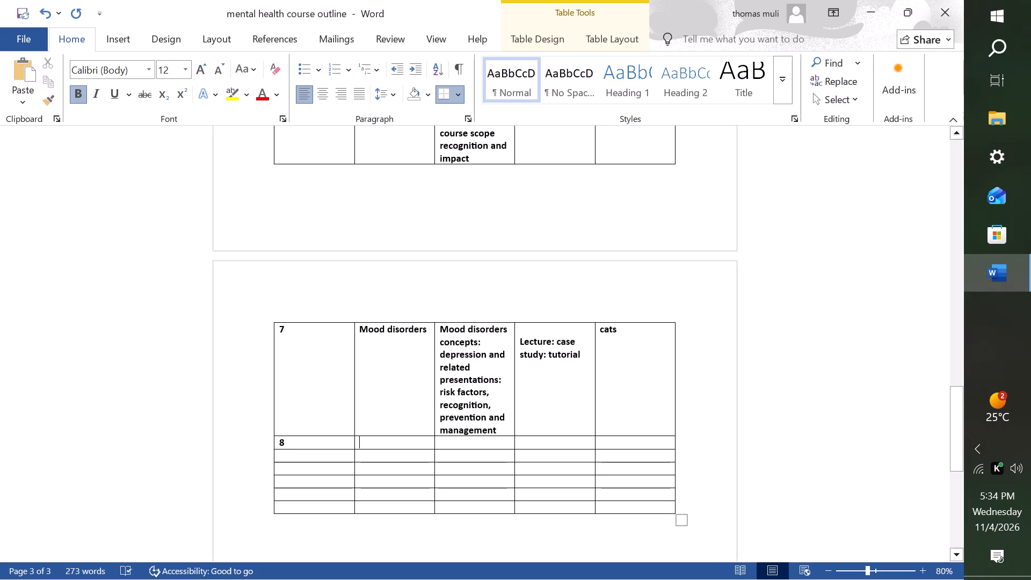
{"action": "key", "text": "a"}
{"action": "key", "text": "n"}
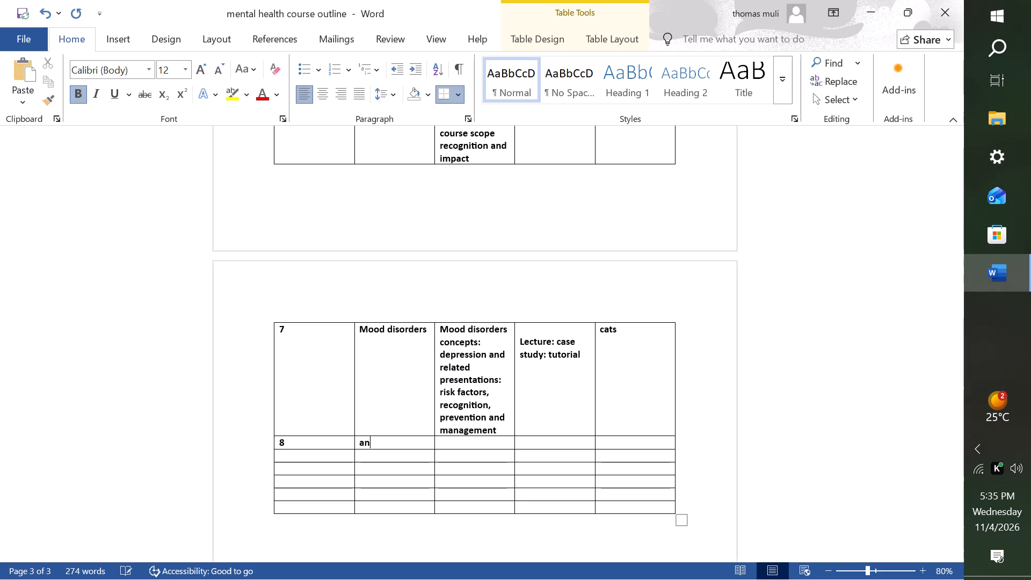
{"action": "type", "text": "xiety"}
{"action": "key", "text": "space"}
{"action": "type", "text": "disorders"}
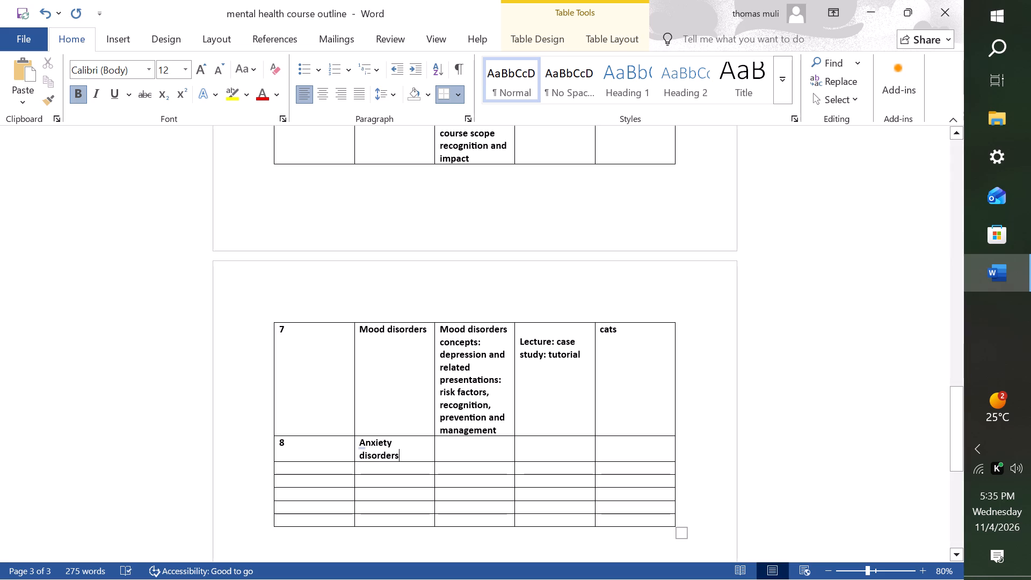
Begin the week 8 key content with "Anxiety disorders; presentation, risk".
{"action": "left_click", "coordinate": [446, 446]}
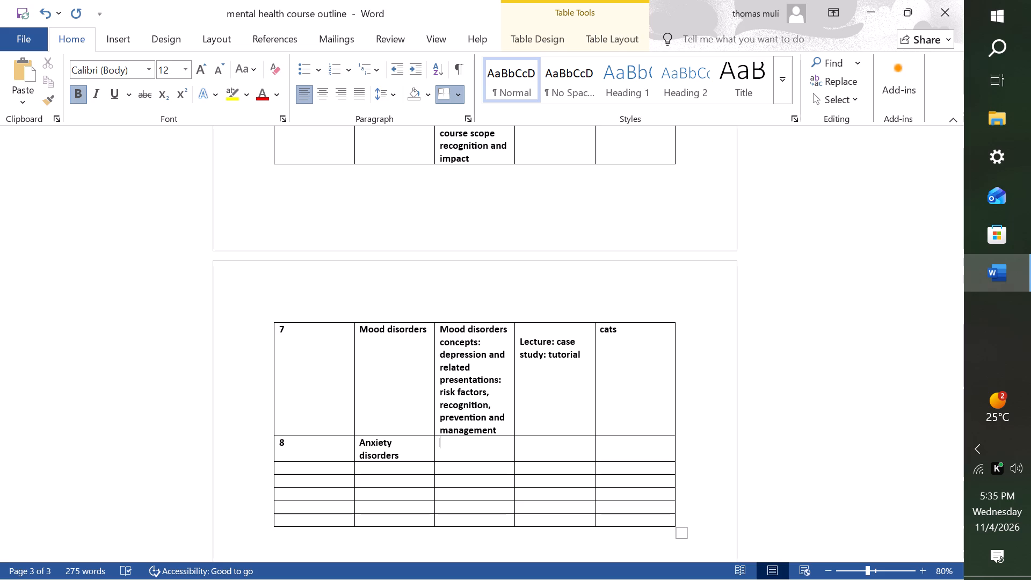
{"action": "type", "text": "anxiety"}
{"action": "key", "text": "space"}
{"action": "type", "text": "disorders"}
{"action": "key", "text": "semicolon"}
{"action": "key", "text": "space"}
{"action": "type", "text": "prese"}
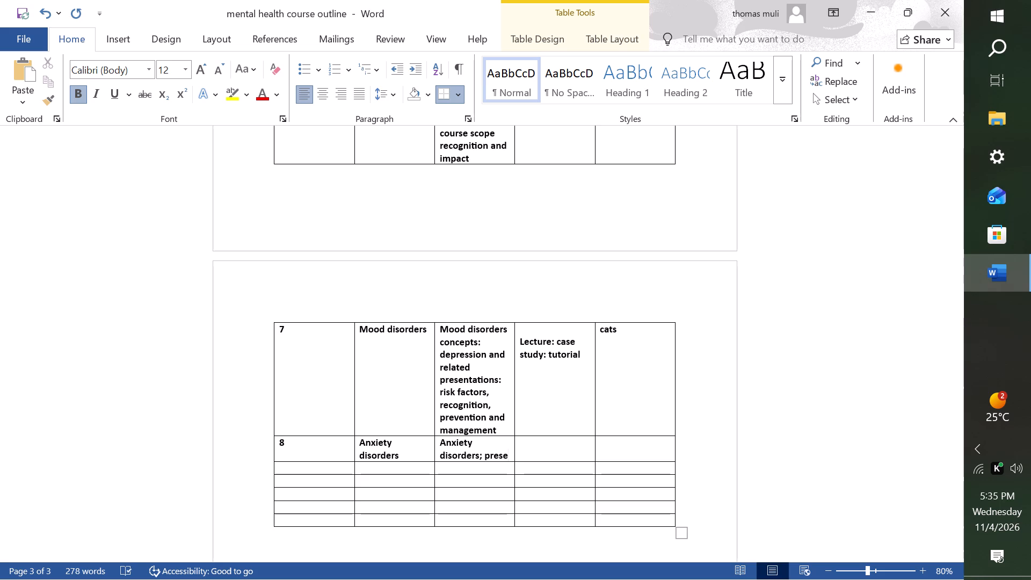
{"action": "type", "text": "nt"}
{"action": "type", "text": "tio"}
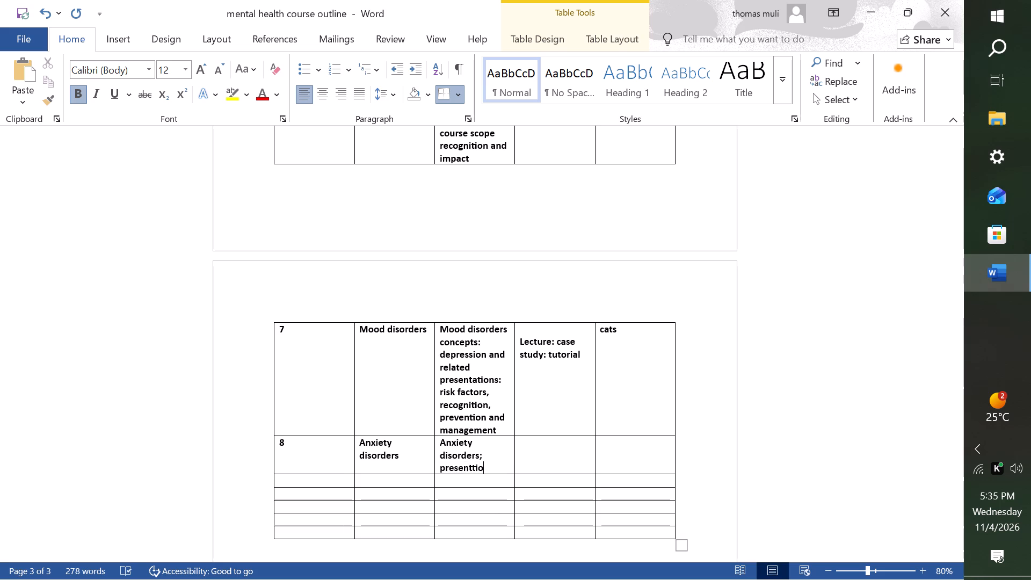
{"action": "key", "text": "n"}
{"action": "type", "text": ", risk"}
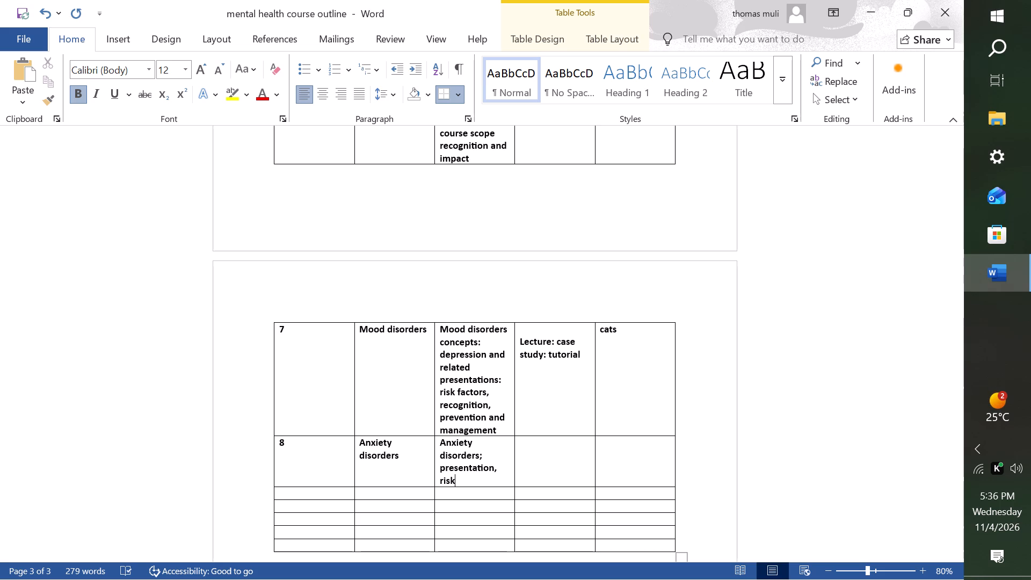
Complete the week 8 key content after "risk" with "factors, screening consideration and management".
{"action": "left_click", "coordinate": [446, 446]}
{"action": "left_click", "coordinate": [468, 481]}
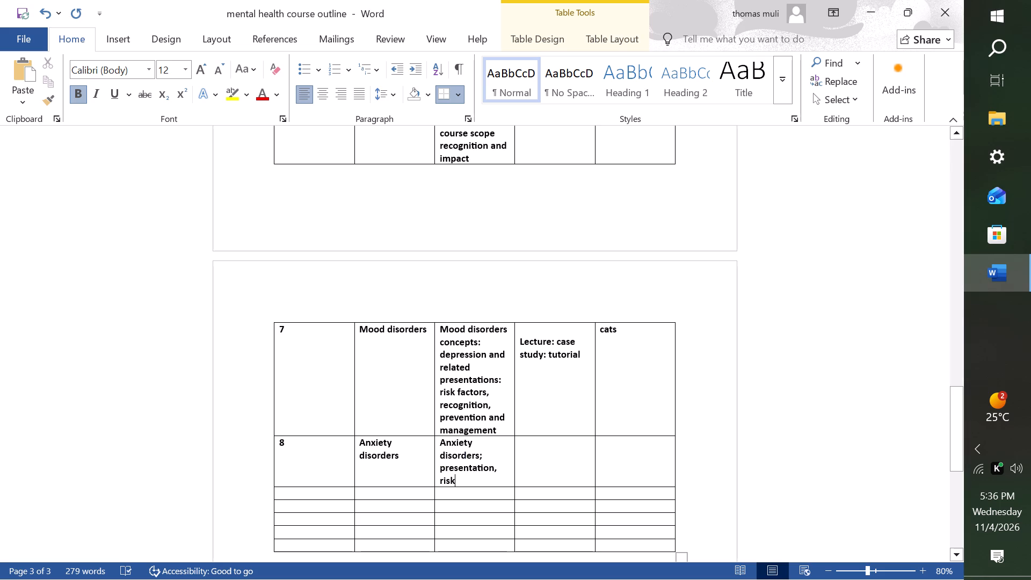
{"action": "key", "text": "space"}
{"action": "type", "text": "factors"}
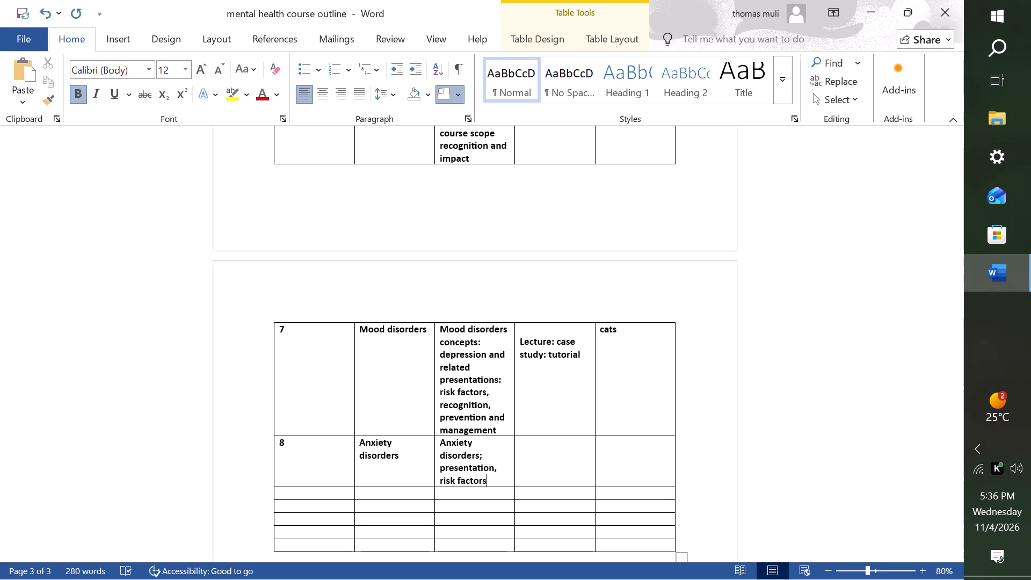
{"action": "key", "text": "comma"}
{"action": "key", "text": "space"}
{"action": "type", "text": "screening"}
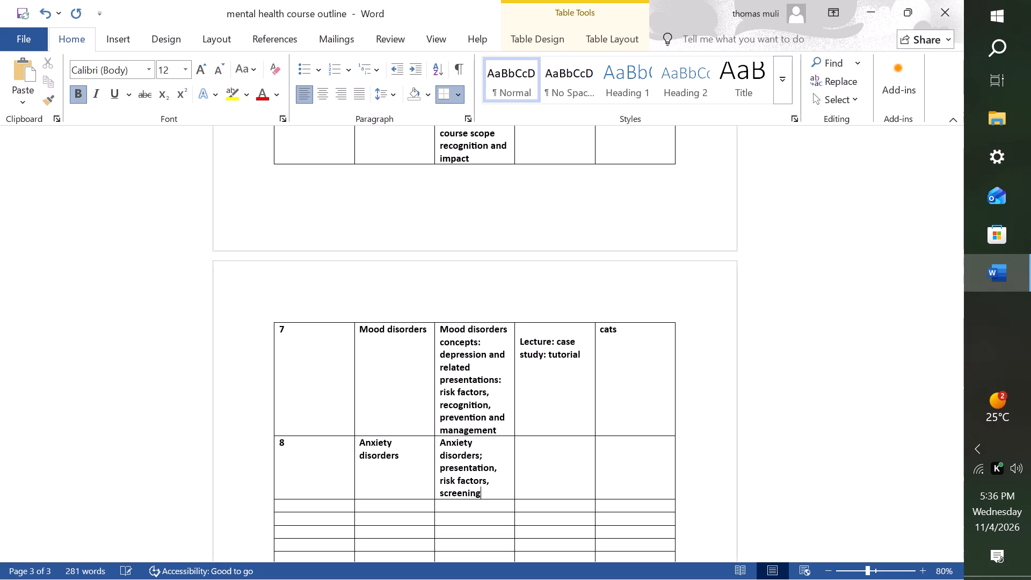
{"action": "key", "text": "space"}
{"action": "type", "text": "consideration"}
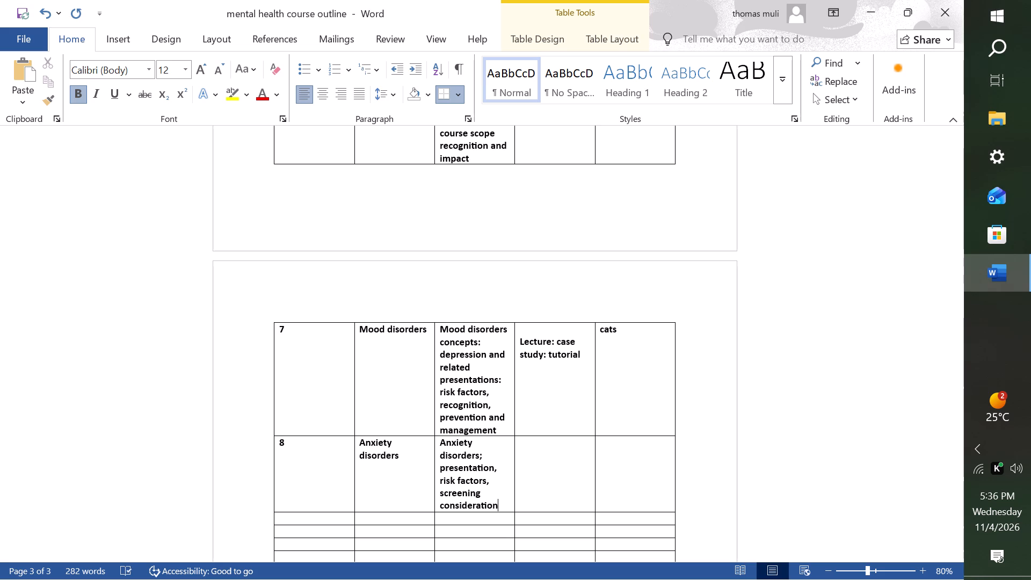
{"action": "key", "text": "space"}
{"action": "type", "text": "a"}
{"action": "type", "text": "nd management"}
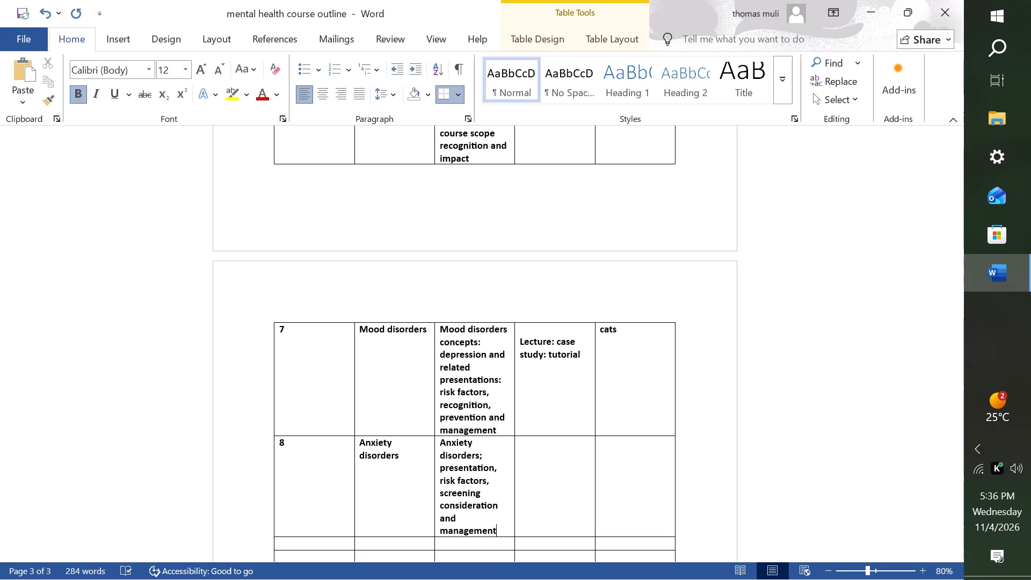
Add "principles" after "management" at the end of the week 8 key content.
{"action": "scroll", "coordinate": [468, 481], "scroll_direction": "down", "scroll_amount": 1}
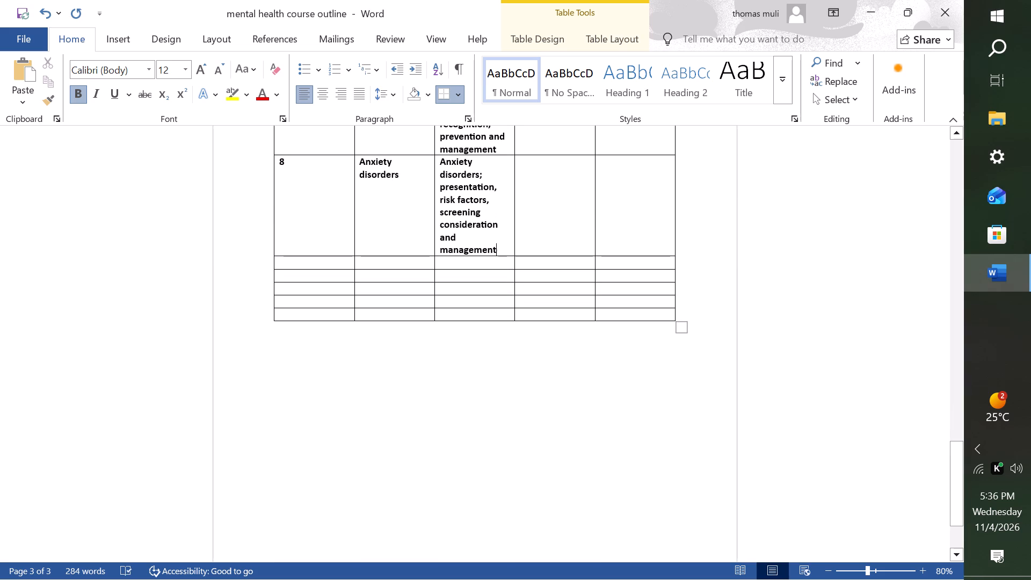
{"action": "key", "text": "space"}
{"action": "type", "text": "pri"}
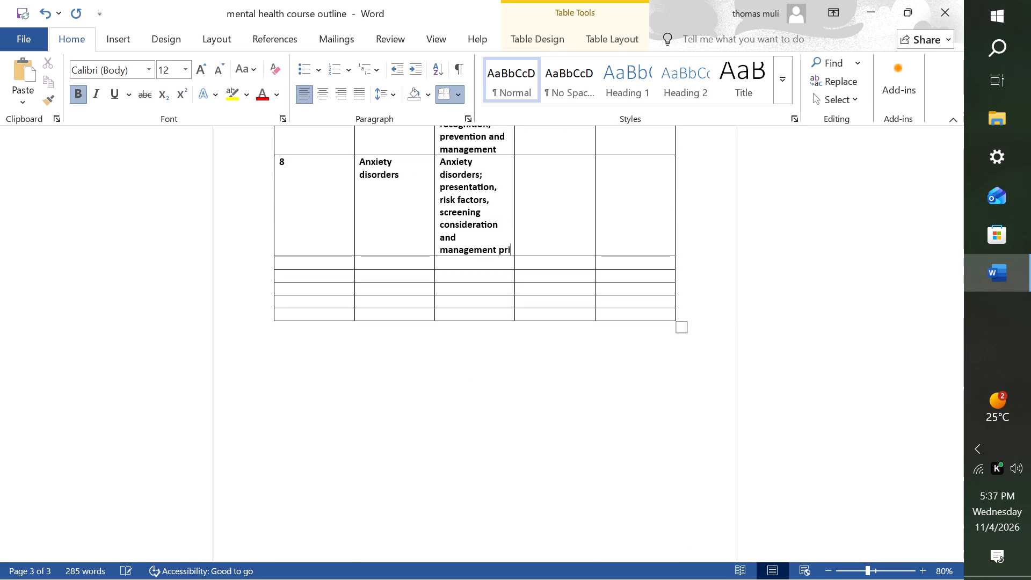
{"action": "type", "text": "nciples"}
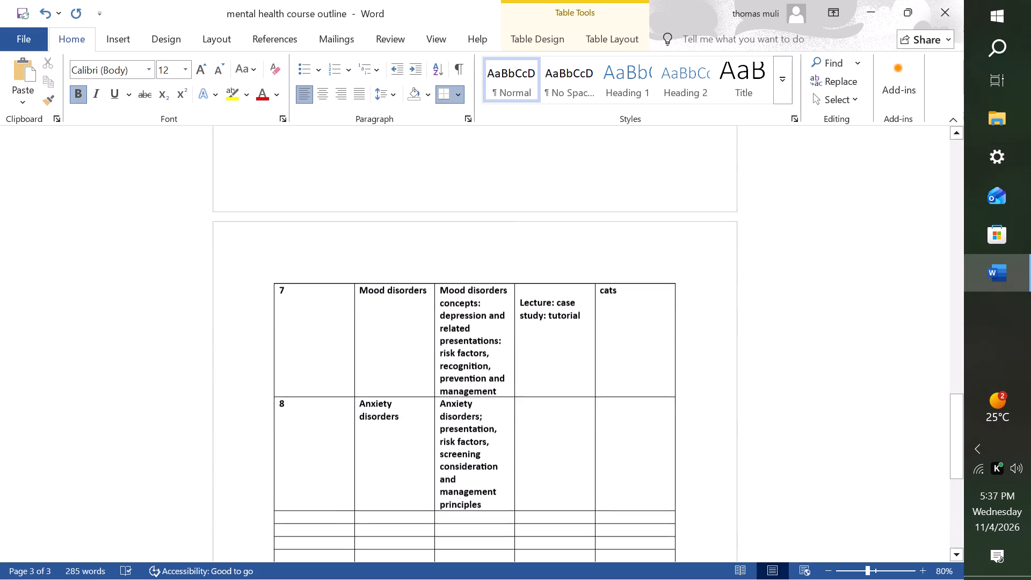
Enter "Lecture;case study; role play" in the fourth column of the week 8 row.
{"action": "left_click", "coordinate": [529, 405]}
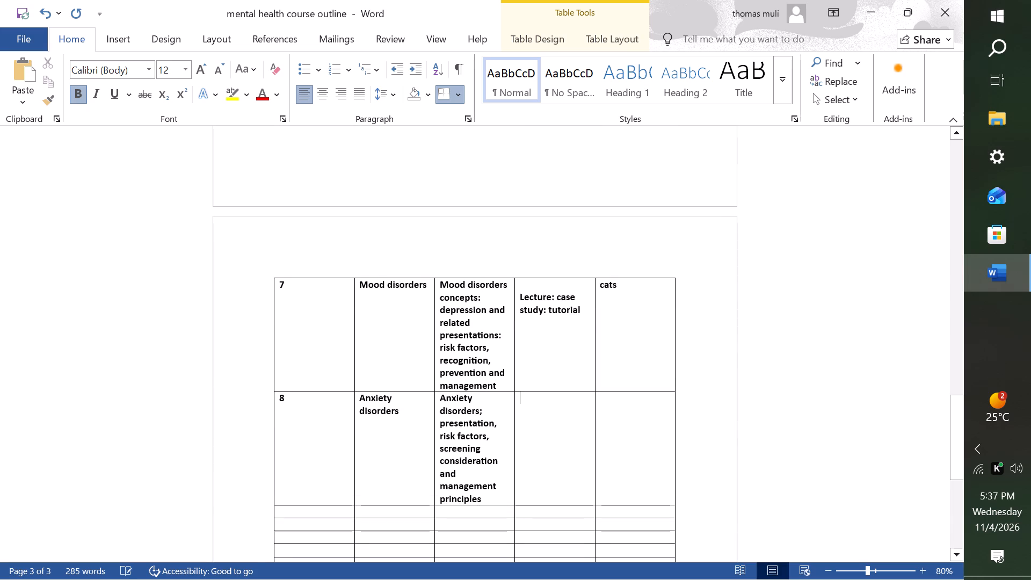
{"action": "type", "text": "lecture"}
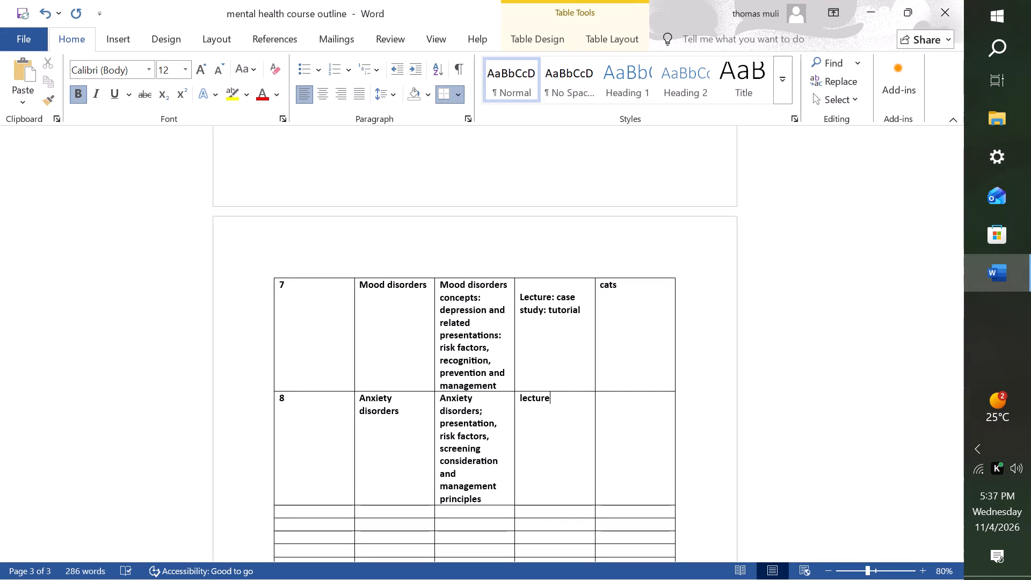
{"action": "key", "text": "semicolon"}
{"action": "type", "text": "cae"}
{"action": "key", "text": "BackSpace"}
{"action": "type", "text": "se"}
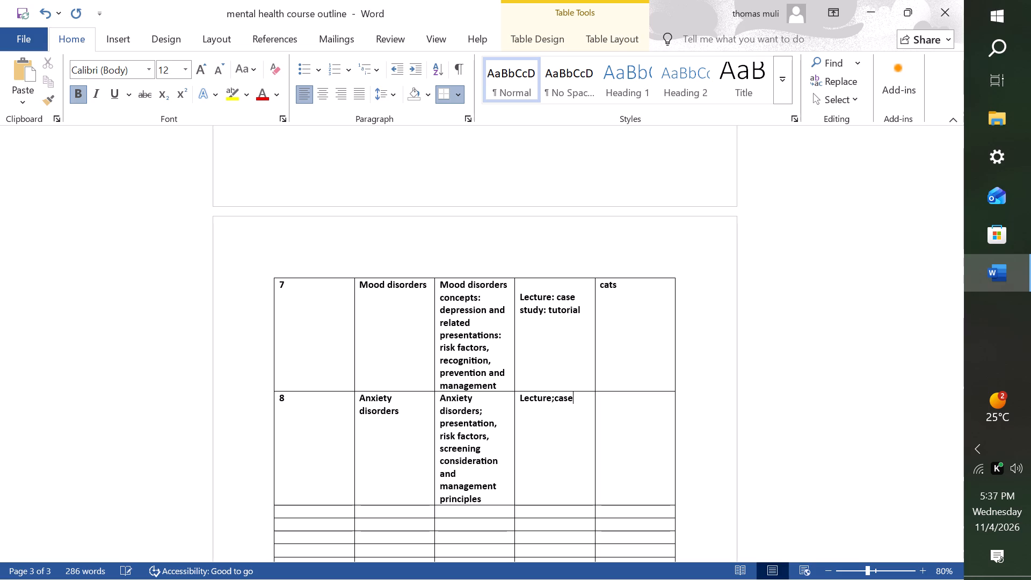
{"action": "key", "text": "space"}
{"action": "type", "text": "study"}
{"action": "key", "text": "semicolon"}
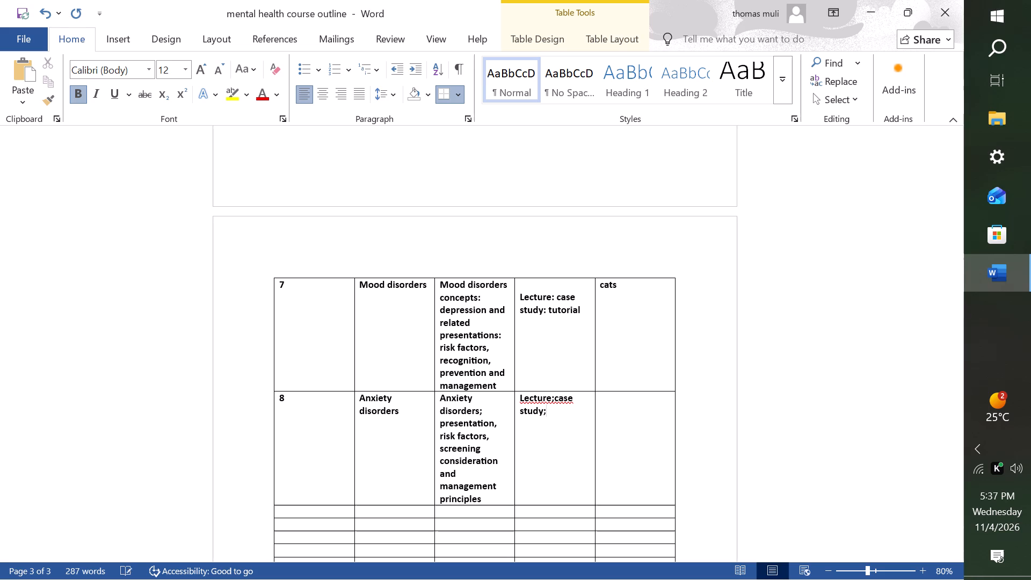
{"action": "key", "text": "space"}
{"action": "type", "text": "role"}
{"action": "key", "text": "space"}
{"action": "type", "text": "play"}
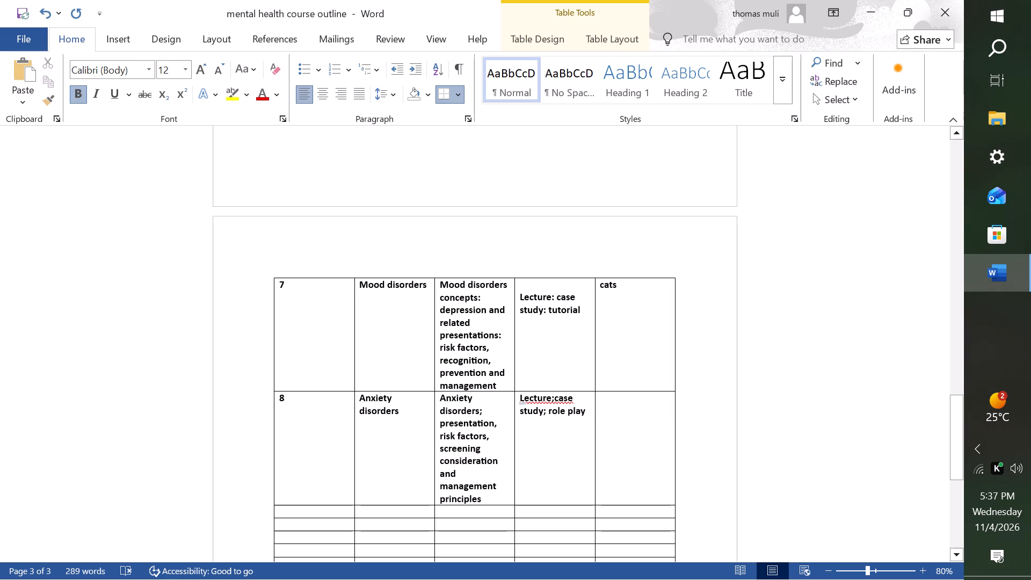
Correct the flagged spacing in the week 8 teaching method with the suggestion "Lecture; case".
{"action": "right_click", "coordinate": [548, 403]}
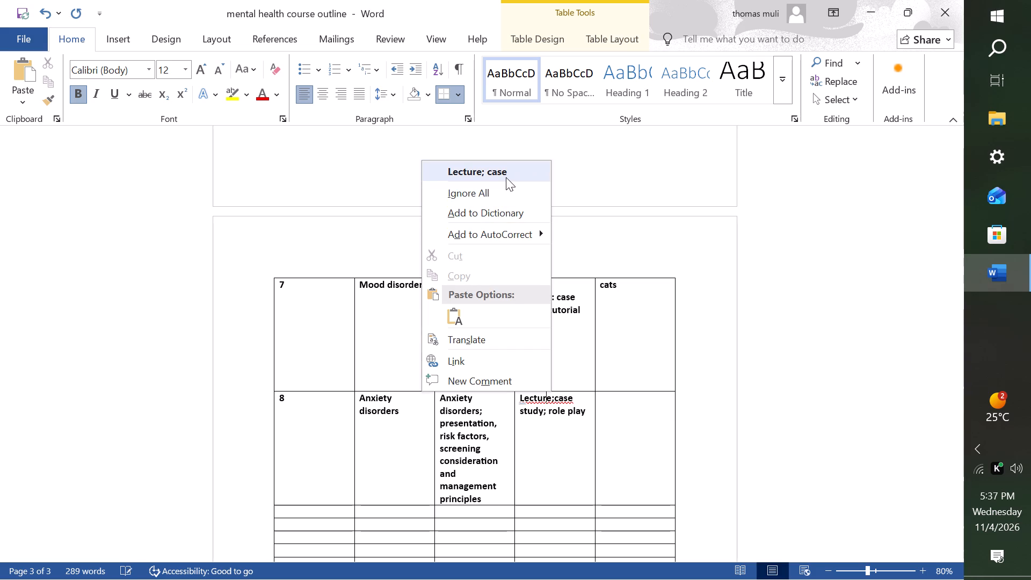
{"action": "left_click", "coordinate": [506, 177]}
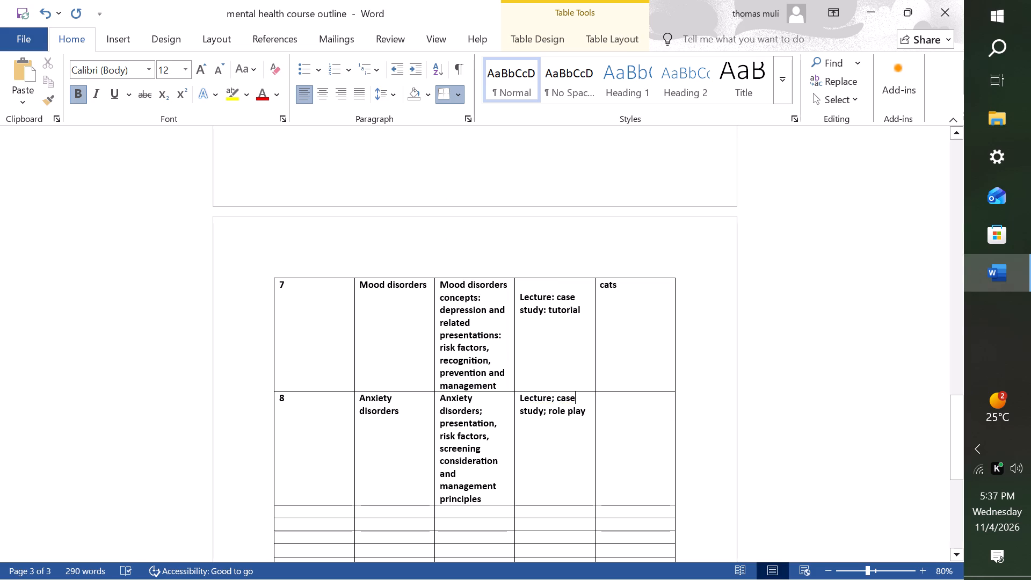
Enter "Screening exercises" in the last column of the week 8 row.
{"action": "left_click", "coordinate": [626, 417]}
{"action": "type", "text": "scree"}
{"action": "type", "text": "ning exercises"}
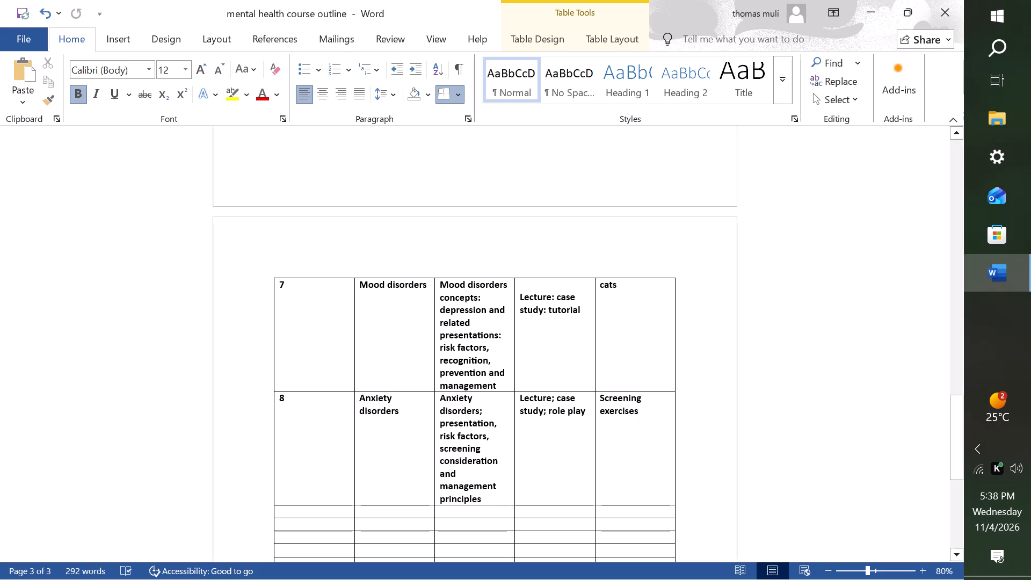
Start the row below week 8 with week number 9 and the topic "scrizophrenia".
{"action": "scroll", "coordinate": [515, 454], "scroll_direction": "down", "scroll_amount": 1}
{"action": "scroll", "coordinate": [515, 454], "scroll_direction": "up", "scroll_amount": 1}
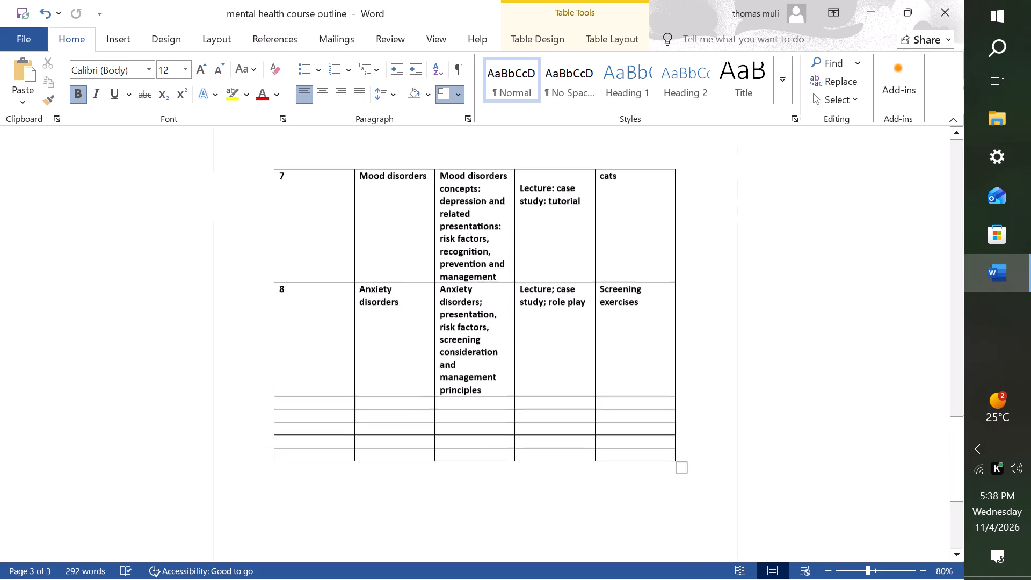
{"action": "scroll", "coordinate": [515, 454], "scroll_direction": "up", "scroll_amount": 1}
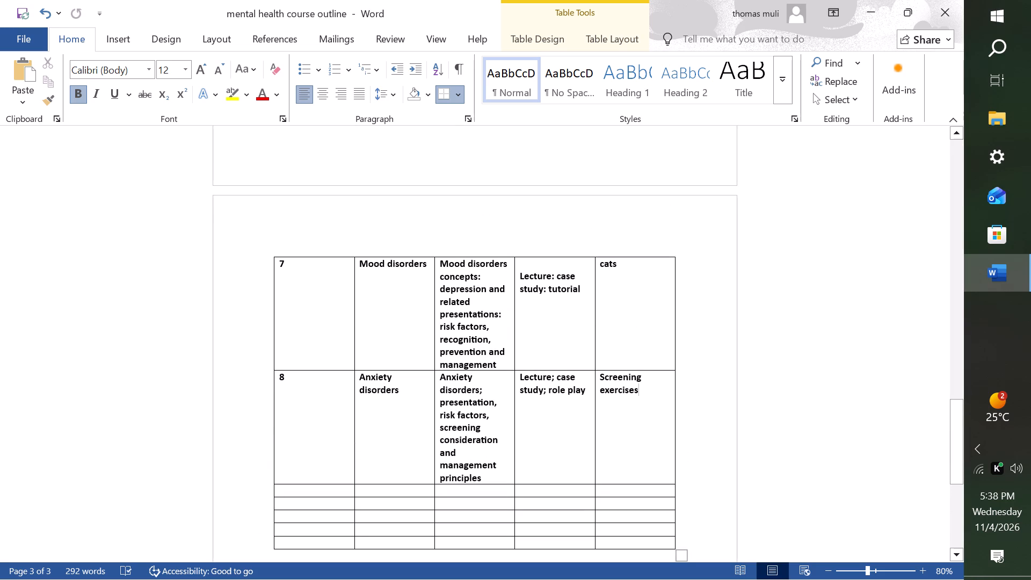
{"action": "left_click", "coordinate": [289, 494]}
{"action": "key", "text": "9"}
{"action": "left_click", "coordinate": [373, 489]}
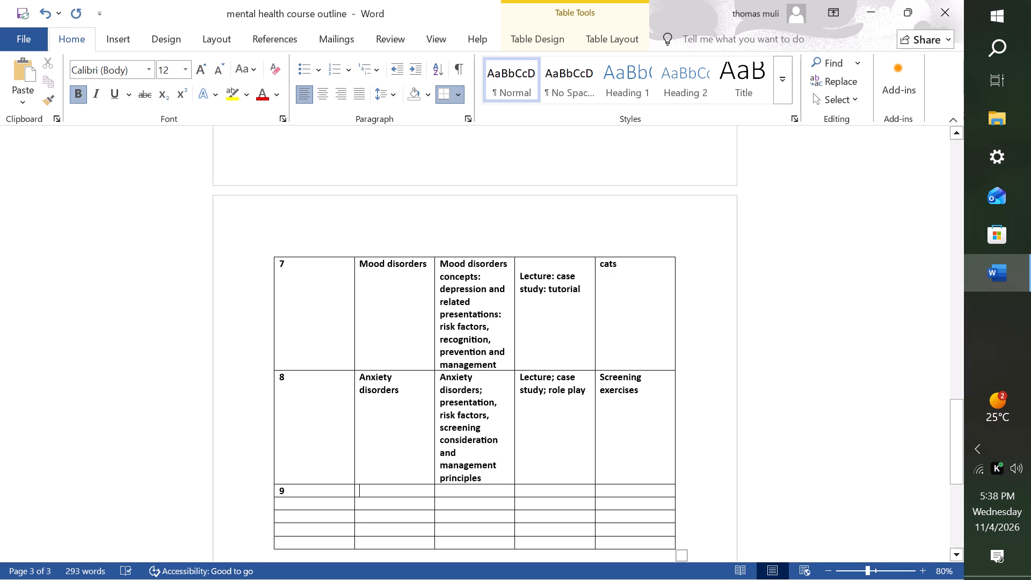
{"action": "type", "text": "scr"}
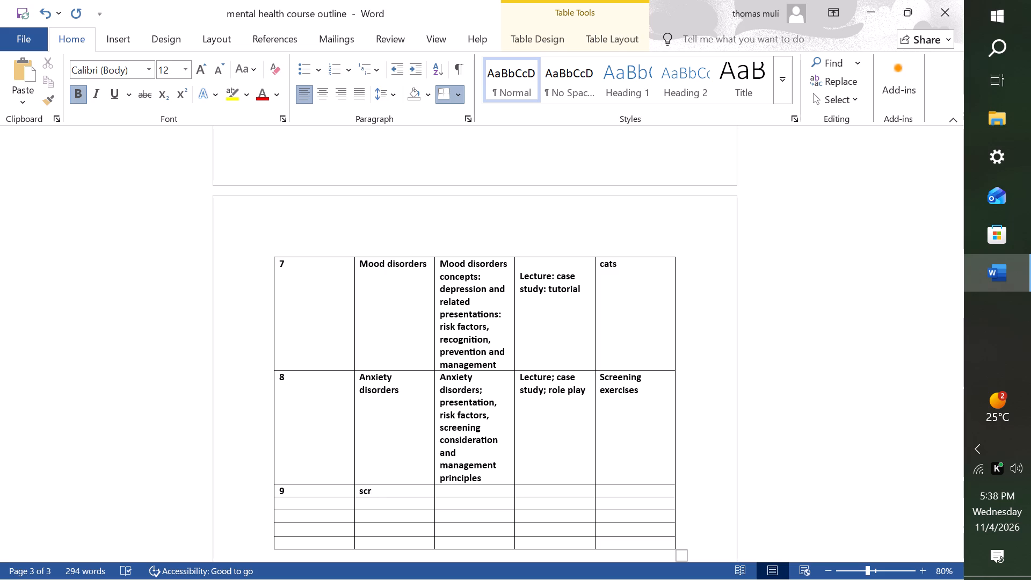
{"action": "type", "text": "izo"}
{"action": "key", "text": "p"}
{"action": "type", "text": "hre"}
{"action": "type", "text": "nia"}
Save the course outline document.
{"action": "scroll", "coordinate": [473, 511], "scroll_direction": "down", "scroll_amount": 1}
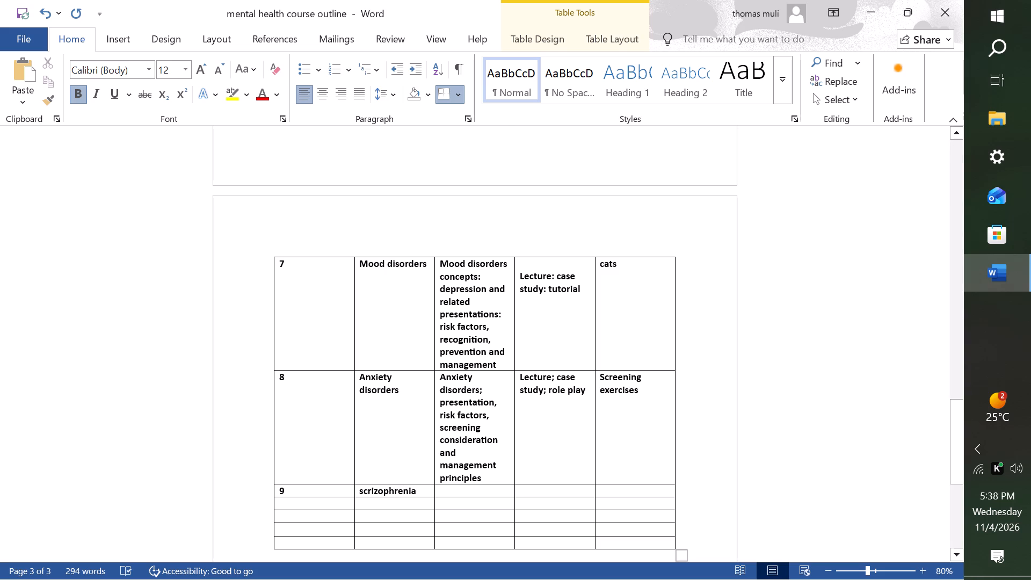
{"action": "scroll", "coordinate": [473, 511], "scroll_direction": "down", "scroll_amount": 1}
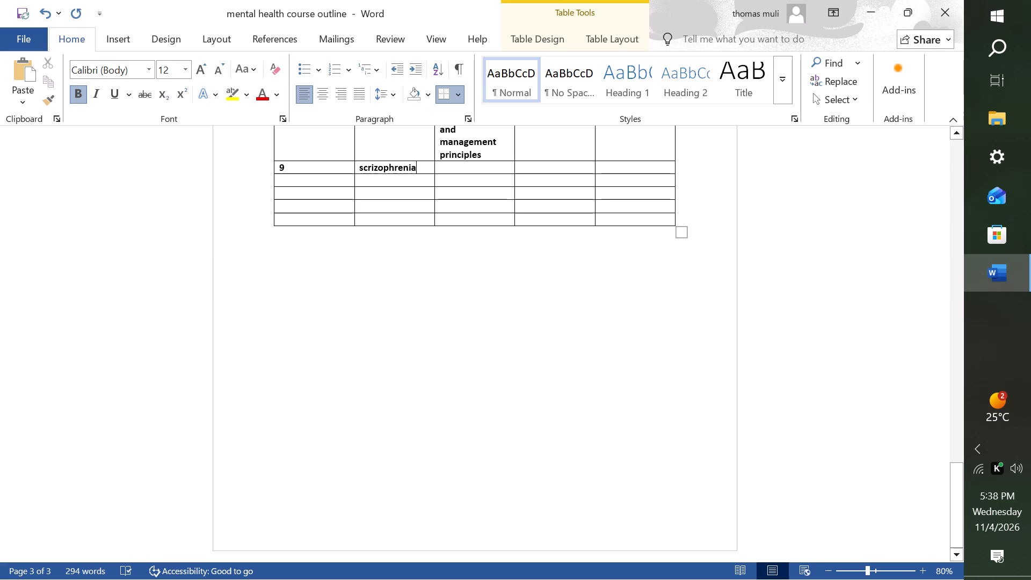
{"action": "scroll", "coordinate": [473, 511], "scroll_direction": "up", "scroll_amount": 1}
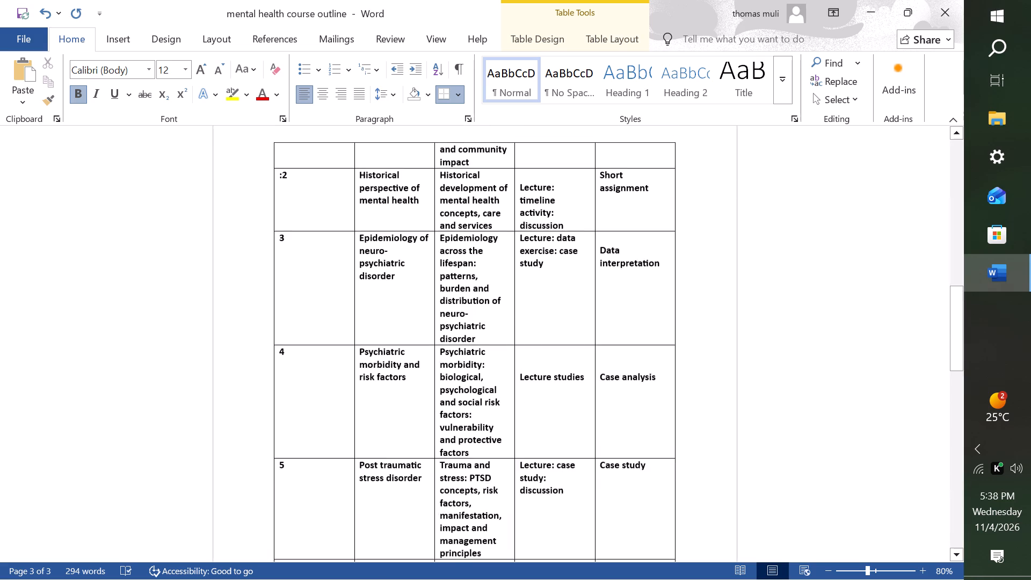
{"action": "scroll", "coordinate": [473, 511], "scroll_direction": "up", "scroll_amount": 1}
{"action": "key", "text": "ctrl+s"}
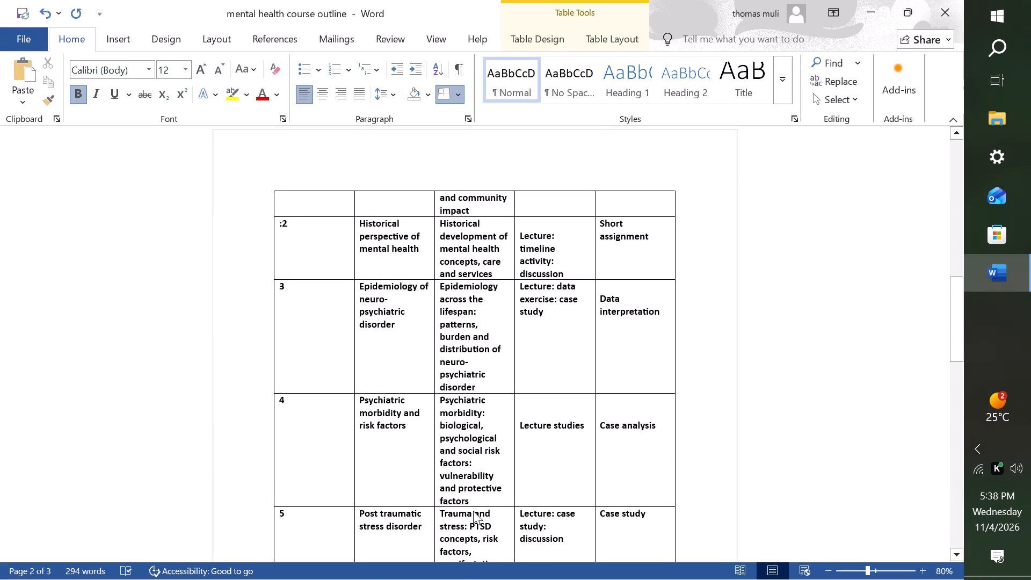
Enter "Case presentation" in the last column of the week 9 row.
{"action": "scroll", "coordinate": [473, 511], "scroll_direction": "down", "scroll_amount": 1}
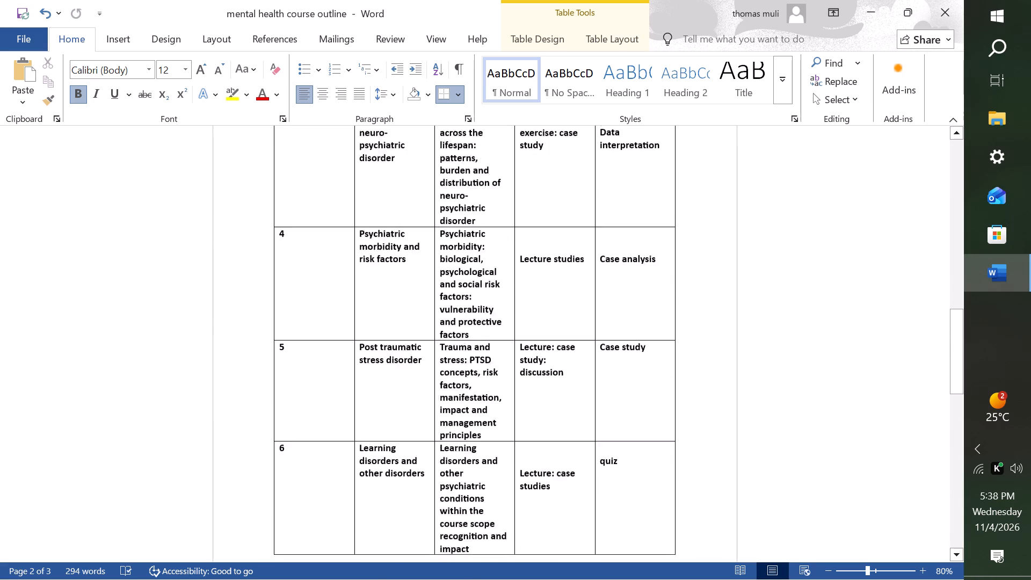
{"action": "scroll", "coordinate": [473, 511], "scroll_direction": "down", "scroll_amount": 2}
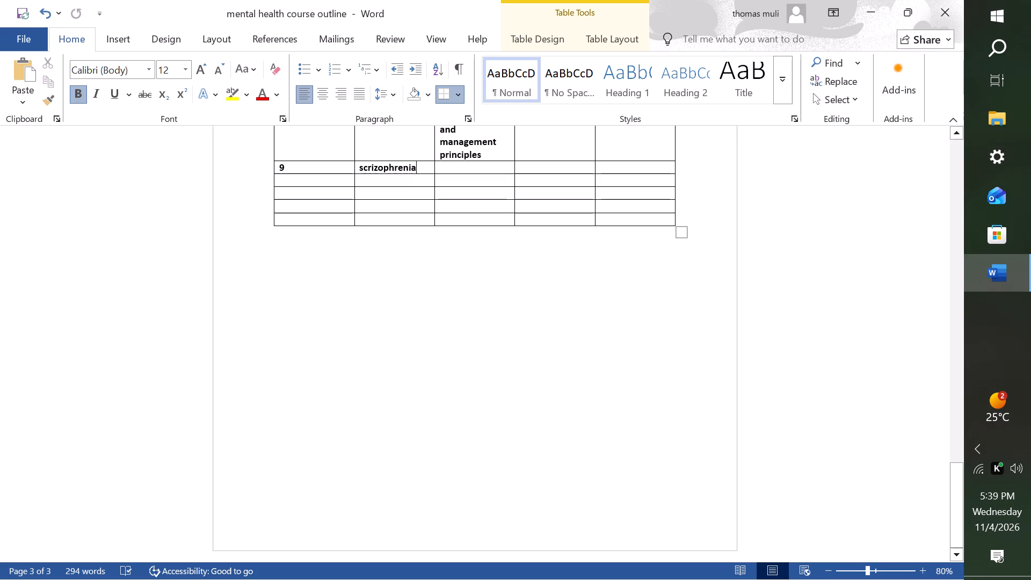
{"action": "left_click", "coordinate": [610, 168]}
{"action": "type", "text": "case"}
{"action": "key", "text": "space"}
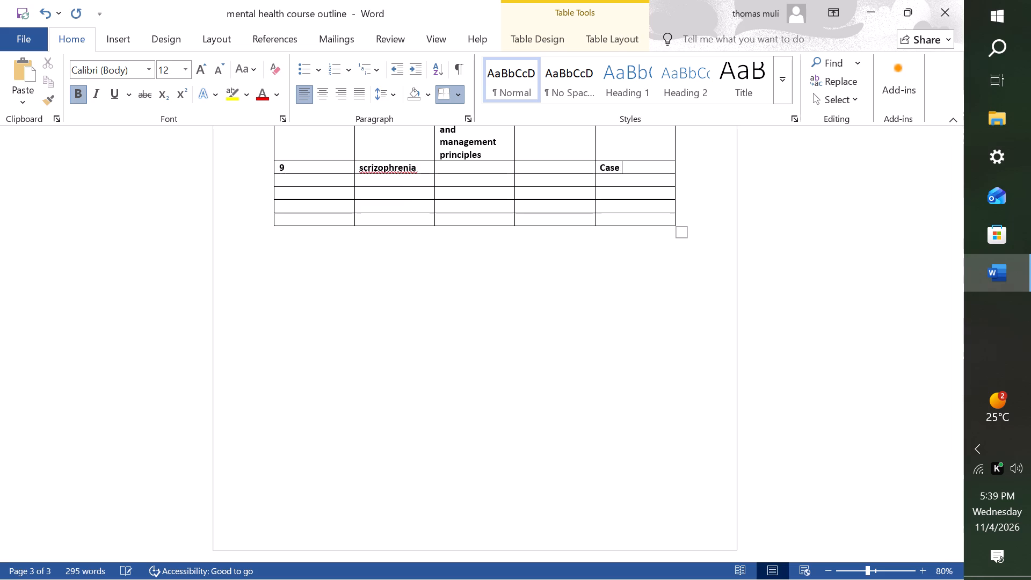
{"action": "type", "text": "presenttion"}
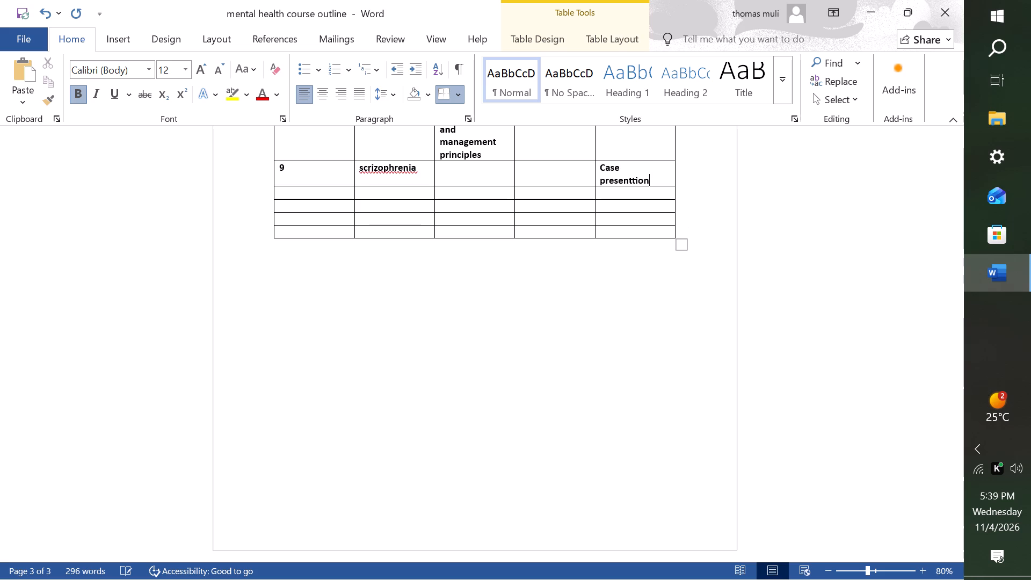
{"action": "key", "text": "s"}
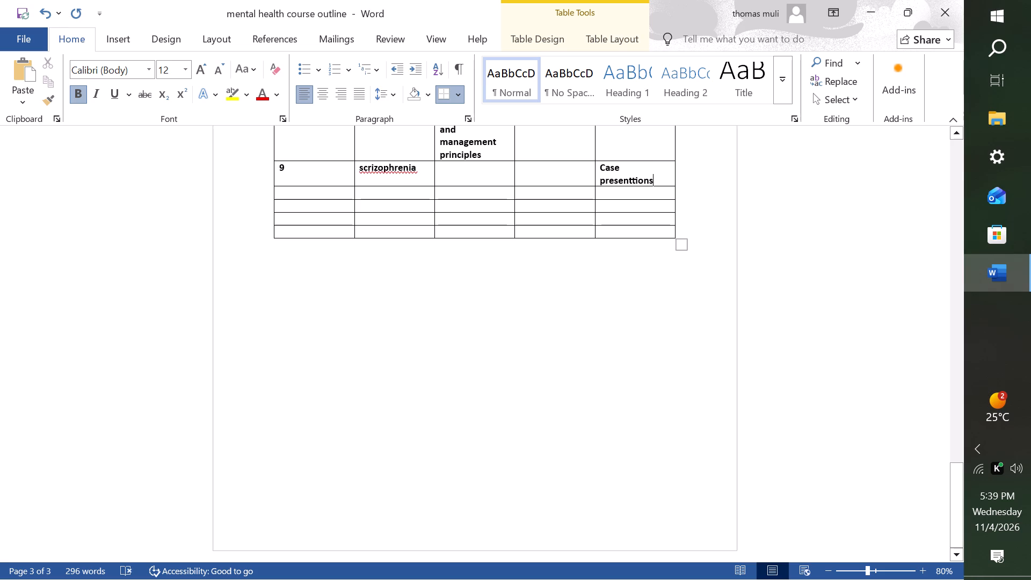
{"action": "key", "text": "BackSpace"}
{"action": "key", "text": "BackSpace"}
{"action": "key", "text": "BackSpace"}
{"action": "key", "text": "BackSpace"}
{"action": "key", "text": "BackSpace"}
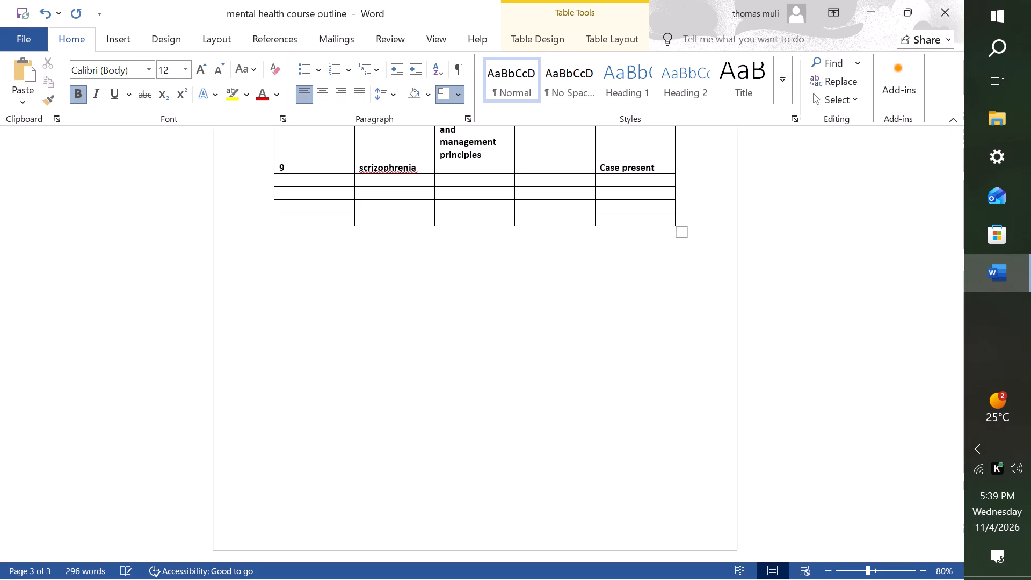
{"action": "type", "text": "ation"}
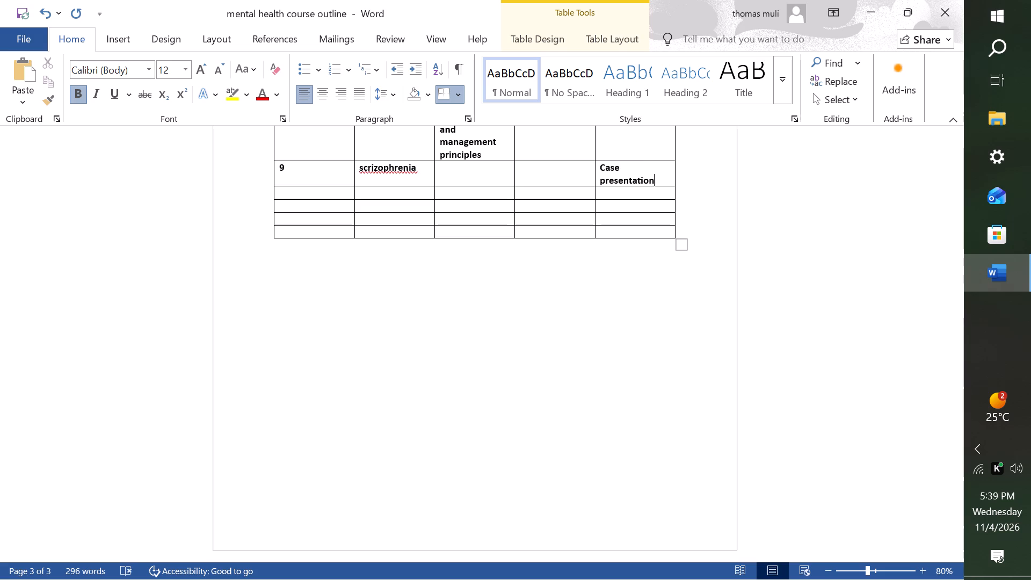
Correct the misspelled week 9 topic with the suggestion "schizophrenia".
{"action": "right_click", "coordinate": [395, 171]}
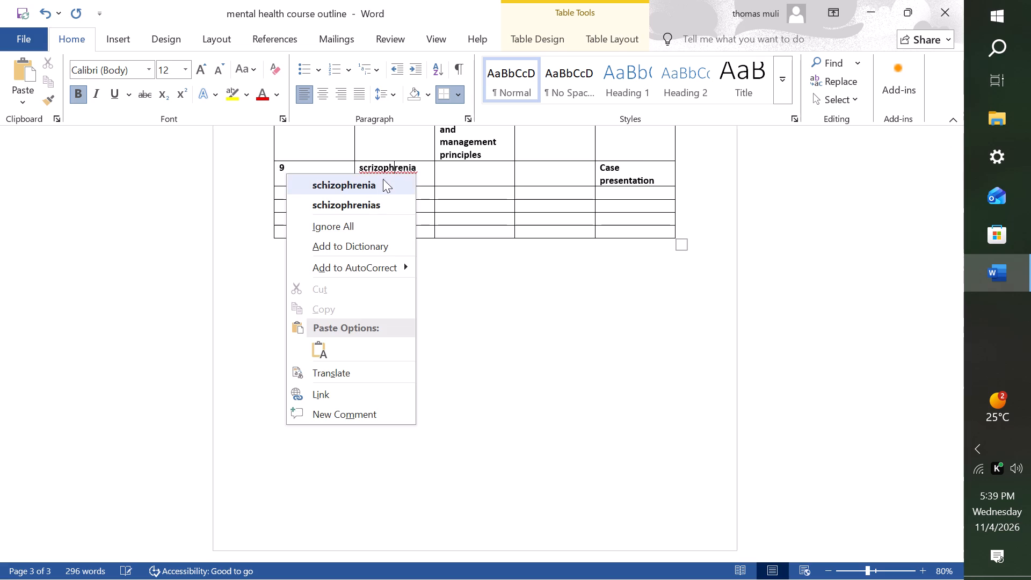
{"action": "left_click", "coordinate": [376, 184]}
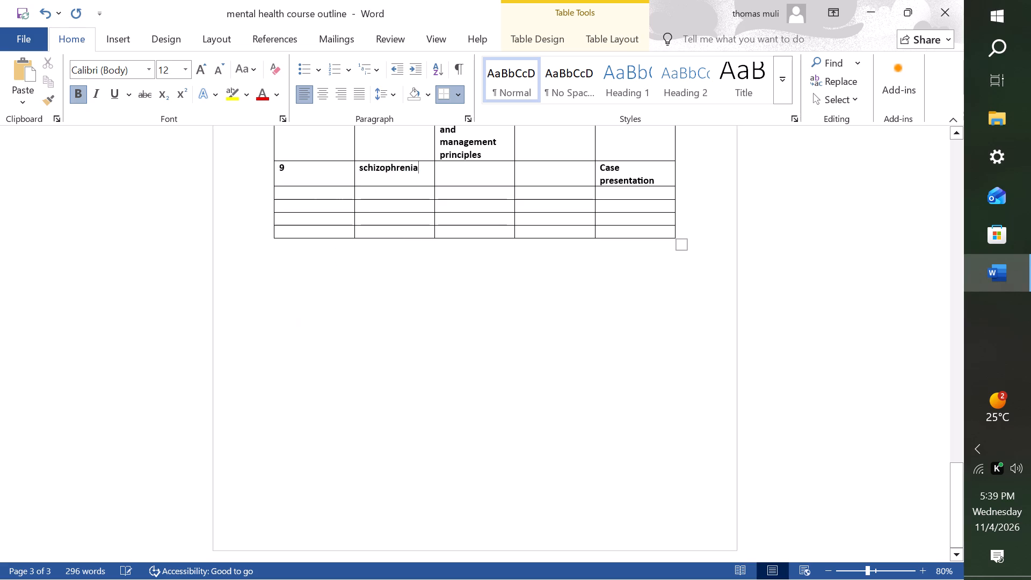
Enter "Lecture case study; discussions" as the teaching method in the fourth column of the week 9 row.
{"action": "left_click", "coordinate": [451, 168]}
{"action": "left_click", "coordinate": [524, 169]}
{"action": "type", "text": "lecture"}
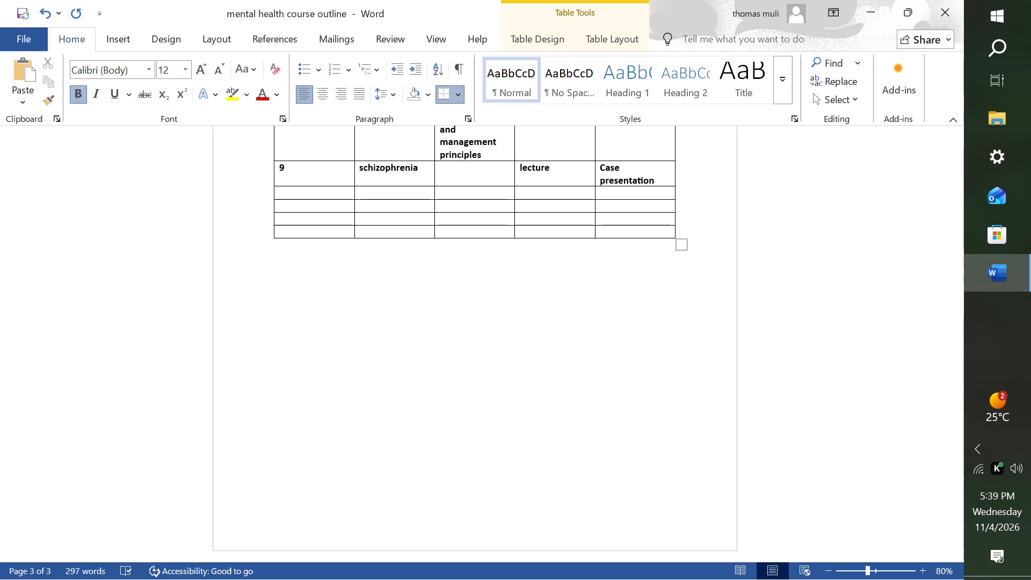
{"action": "key", "text": "space"}
{"action": "type", "text": "case"}
{"action": "key", "text": "space"}
{"action": "type", "text": "stud"}
{"action": "key", "text": "y"}
{"action": "key", "text": "semicolon"}
{"action": "key", "text": "space"}
{"action": "type", "text": "discussions"}
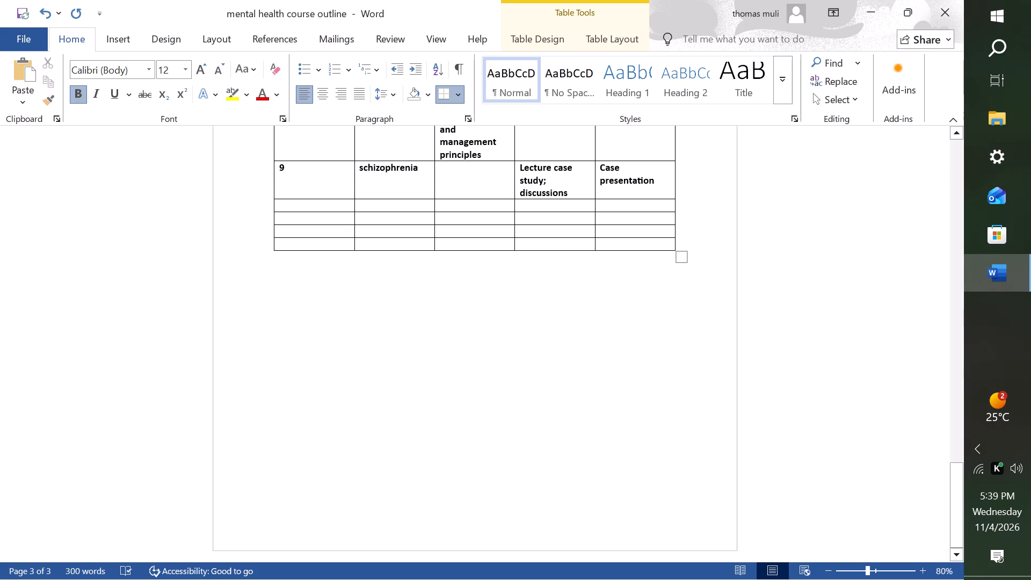
Enter "Scrizophrenia concepts symptoms, risk factors, impact, treatment and recovery- oriented management" in the third column of the week 9 row.
{"action": "left_click", "coordinate": [449, 176]}
{"action": "type", "text": "scr"}
{"action": "type", "text": "izop"}
{"action": "key", "text": "h"}
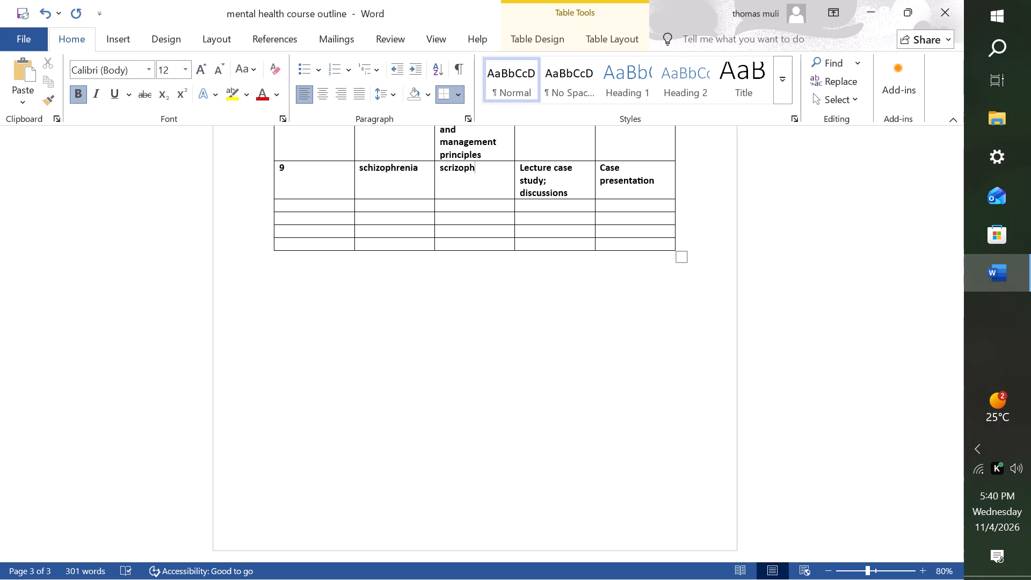
{"action": "type", "text": "renia"}
{"action": "key", "text": "space"}
{"action": "type", "text": "concepts"}
{"action": "key", "text": "space"}
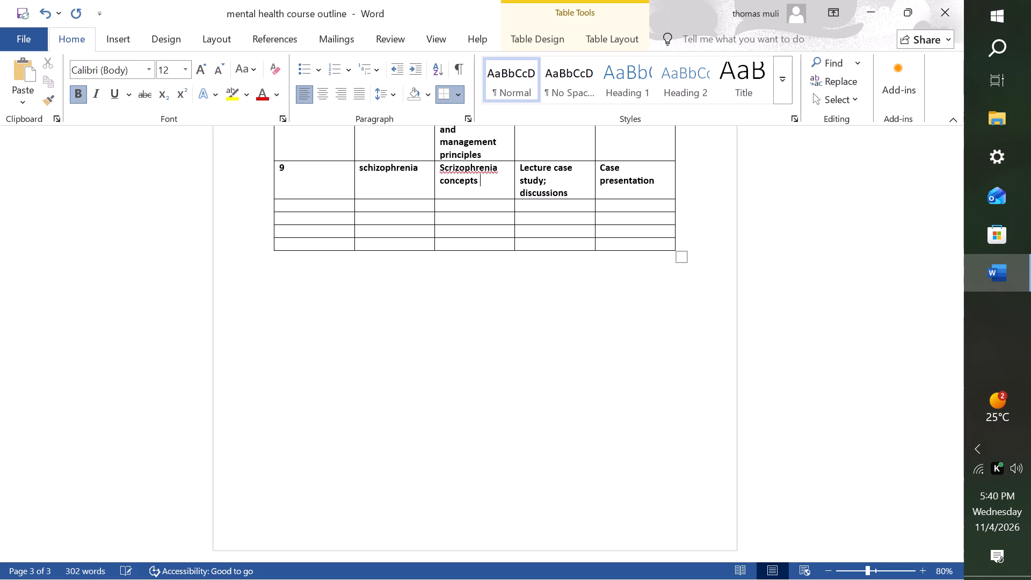
{"action": "type", "text": "symptoms"}
{"action": "key", "text": "comma"}
{"action": "key", "text": "space"}
{"action": "type", "text": "ris"}
{"action": "type", "text": "k factor"}
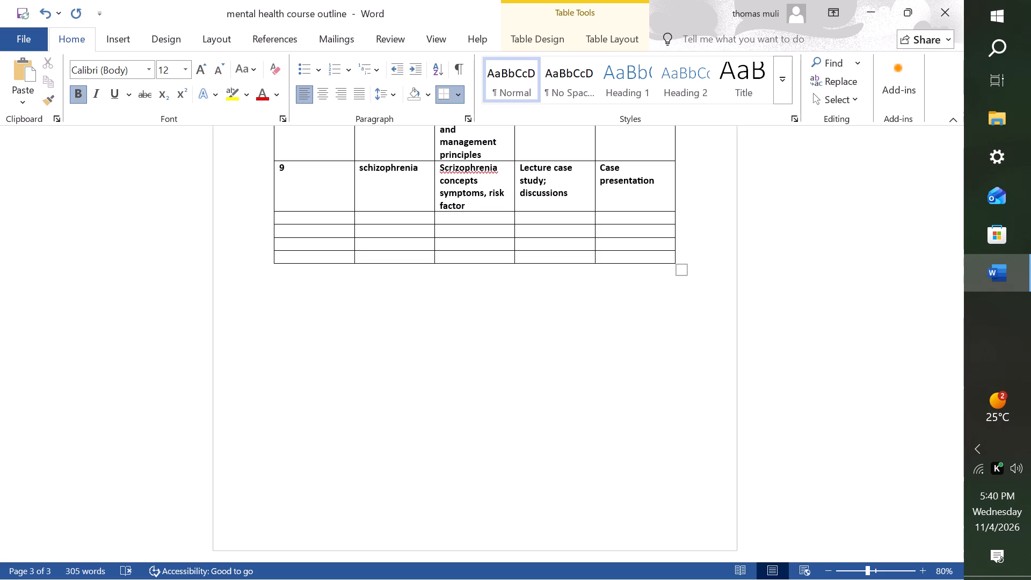
{"action": "type", "text": "s, impact"}
{"action": "type", "text": ", treatment"}
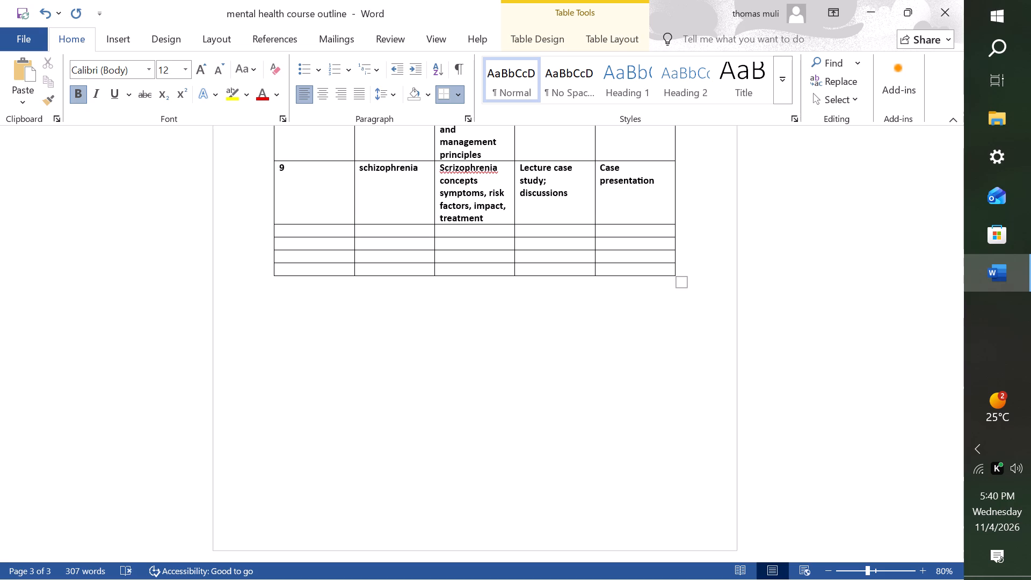
{"action": "key", "text": "space"}
{"action": "type", "text": "and reco"}
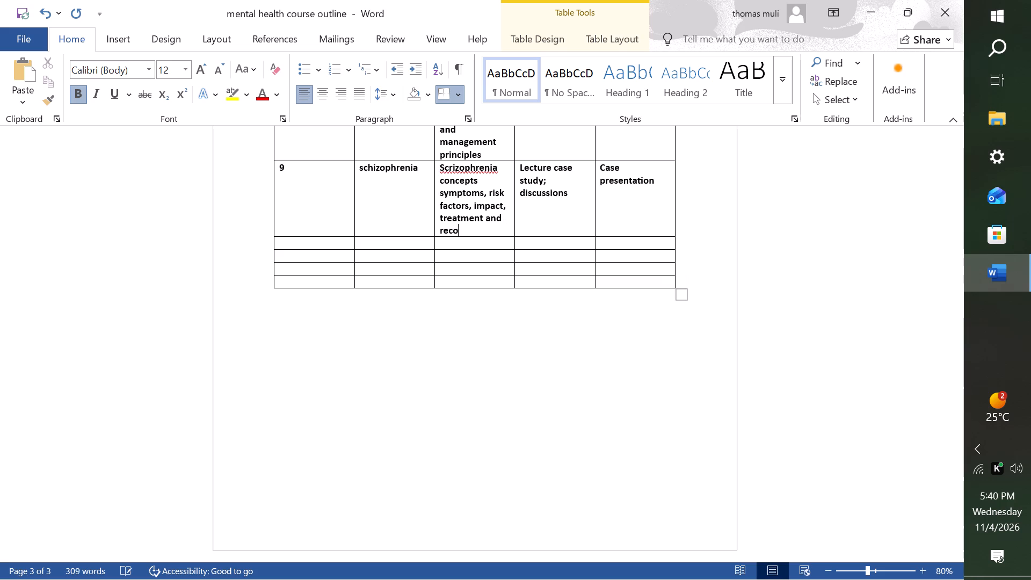
{"action": "type", "text": "ver"}
{"action": "key", "text": "y"}
{"action": "type", "text": "- orie"}
{"action": "type", "text": "nted management"}
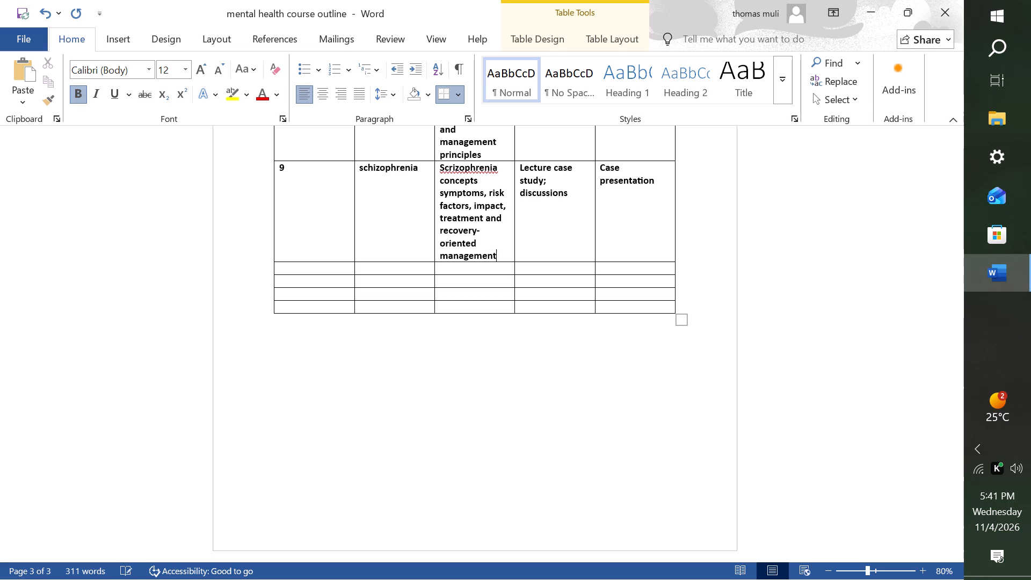
Correct the misspelled first word of the week 9 content description with the suggestion "Schizophrenia".
{"action": "left_click", "coordinate": [468, 172]}
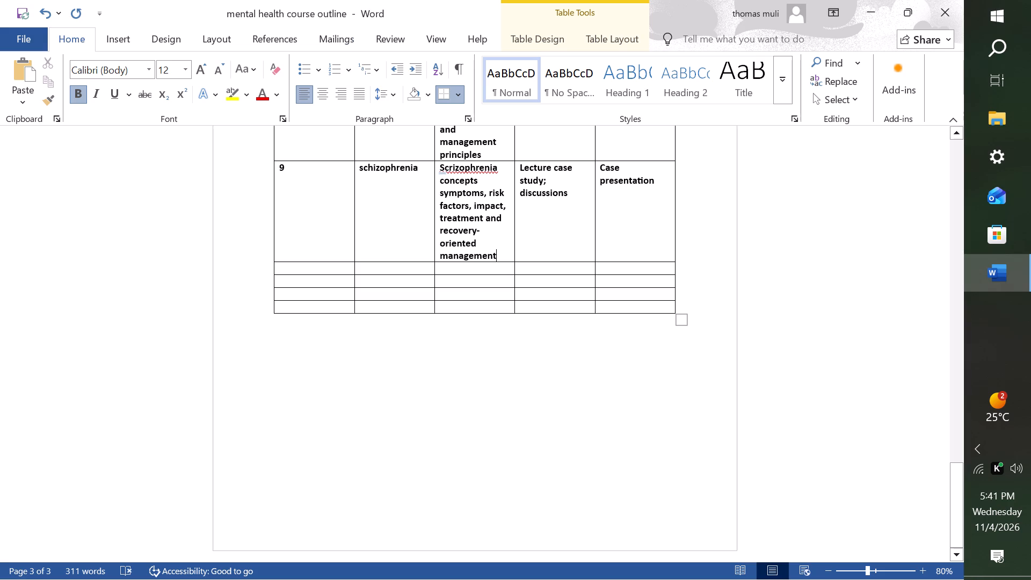
{"action": "right_click", "coordinate": [468, 172]}
{"action": "right_click", "coordinate": [468, 172]}
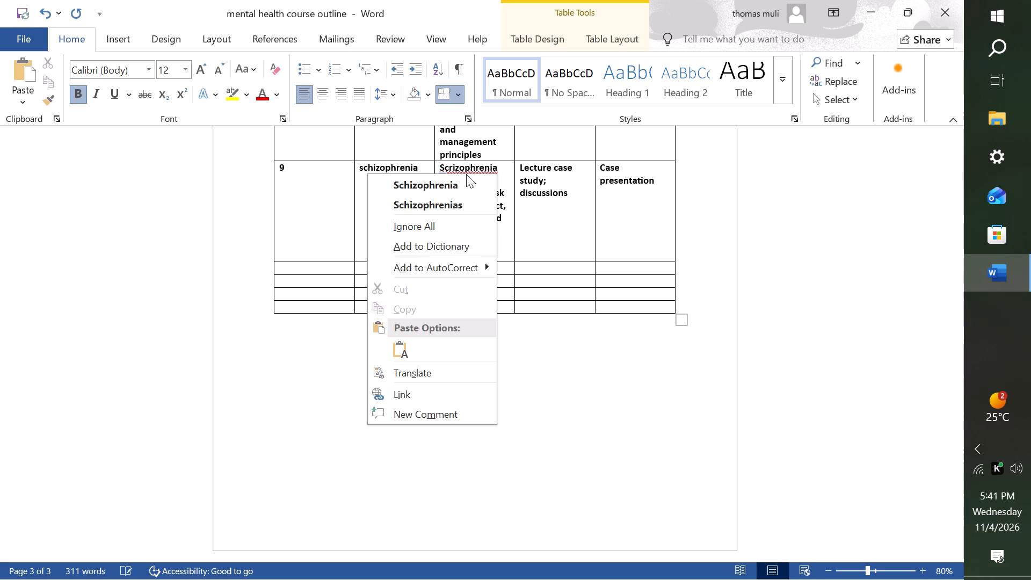
{"action": "left_click", "coordinate": [458, 184]}
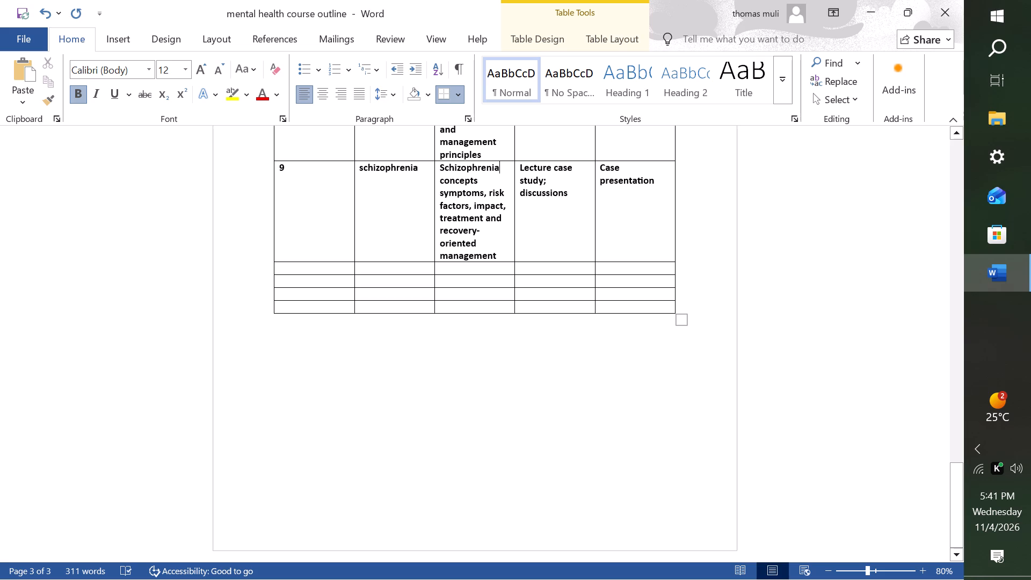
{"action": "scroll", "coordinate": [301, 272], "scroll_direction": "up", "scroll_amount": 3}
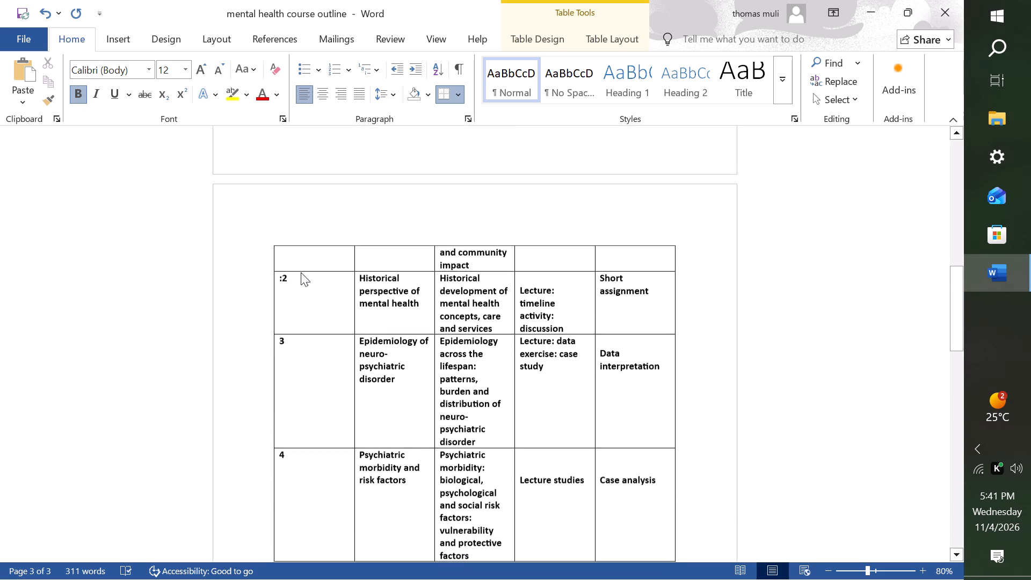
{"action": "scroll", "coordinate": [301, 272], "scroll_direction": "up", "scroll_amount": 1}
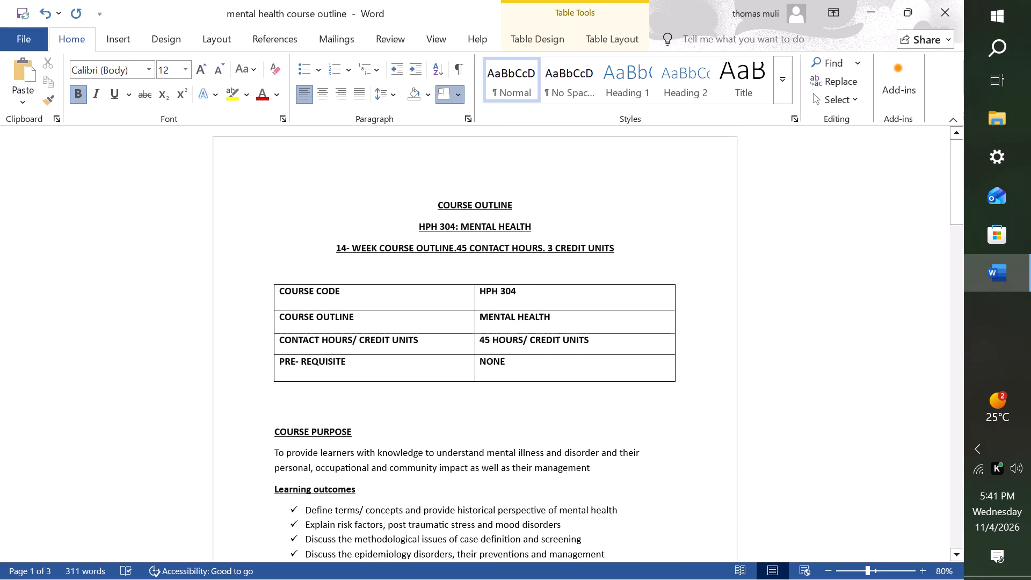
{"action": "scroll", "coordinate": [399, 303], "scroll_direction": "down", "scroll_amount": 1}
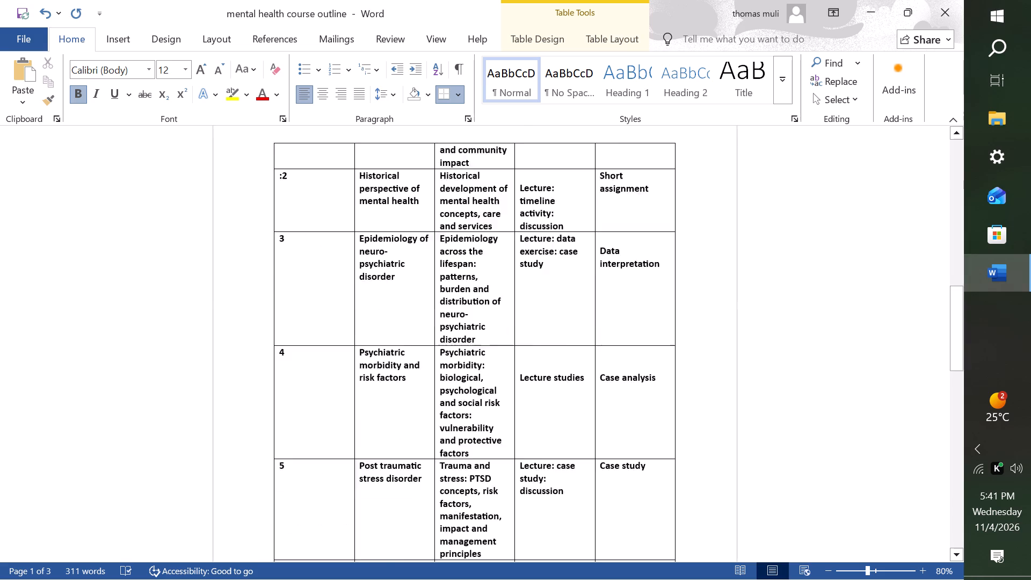
Change the week count in the teaching schedule heading above the table to "13-".
{"action": "scroll", "coordinate": [399, 303], "scroll_direction": "down", "scroll_amount": 1}
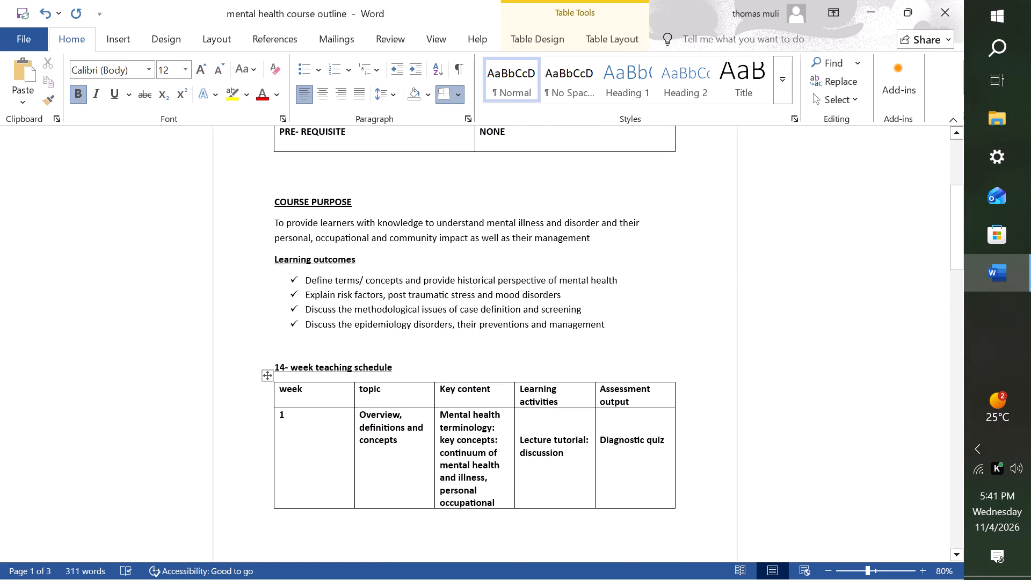
{"action": "left_click", "coordinate": [288, 370]}
{"action": "key", "text": "BackSpace"}
{"action": "key", "text": "BackSpace"}
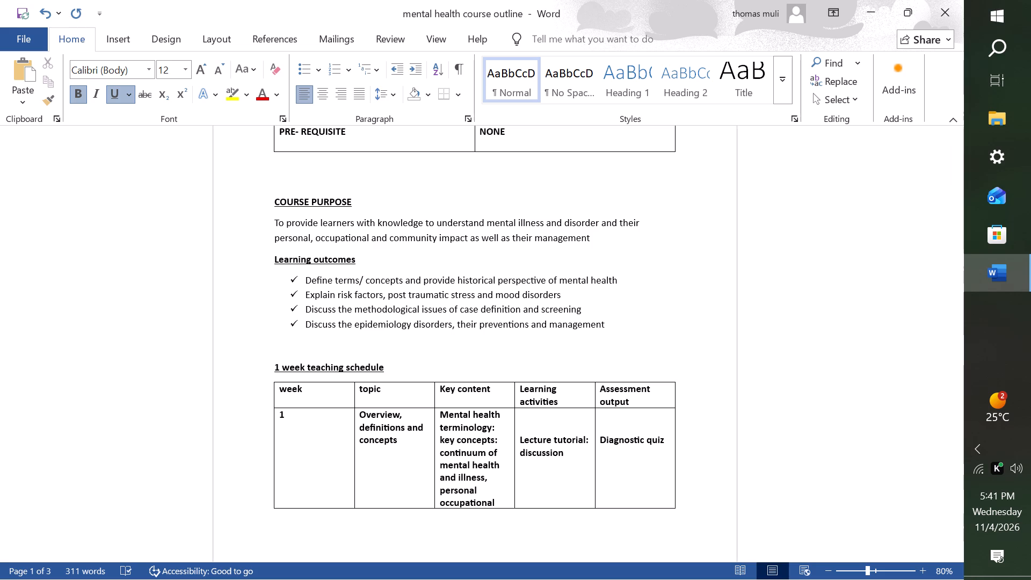
{"action": "key", "text": "3"}
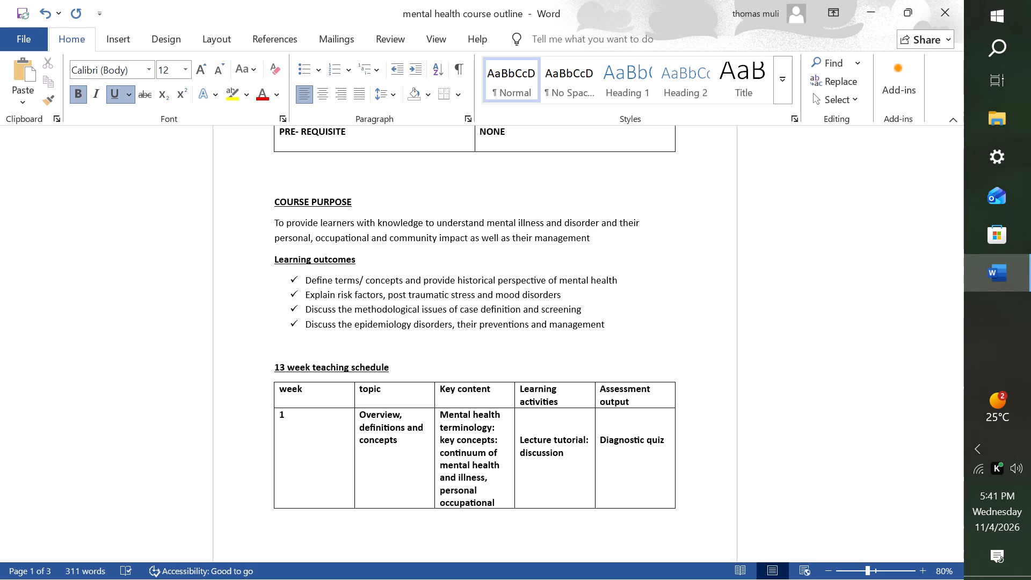
{"action": "key", "text": "minus"}
Change the week count in the course outline title line above the course details table to 13.
{"action": "scroll", "coordinate": [288, 370], "scroll_direction": "up", "scroll_amount": 1}
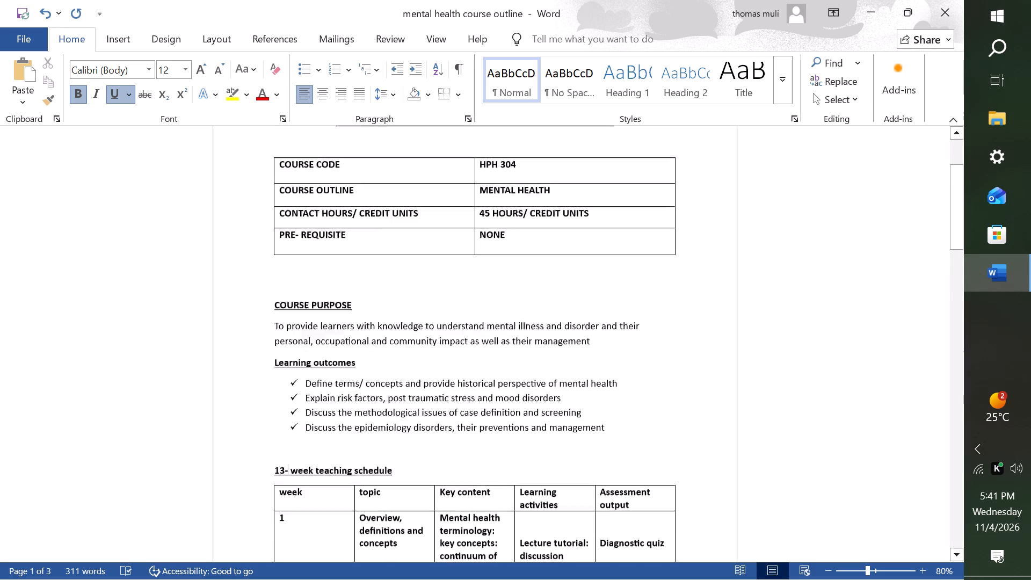
{"action": "scroll", "coordinate": [288, 370], "scroll_direction": "up", "scroll_amount": 1}
{"action": "left_click_drag", "start_coordinate": [353, 232], "coordinate": [313, 232]}
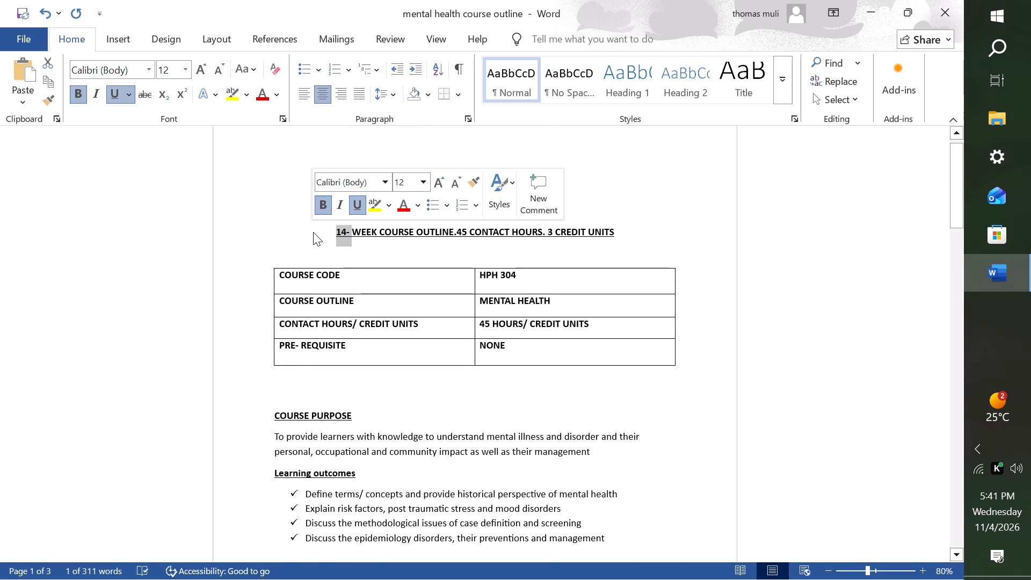
{"action": "left_click", "coordinate": [313, 232]}
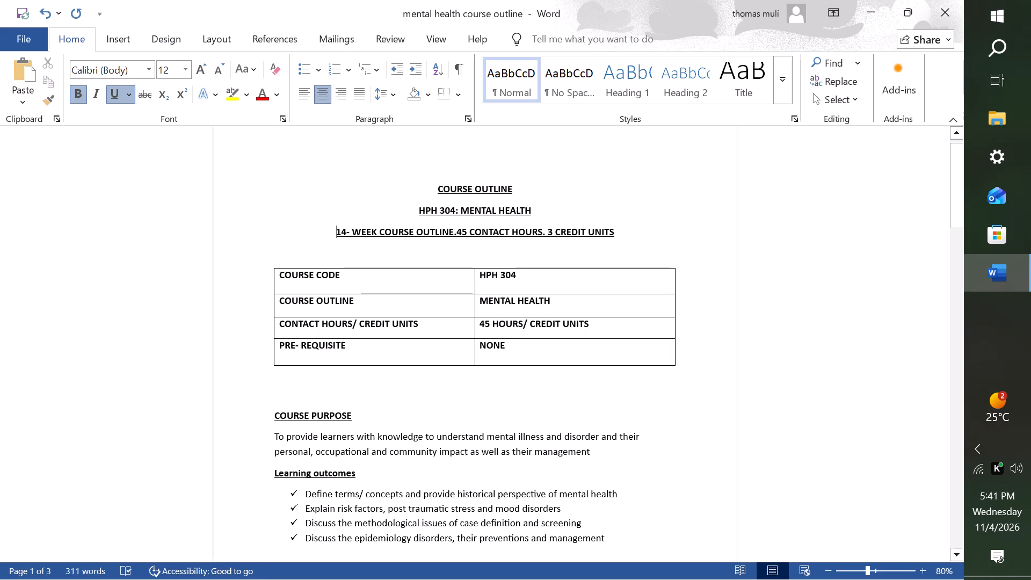
{"action": "left_click", "coordinate": [347, 233]}
{"action": "key", "text": "BackSpace"}
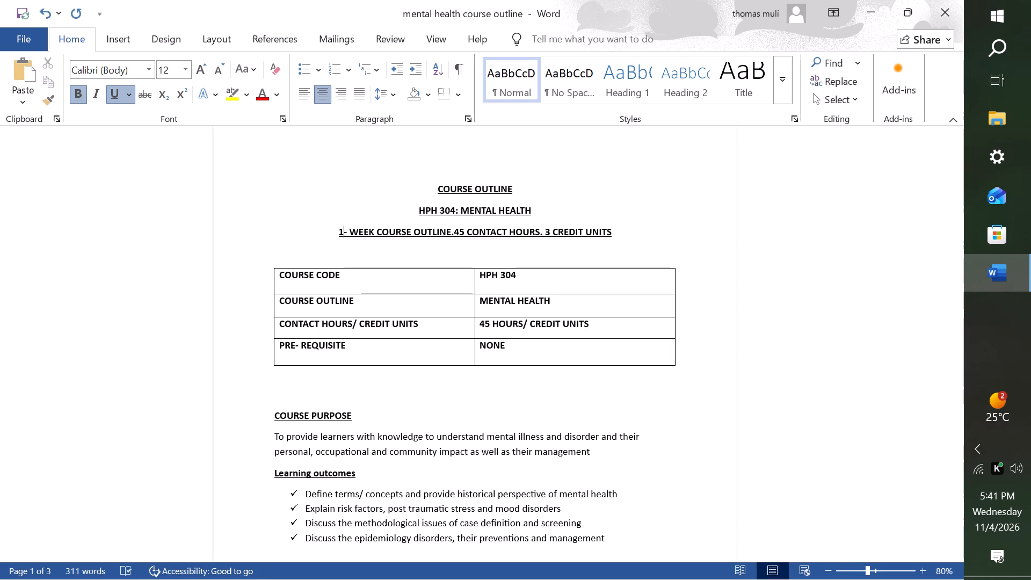
{"action": "key", "text": "3"}
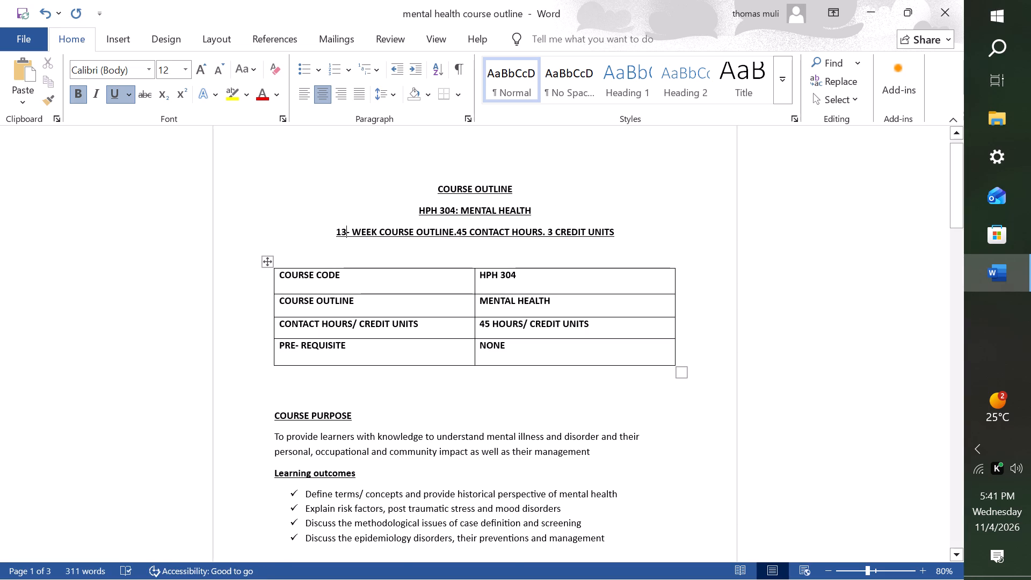
Enter week number 10 in the first column of the empty row below week 9.
{"action": "scroll", "coordinate": [454, 304], "scroll_direction": "down", "scroll_amount": 4}
{"action": "scroll", "coordinate": [454, 304], "scroll_direction": "up", "scroll_amount": 1, "text": "ctrl"}
{"action": "scroll", "coordinate": [454, 304], "scroll_direction": "down", "scroll_amount": 1, "text": "ctrl"}
{"action": "scroll", "coordinate": [454, 304], "scroll_direction": "up", "scroll_amount": 1, "text": "ctrl"}
{"action": "scroll", "coordinate": [454, 304], "scroll_direction": "down", "scroll_amount": 1, "text": "ctrl"}
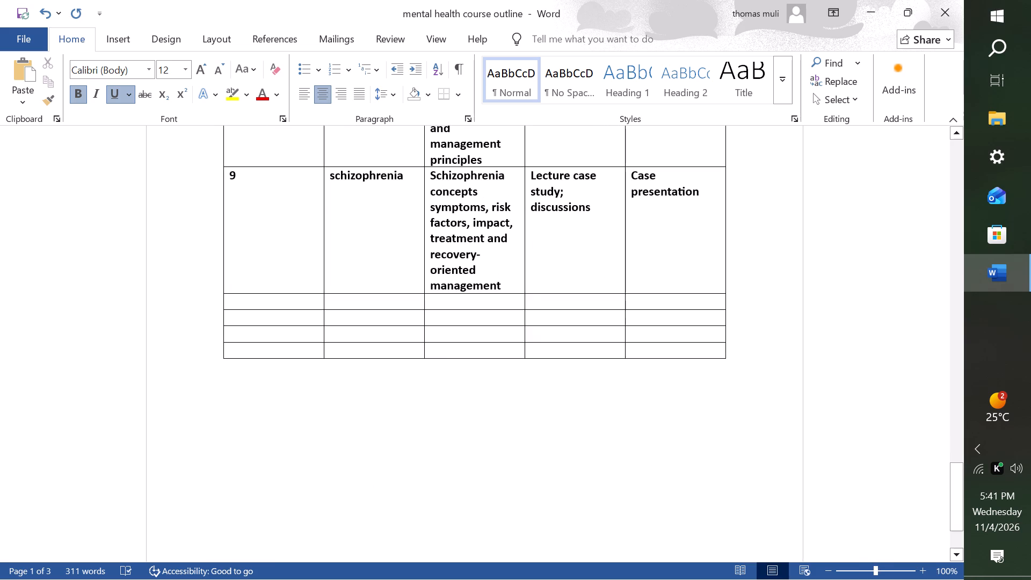
{"action": "scroll", "coordinate": [454, 304], "scroll_direction": "down", "scroll_amount": 1, "text": "ctrl"}
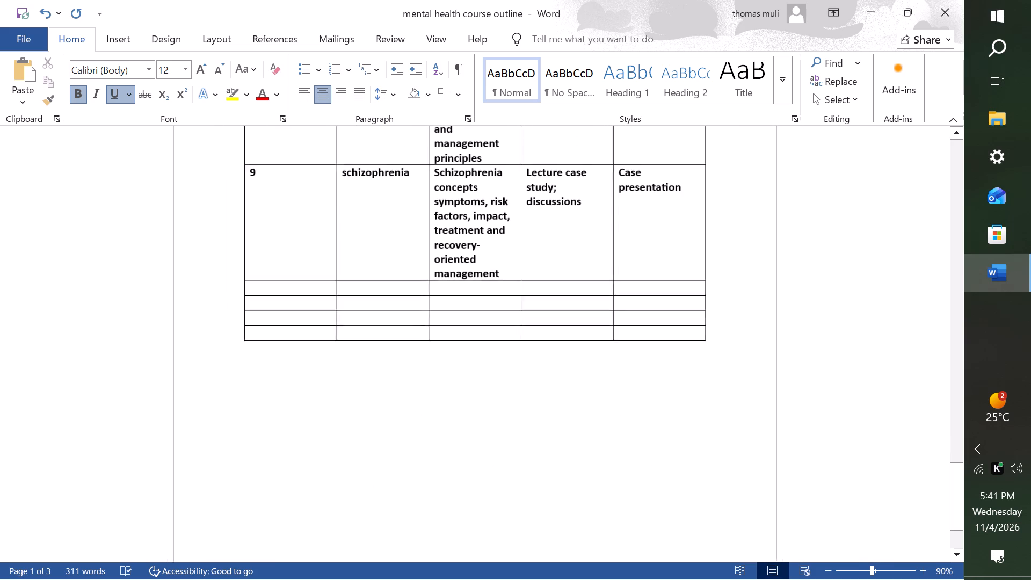
{"action": "left_click", "coordinate": [278, 286]}
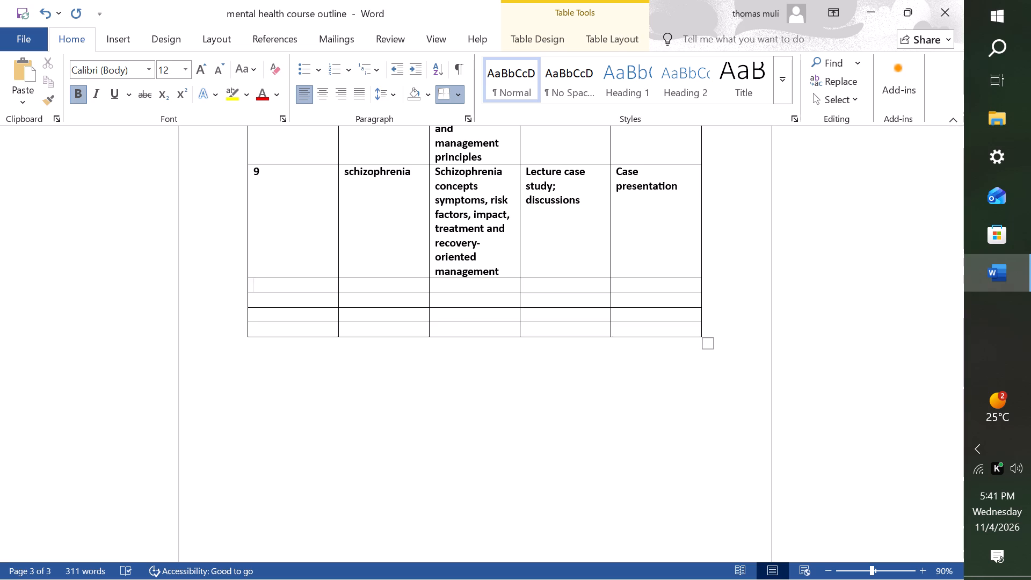
{"action": "type", "text": "10"}
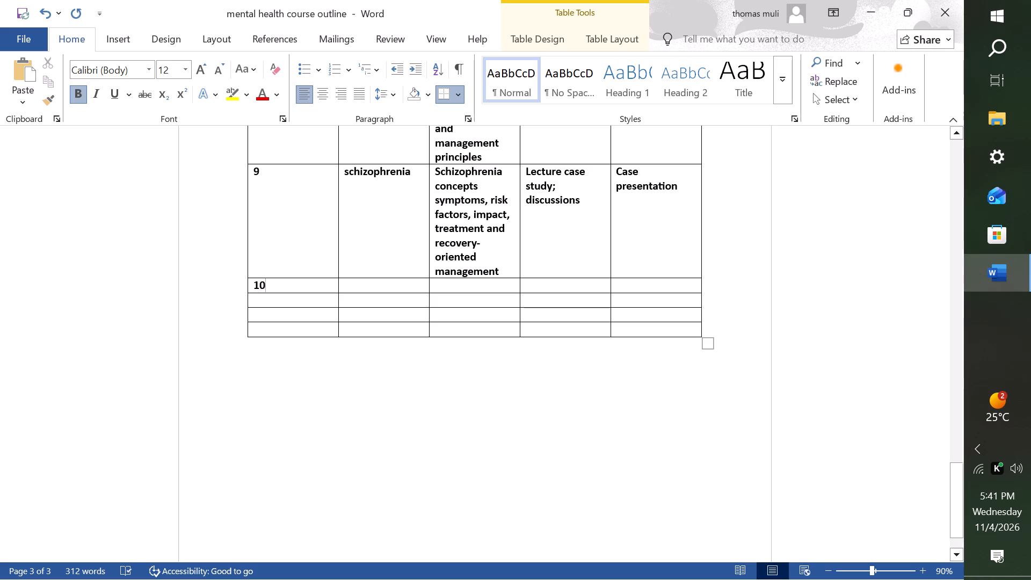
Enter "Adverse reproductive events and mental health" as the topic in the second column of the week 10 row.
{"action": "left_click", "coordinate": [359, 285]}
{"action": "key", "text": "a"}
{"action": "key", "text": "d"}
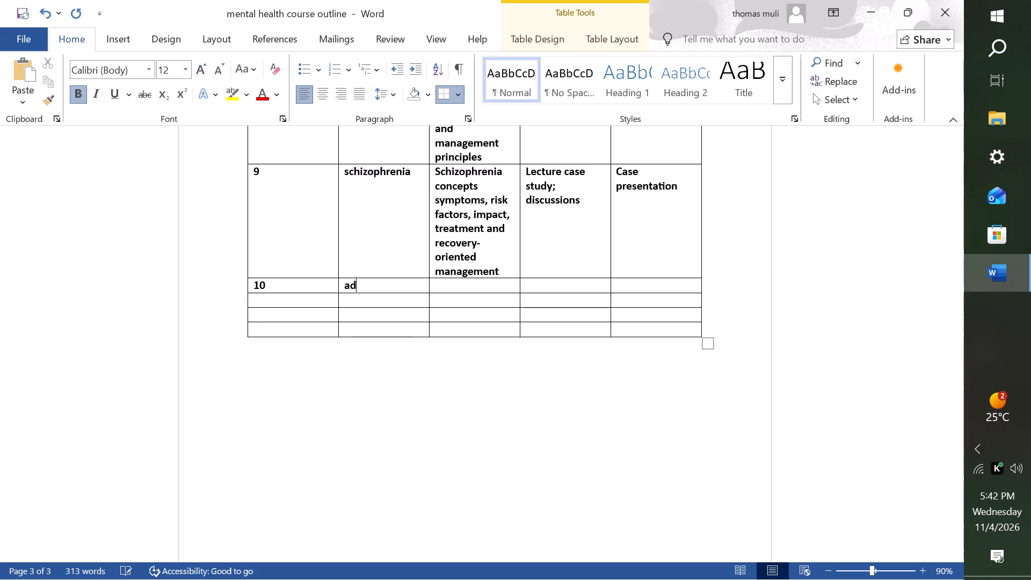
{"action": "type", "text": "vers"}
{"action": "key", "text": "e"}
{"action": "key", "text": "space"}
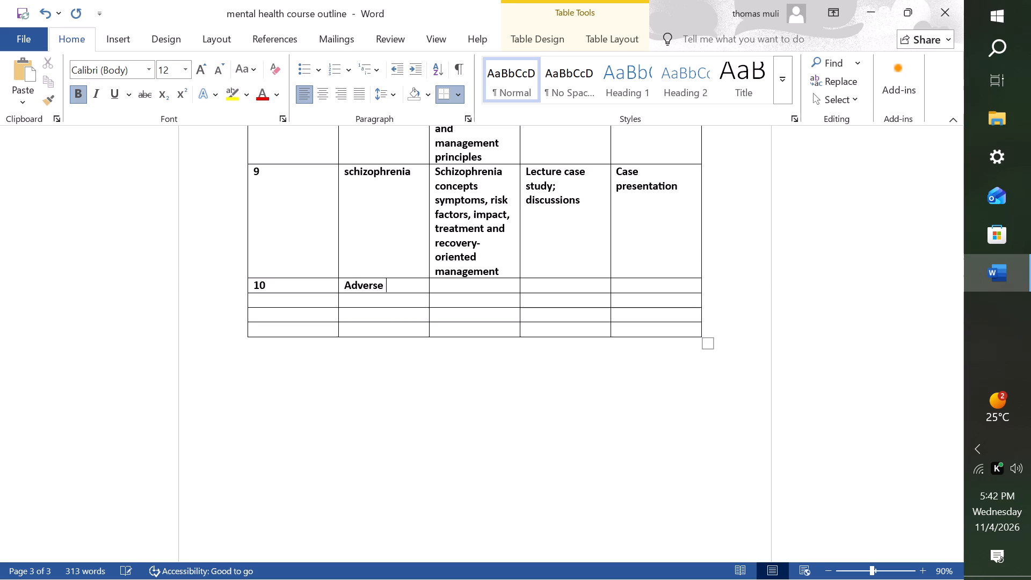
{"action": "type", "text": "re"}
{"action": "key", "text": "p"}
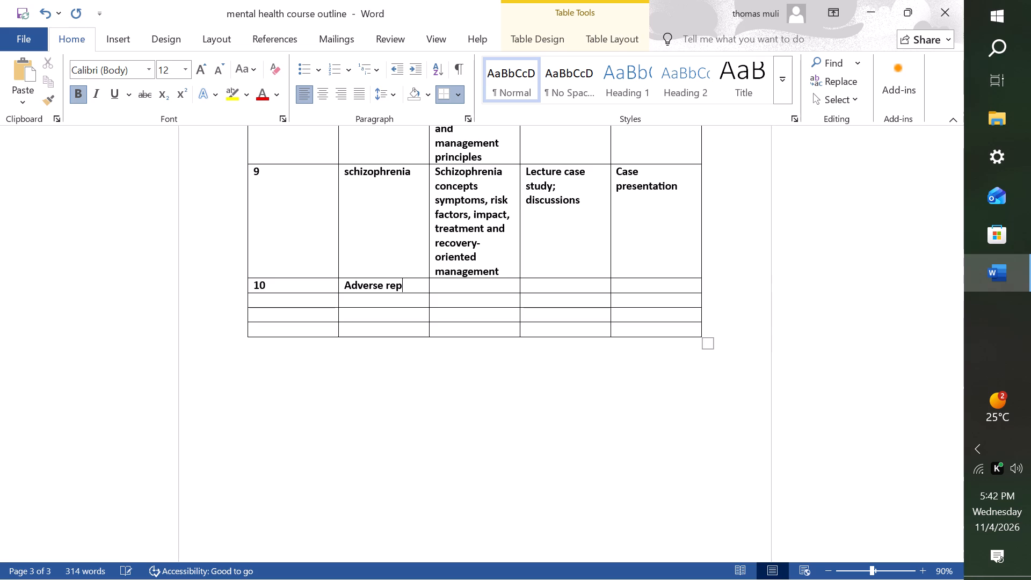
{"action": "type", "text": "ro"}
{"action": "type", "text": "ductive"}
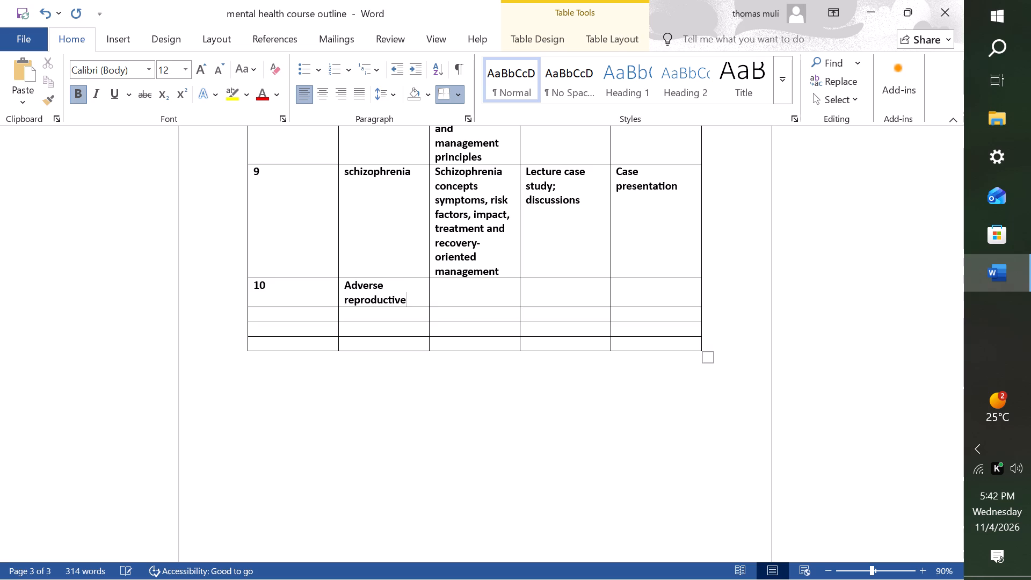
{"action": "key", "text": "space"}
{"action": "type", "text": "events"}
{"action": "key", "text": "space"}
{"action": "type", "text": "and mental health"}
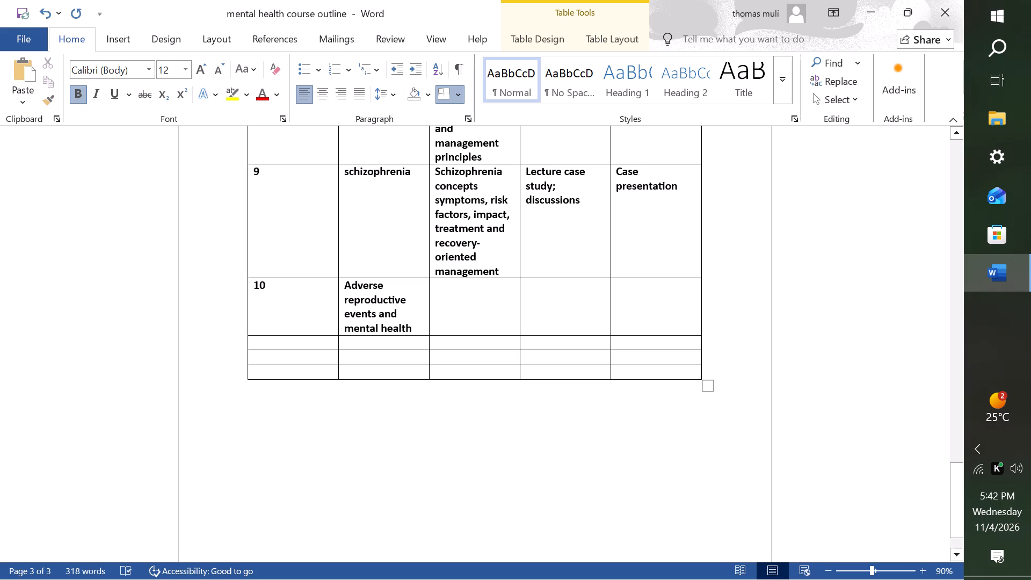
Enter "Pregnancy complications, infertility, menstruation and menopause;" in the third column of the week 10 row.
{"action": "left_click", "coordinate": [445, 290]}
{"action": "type", "text": "pregnan"}
{"action": "type", "text": "cy"}
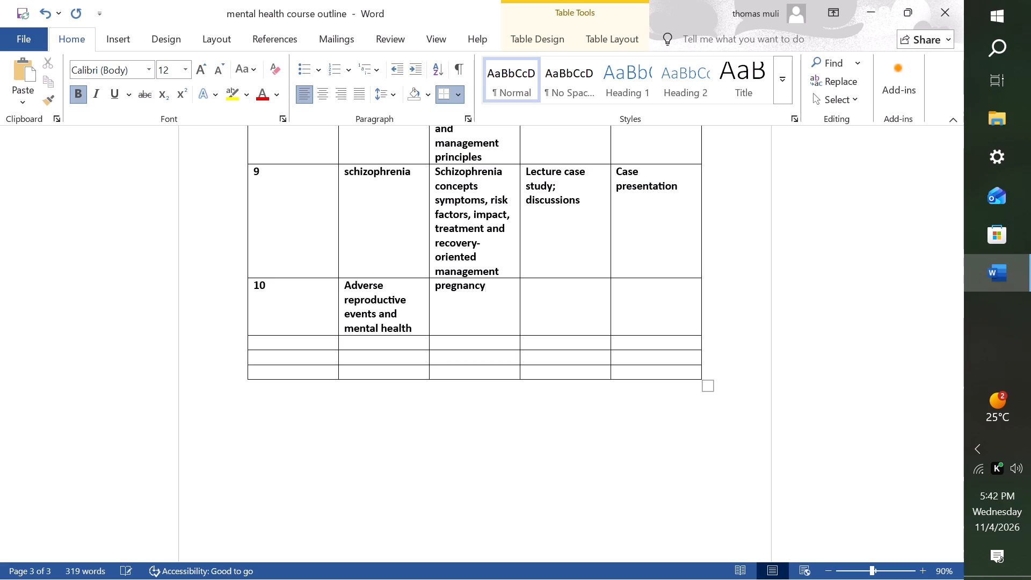
{"action": "key", "text": "space"}
{"action": "type", "text": "com"}
{"action": "type", "text": "plication"}
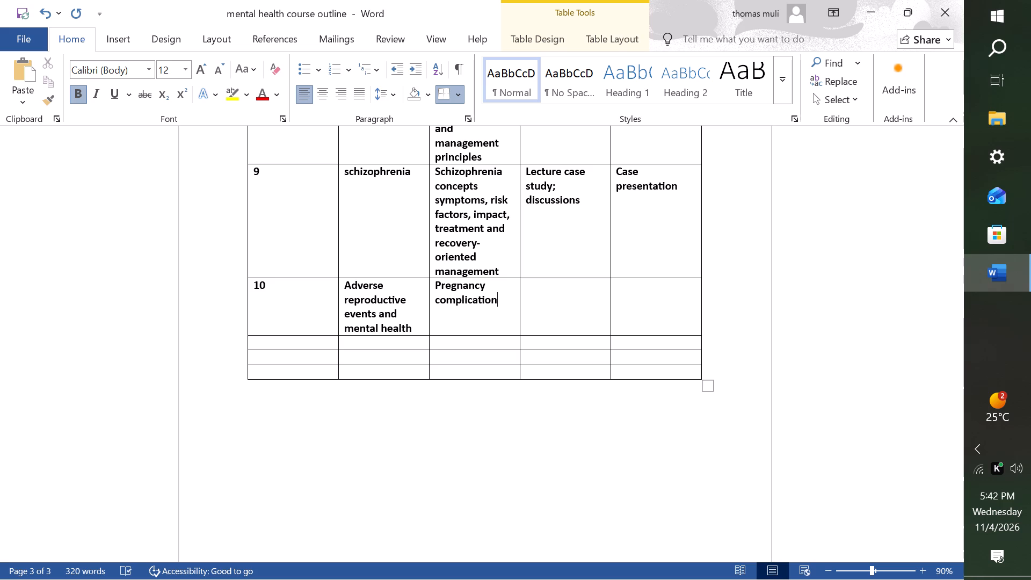
{"action": "key", "text": "s"}
{"action": "key", "text": "comma"}
{"action": "key", "text": "space"}
{"action": "type", "text": "infertili"}
{"action": "type", "text": "ty"}
{"action": "key", "text": "comma"}
{"action": "key", "text": "space"}
{"action": "type", "text": "menstra"}
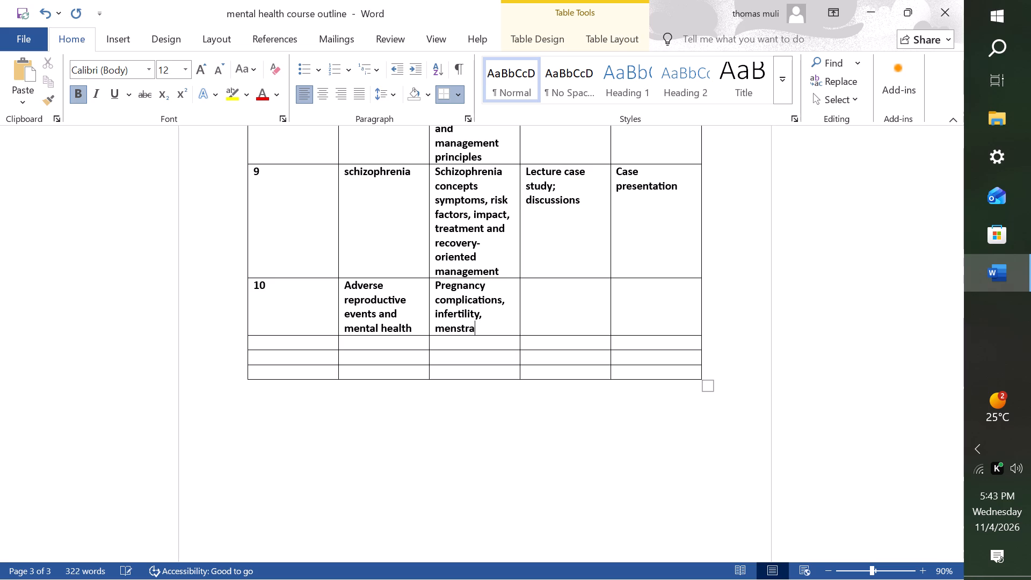
{"action": "type", "text": "ution"}
{"action": "key", "text": "space"}
{"action": "type", "text": "and meno"}
{"action": "type", "text": "pau"}
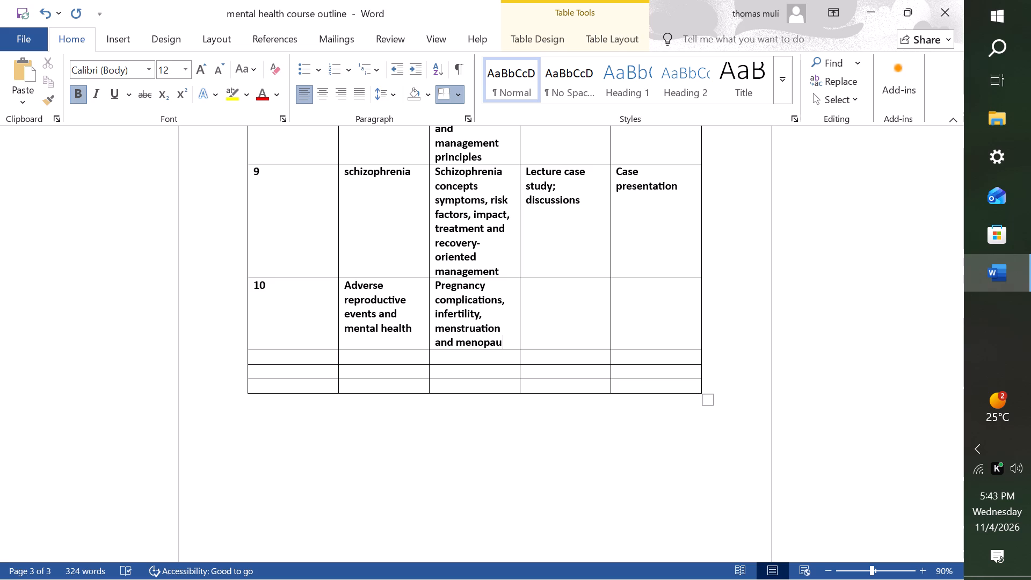
{"action": "type", "text": "se"}
{"action": "key", "text": "semicolon"}
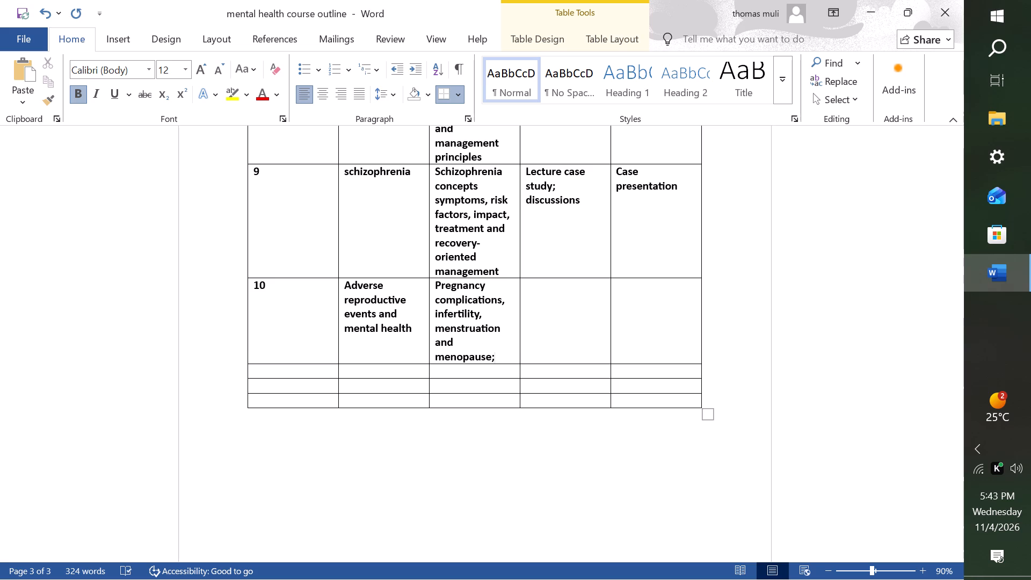
Continue the week 10 third-column text after "menopause;" with "mental health implications across reproductive life stages".
{"action": "type", "text": "mental"}
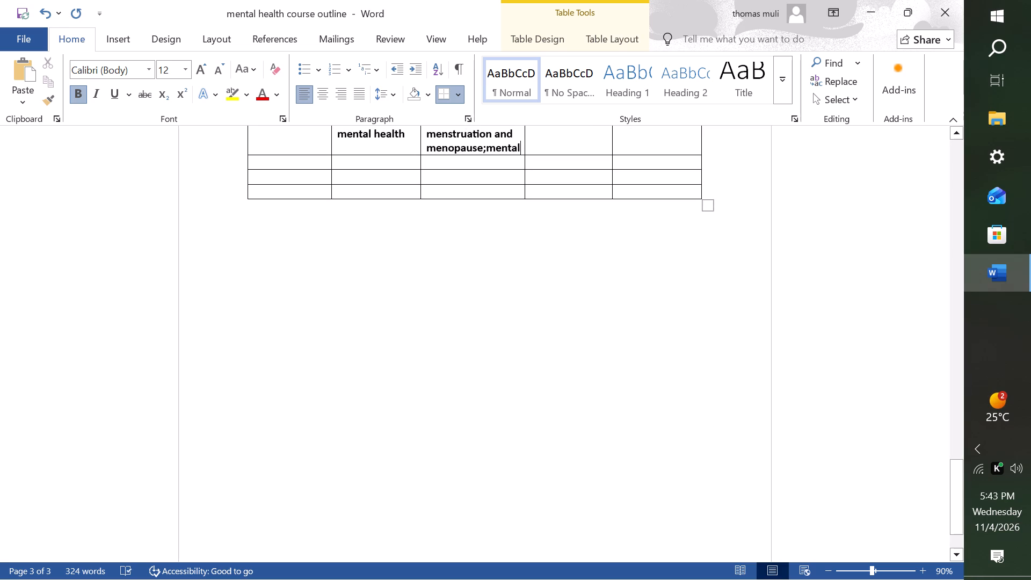
{"action": "key", "text": "space"}
{"action": "type", "text": "h"}
{"action": "type", "text": "ealth"}
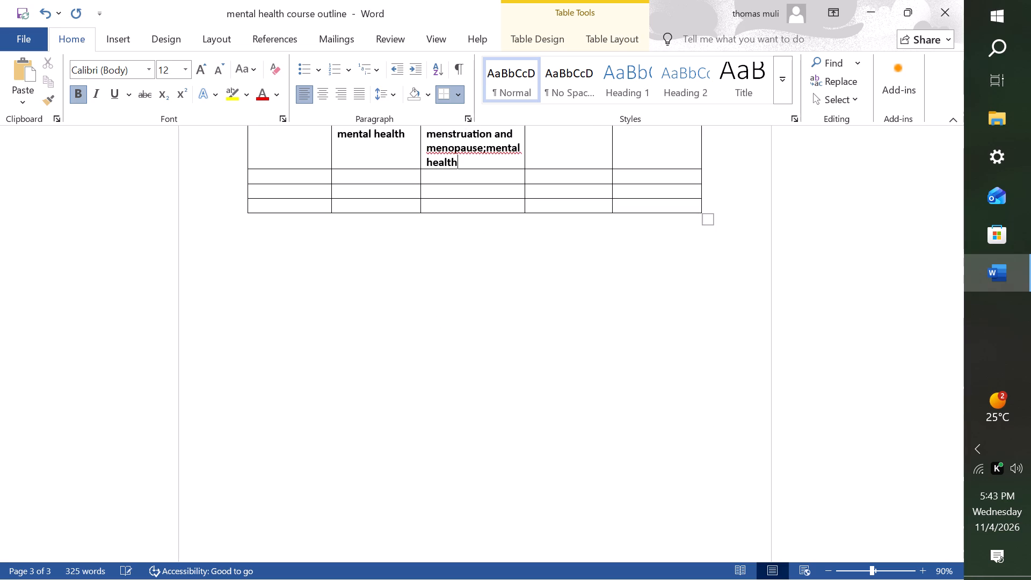
{"action": "key", "text": "space"}
{"action": "type", "text": "implication"}
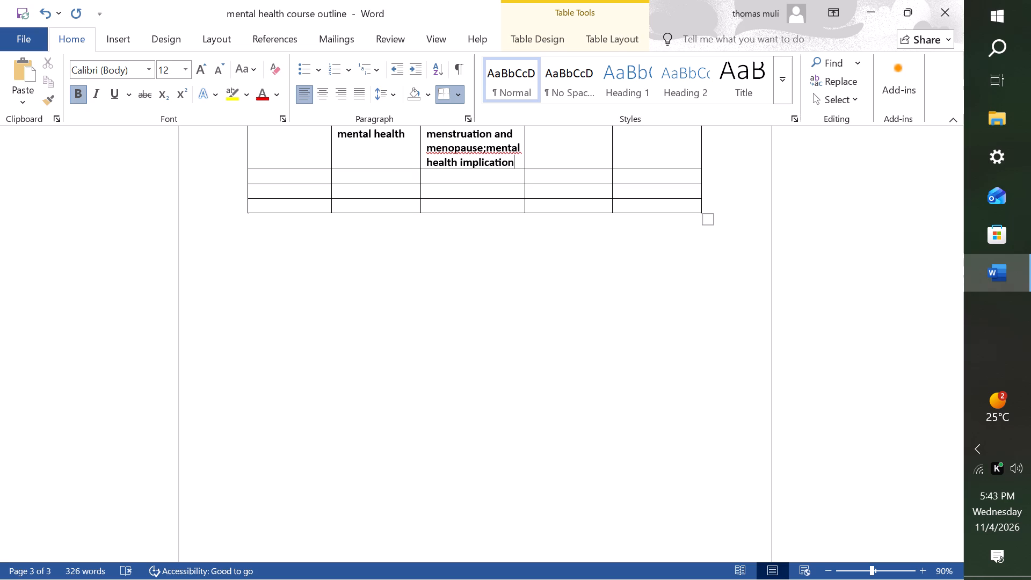
{"action": "type", "text": "s acr"}
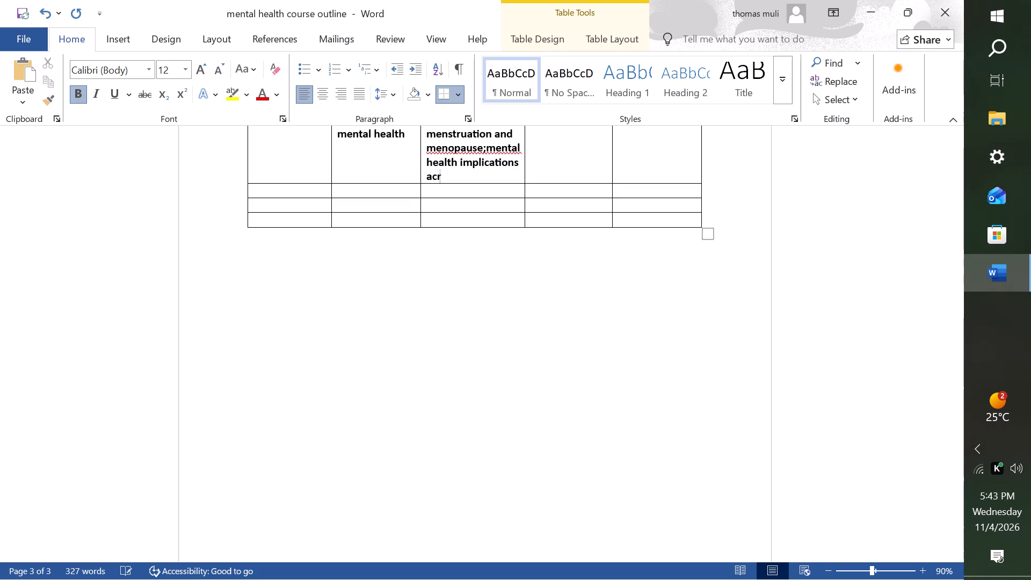
{"action": "type", "text": "oss"}
{"action": "key", "text": "space"}
{"action": "type", "text": "reprod"}
{"action": "type", "text": "uctive life"}
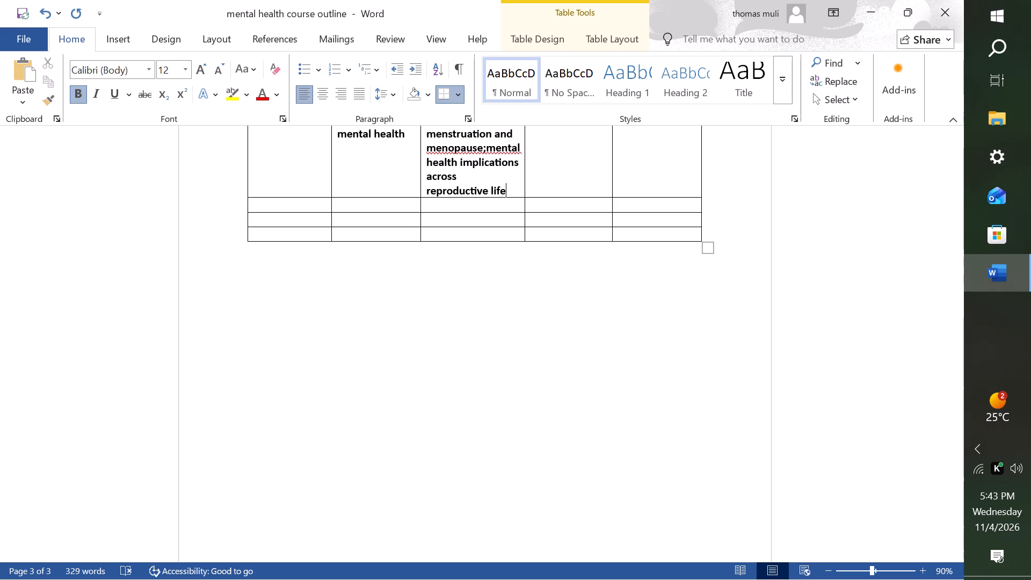
{"action": "key", "text": "space"}
{"action": "type", "text": "stages"}
Correct the flagged "menopause;mental" in the week 10 row to "menopause; mental" using the spelling suggestion.
{"action": "scroll", "coordinate": [475, 322], "scroll_direction": "up", "scroll_amount": 1}
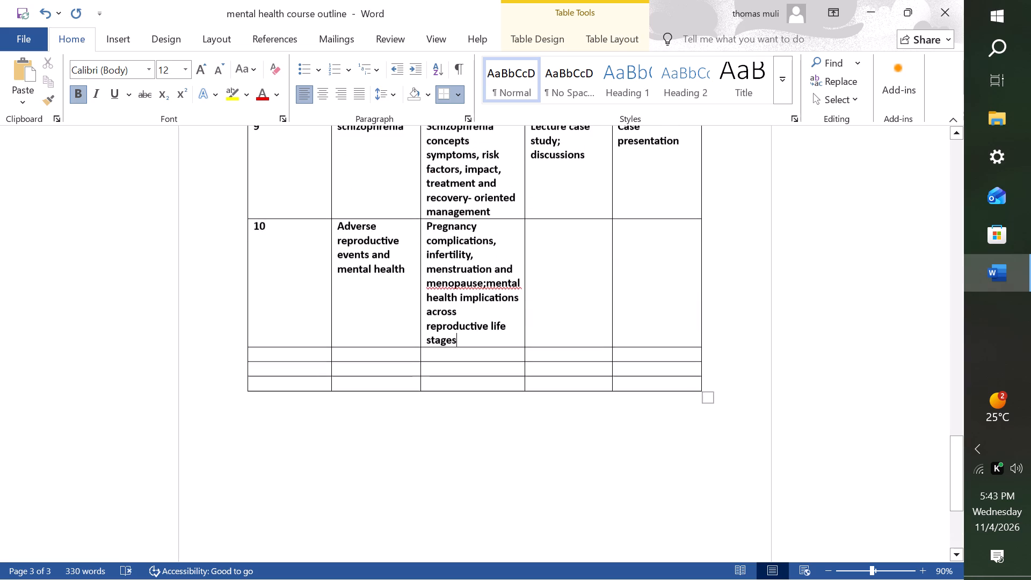
{"action": "right_click", "coordinate": [473, 288]}
{"action": "left_click", "coordinate": [437, 302]}
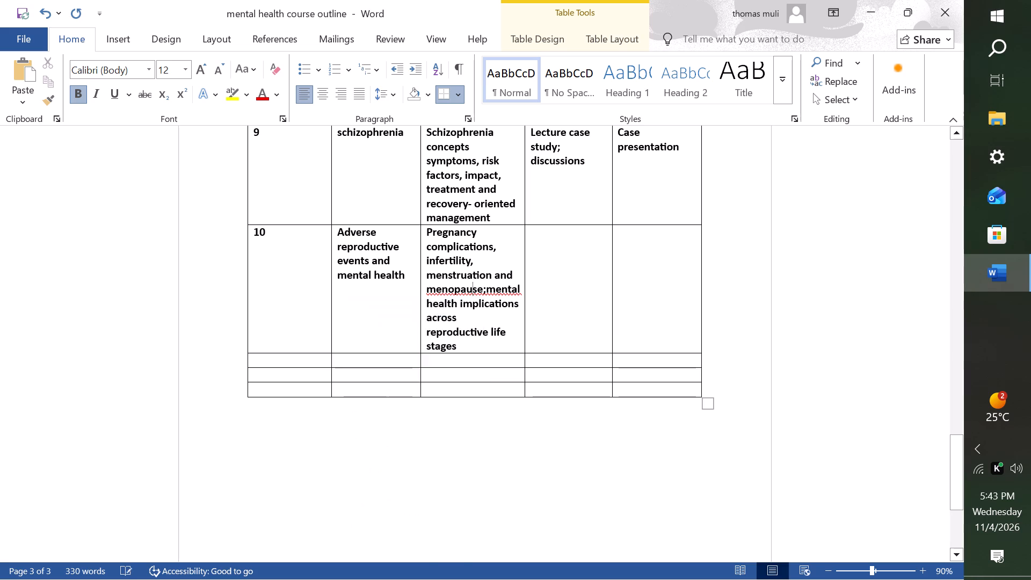
Enter "Lecture;case studies" as the teaching method in the fourth column of the week 10 row.
{"action": "scroll", "coordinate": [487, 308], "scroll_direction": "up", "scroll_amount": 1}
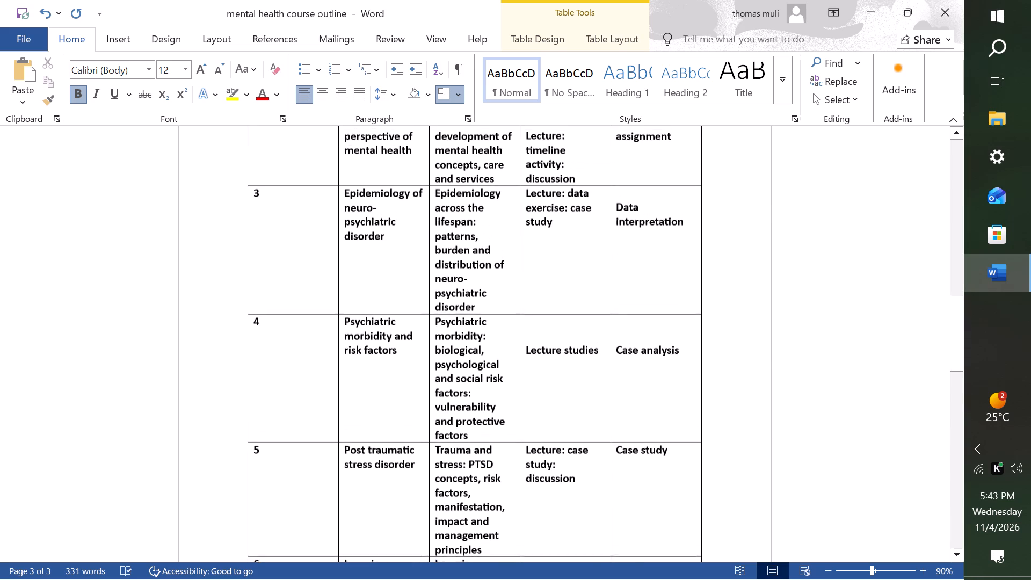
{"action": "scroll", "coordinate": [487, 308], "scroll_direction": "up", "scroll_amount": 1}
{"action": "scroll", "coordinate": [487, 308], "scroll_direction": "down", "scroll_amount": 3}
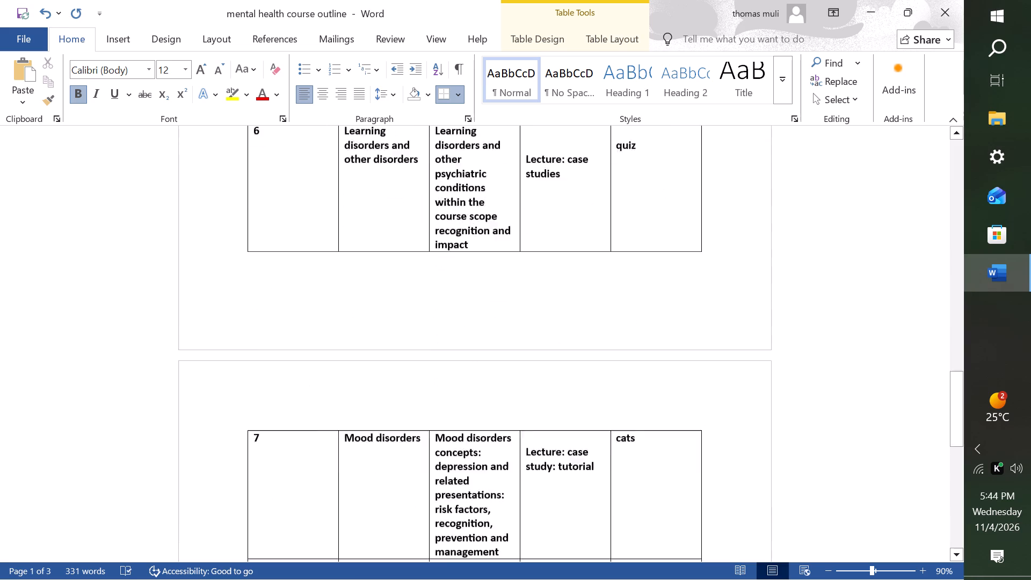
{"action": "scroll", "coordinate": [487, 308], "scroll_direction": "down", "scroll_amount": 1}
{"action": "left_click", "coordinate": [533, 245]}
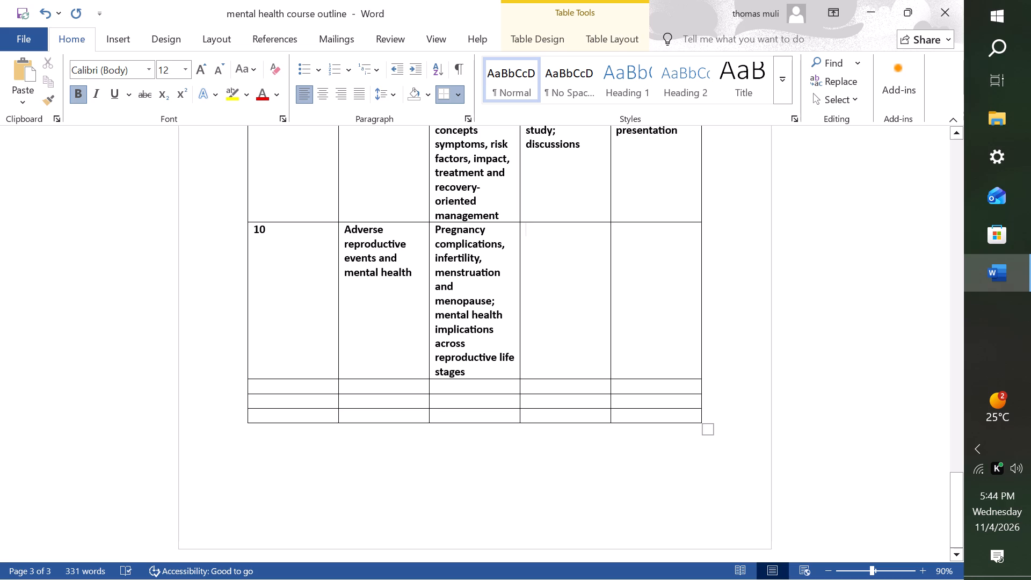
{"action": "type", "text": "lecture"}
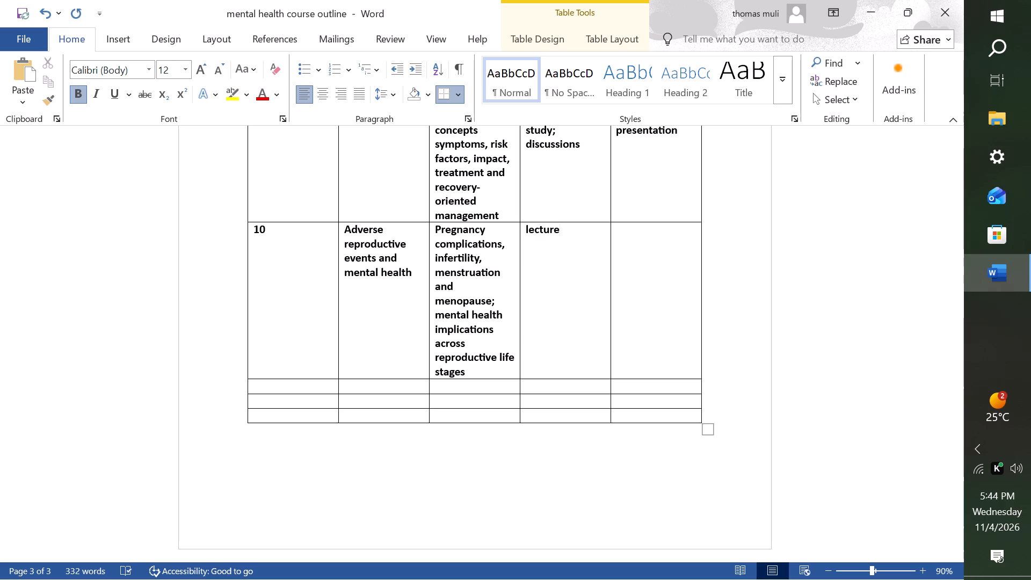
{"action": "key", "text": "semicolon"}
{"action": "type", "text": "case"}
{"action": "key", "text": "space"}
{"action": "type", "text": "studies"}
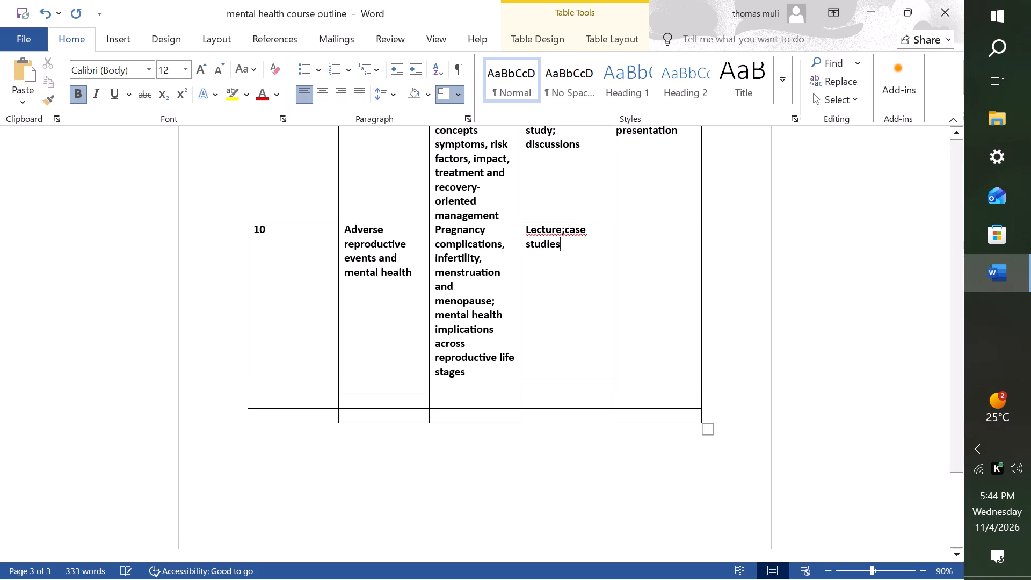
Correct the flagged "Lecture;case" in the week 10 fourth column to "Lecture; case" using the spelling suggestion.
{"action": "left_click", "coordinate": [638, 261]}
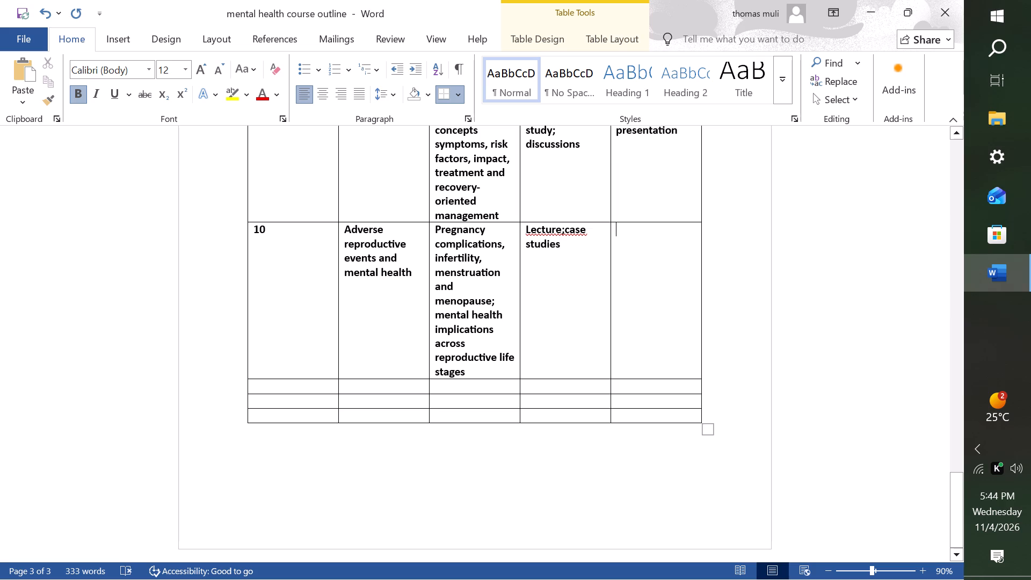
{"action": "right_click", "coordinate": [572, 237]}
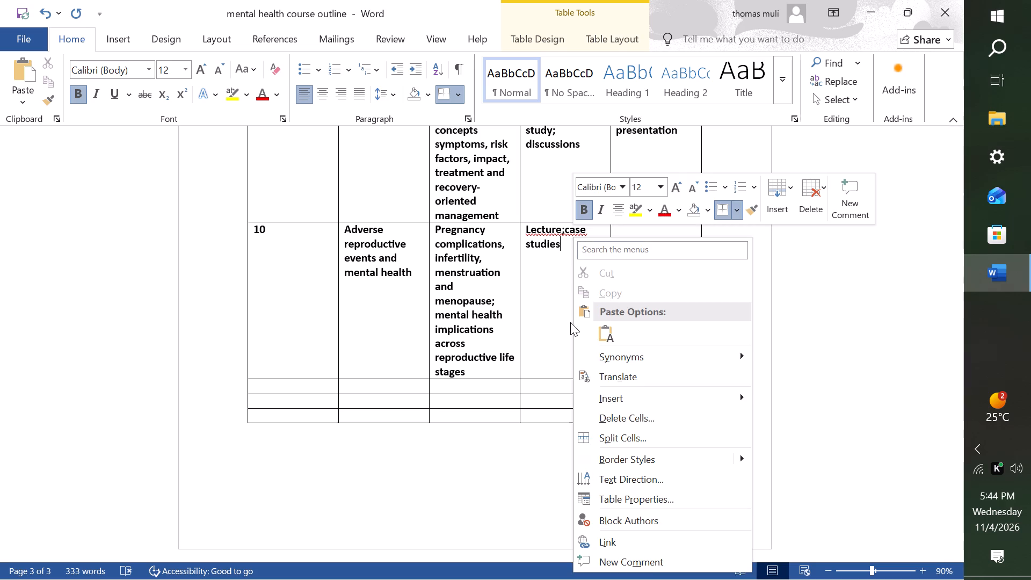
{"action": "left_click", "coordinate": [554, 307]}
{"action": "left_click", "coordinate": [558, 232]}
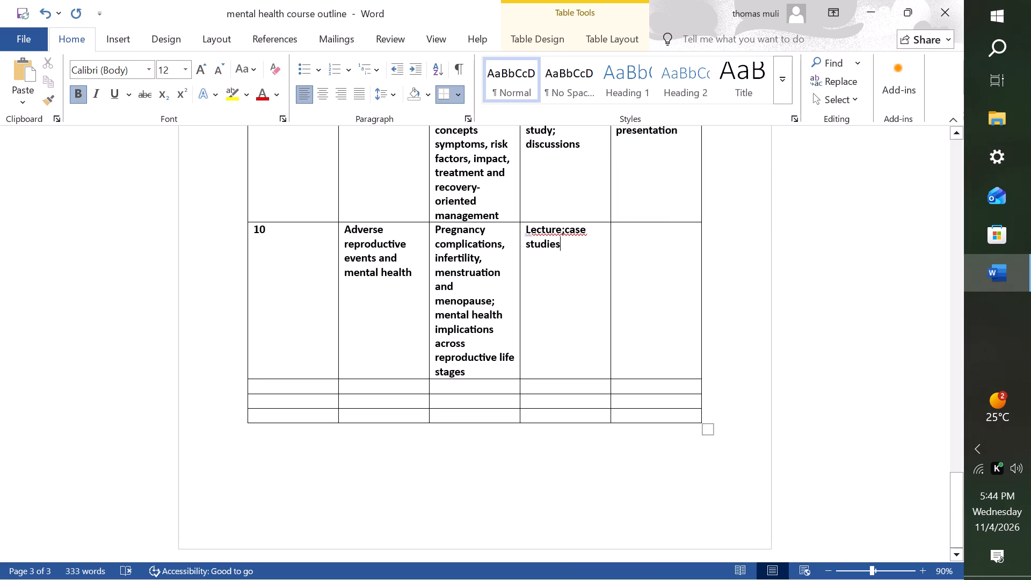
{"action": "right_click", "coordinate": [558, 232]}
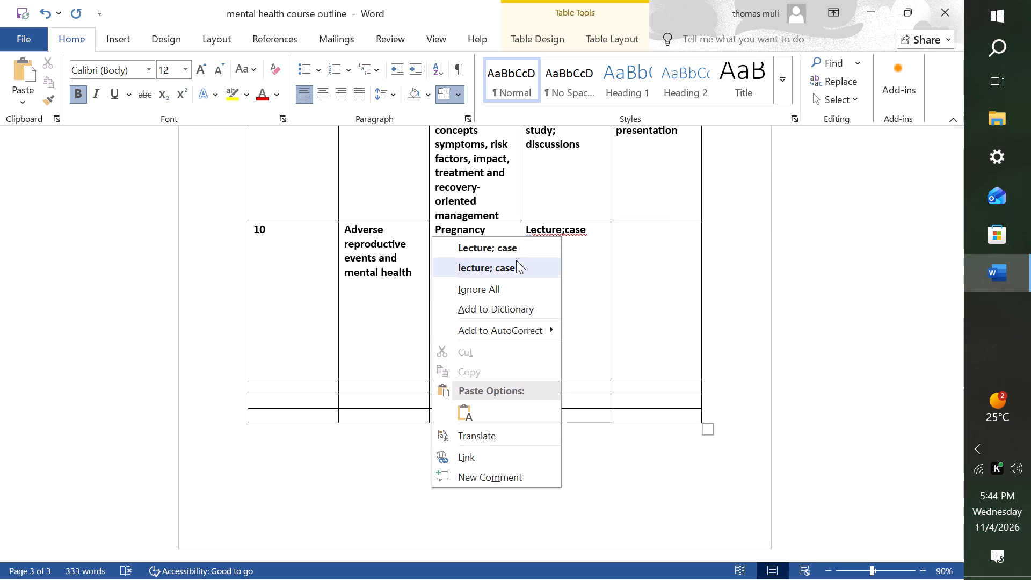
{"action": "left_click", "coordinate": [513, 244]}
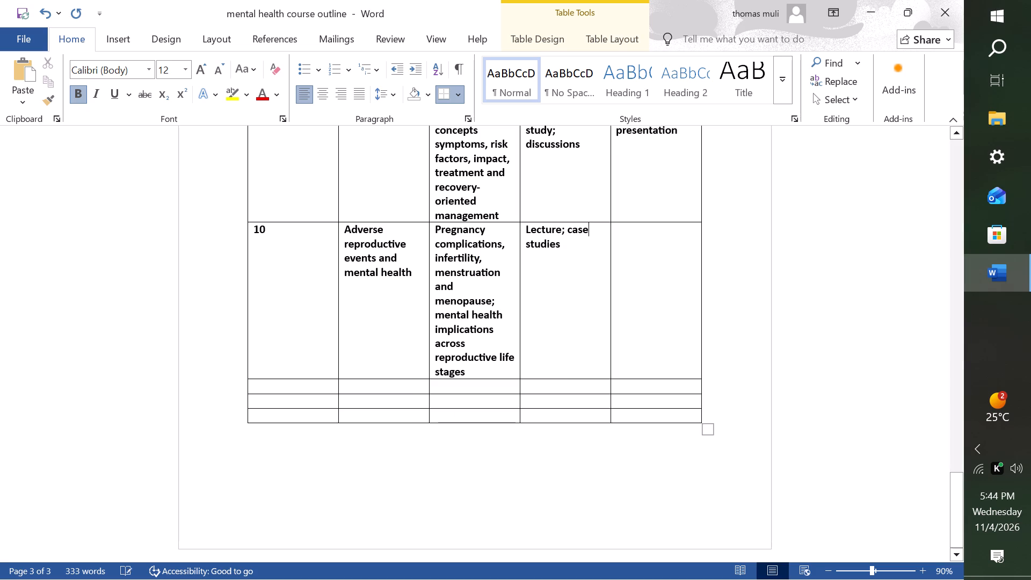
Enter "Reflective exercise" as the assessment output in the week 10 row.
{"action": "left_click", "coordinate": [637, 236]}
{"action": "type", "text": "re"}
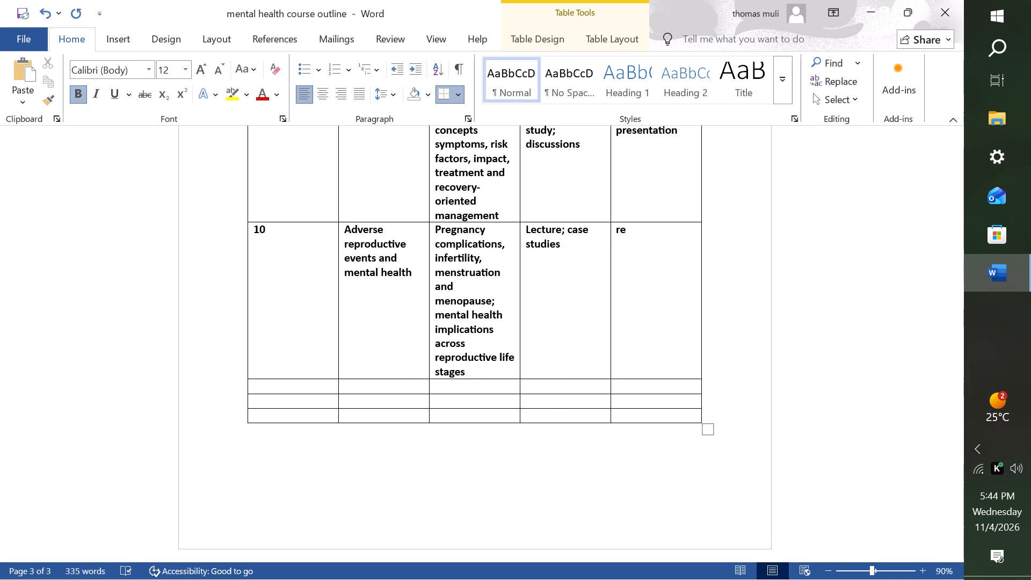
{"action": "type", "text": "flectiv"}
{"action": "type", "text": "e e"}
{"action": "type", "text": "xerciss"}
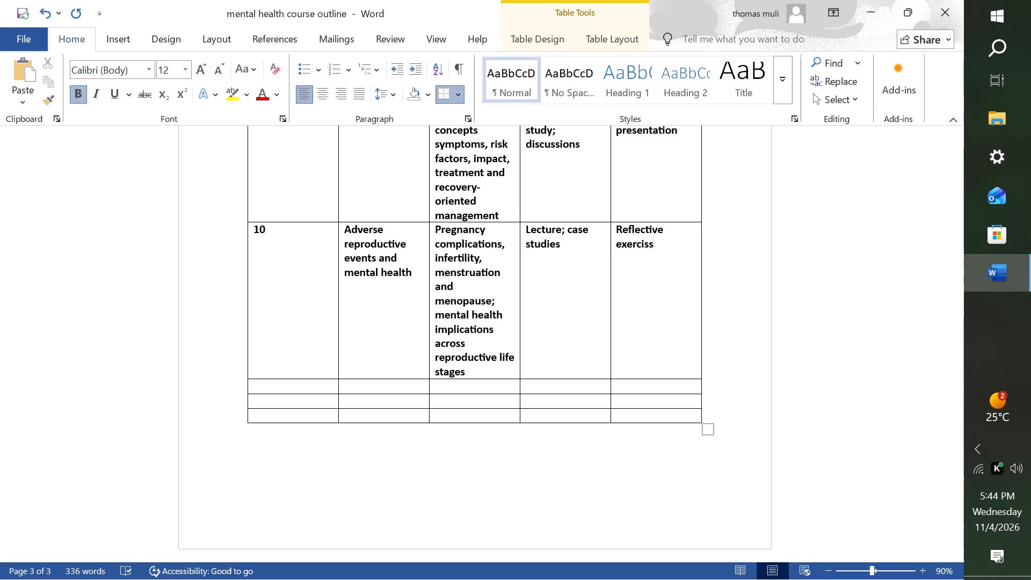
{"action": "key", "text": "BackSpace"}
{"action": "key", "text": "e"}
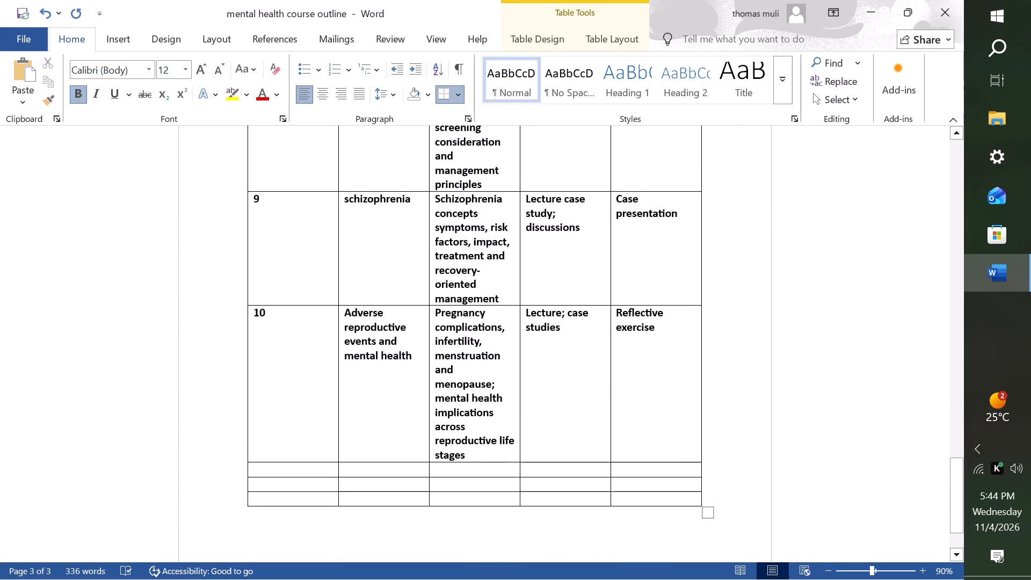
Enter 11 as the week number in the first empty row below week 10.
{"action": "left_click", "coordinate": [271, 468]}
{"action": "type", "text": "11"}
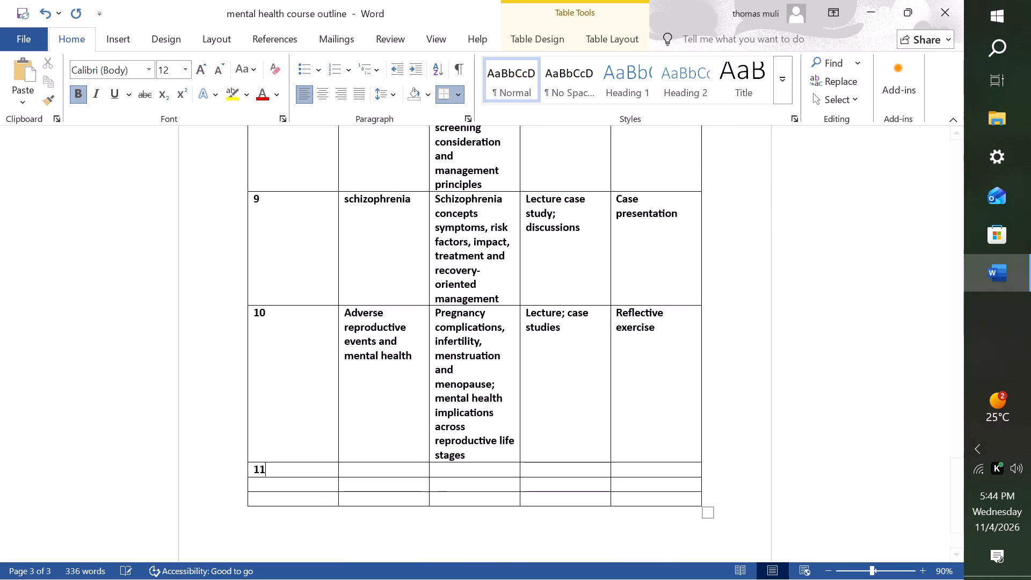
Enter "case definations screening and diagnosis" as the topic in the week 11 row.
{"action": "left_click", "coordinate": [350, 473]}
{"action": "type", "text": "case"}
{"action": "key", "text": "space"}
{"action": "type", "text": "definations"}
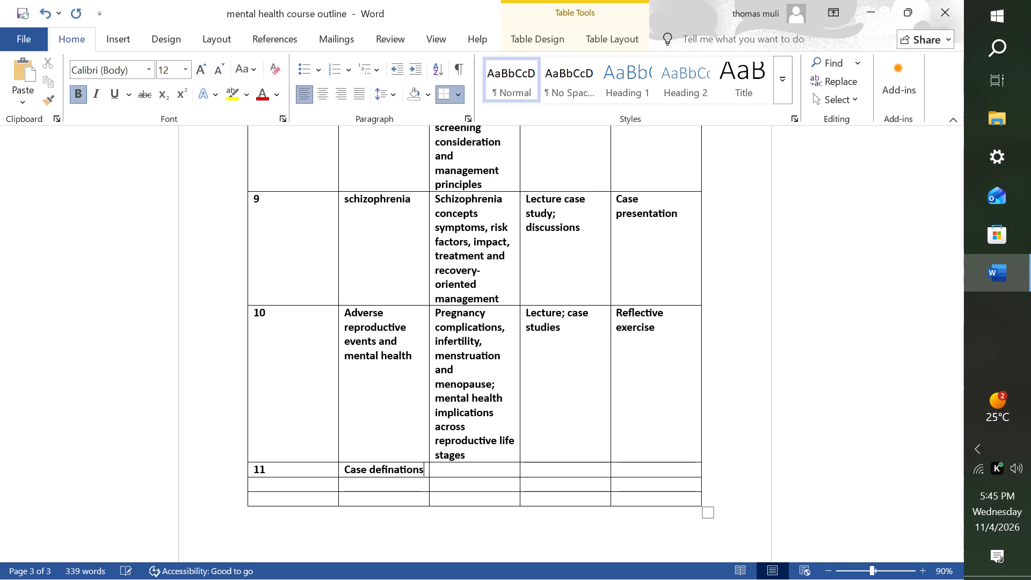
{"action": "key", "text": "space"}
{"action": "type", "text": "s"}
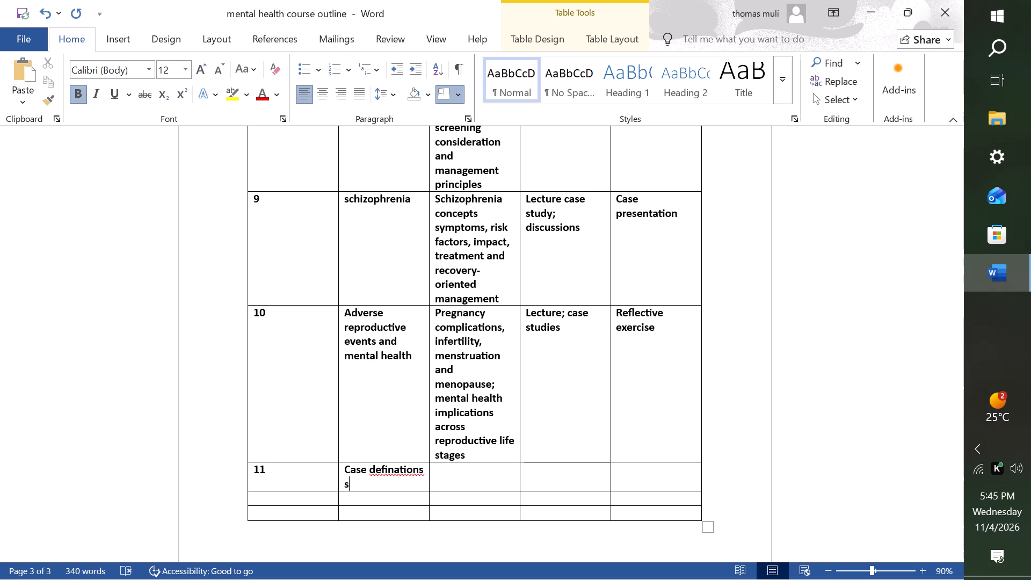
{"action": "type", "text": "creeni"}
{"action": "key", "text": "n"}
{"action": "key", "text": "g"}
{"action": "key", "text": "space"}
{"action": "type", "text": "and dia"}
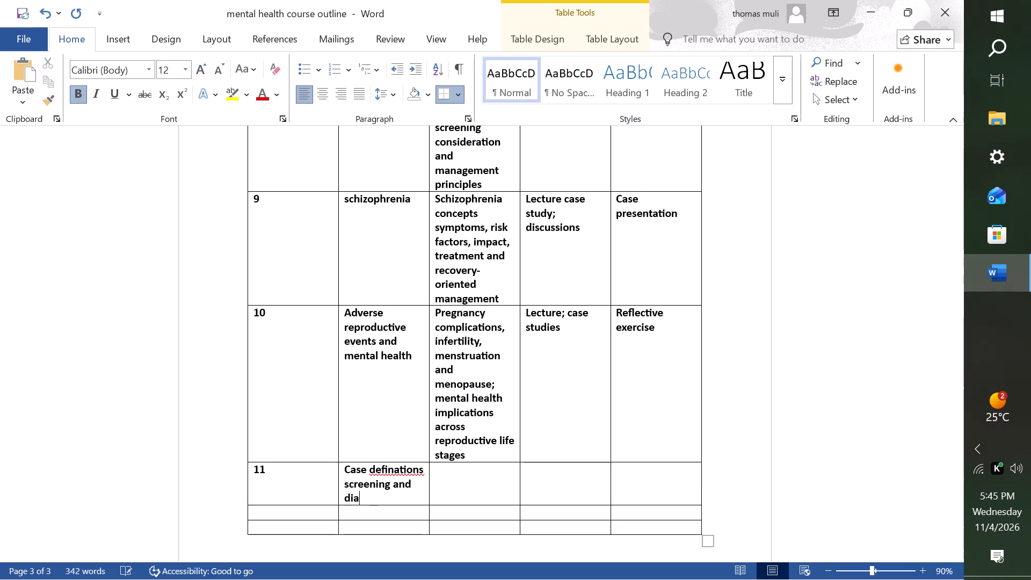
{"action": "type", "text": "gnosi"}
{"action": "key", "text": "s"}
Correct the flagged "definations" in the week 11 topic to "definitions" using the spelling suggestion.
{"action": "right_click", "coordinate": [395, 474]}
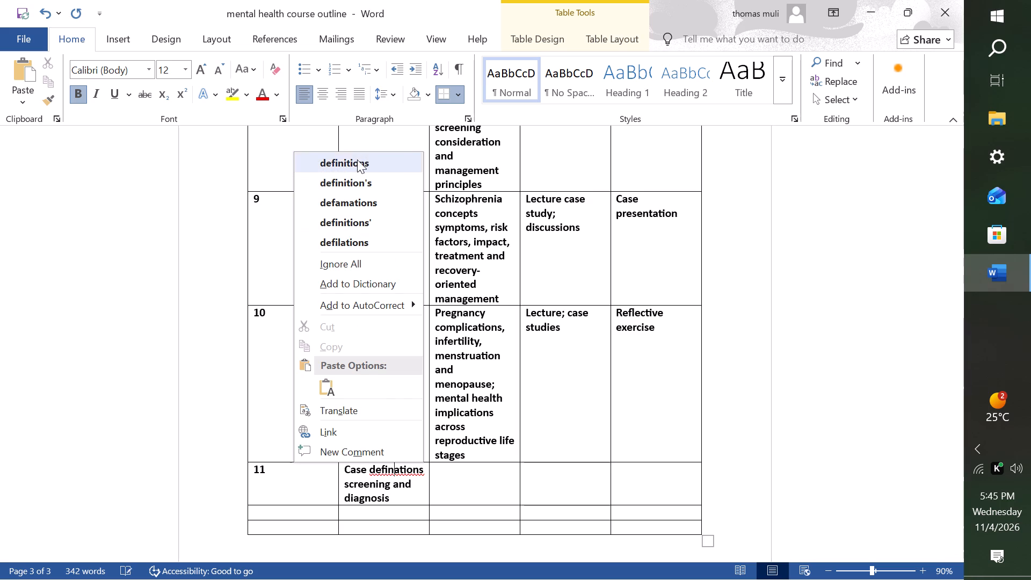
{"action": "left_click", "coordinate": [357, 162]}
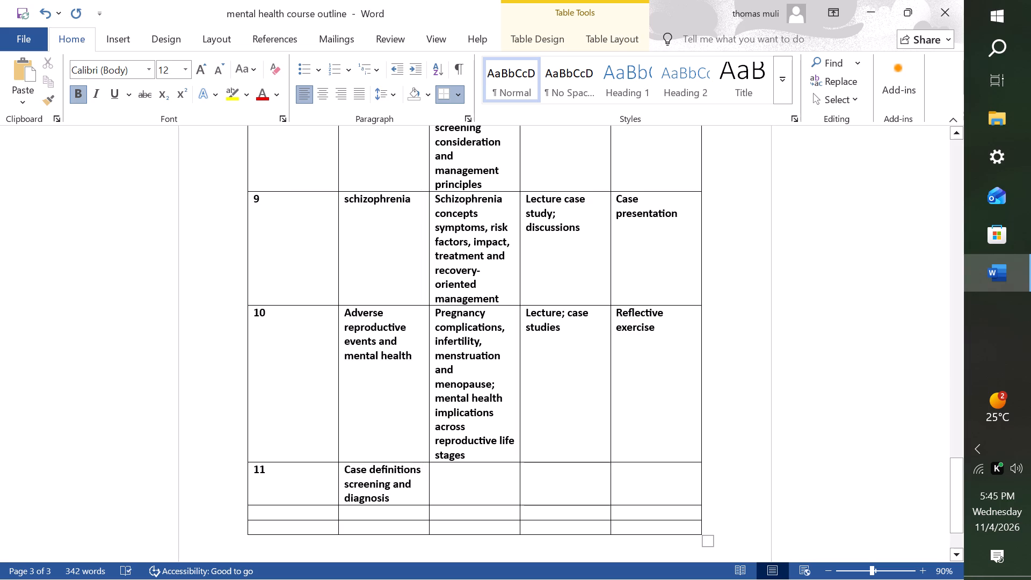
Enter "methodological issues in case definations" as the key content in the week 11 row.
{"action": "left_click", "coordinate": [441, 478]}
{"action": "type", "text": "metho"}
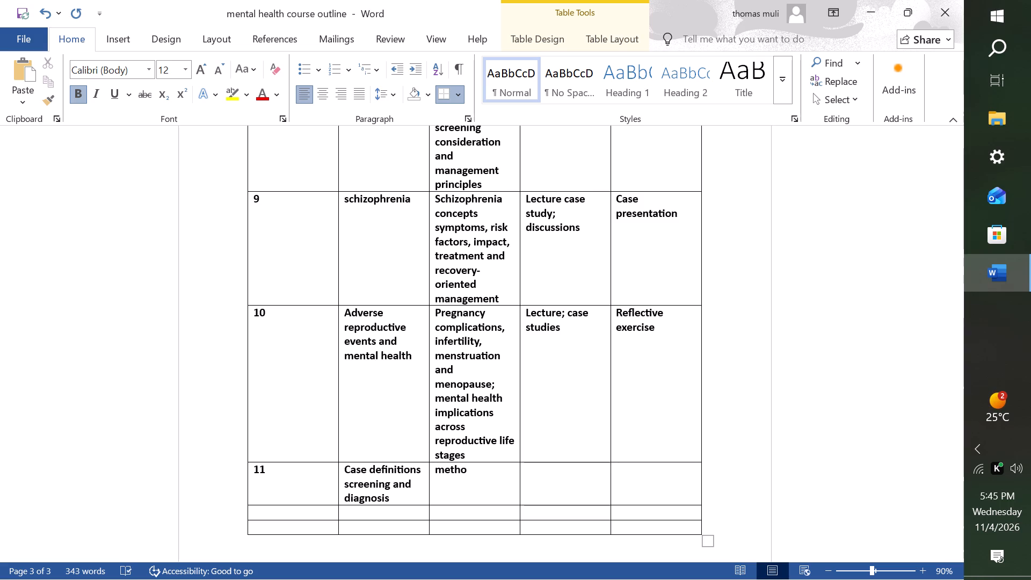
{"action": "key", "text": "d"}
{"action": "type", "text": "ological"}
{"action": "key", "text": "space"}
{"action": "type", "text": "issues"}
{"action": "key", "text": "space"}
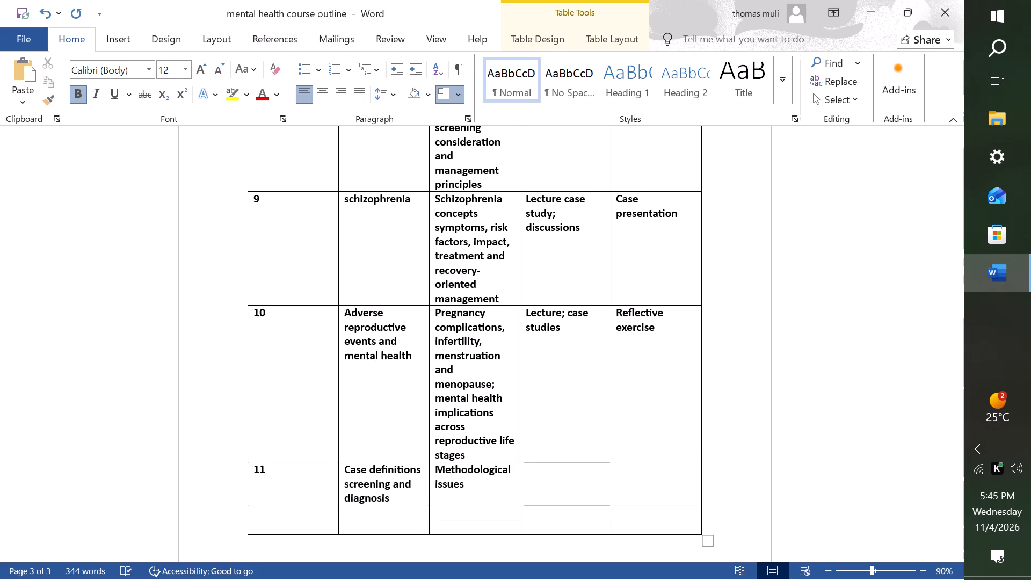
{"action": "type", "text": "in"}
{"action": "key", "text": "space"}
{"action": "type", "text": "case"}
{"action": "key", "text": "space"}
{"action": "type", "text": "definations"}
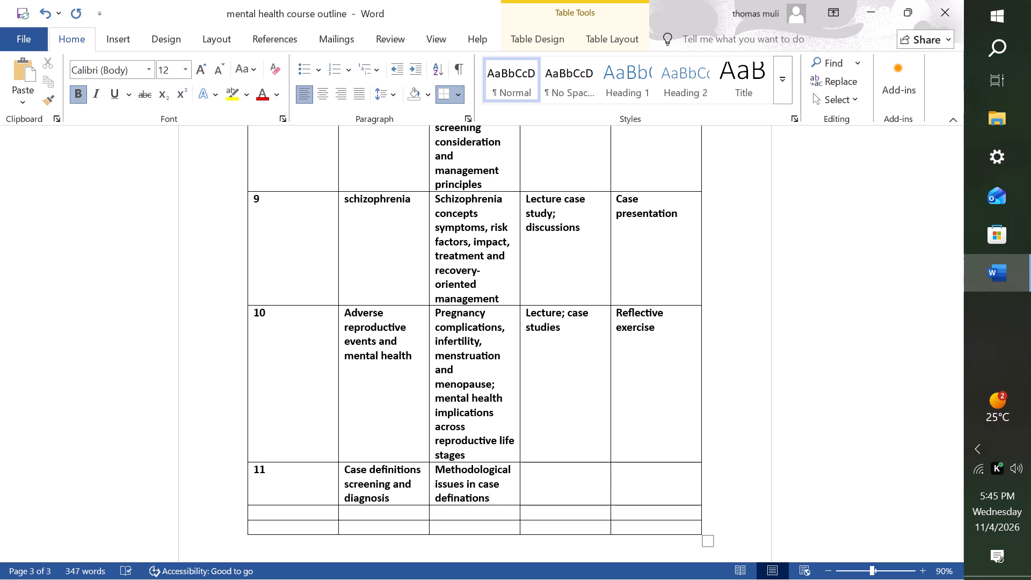
Continue the week 11 key content after "definations" with ";screening;diagnosis".
{"action": "key", "text": "semicolon"}
{"action": "type", "text": "screening"}
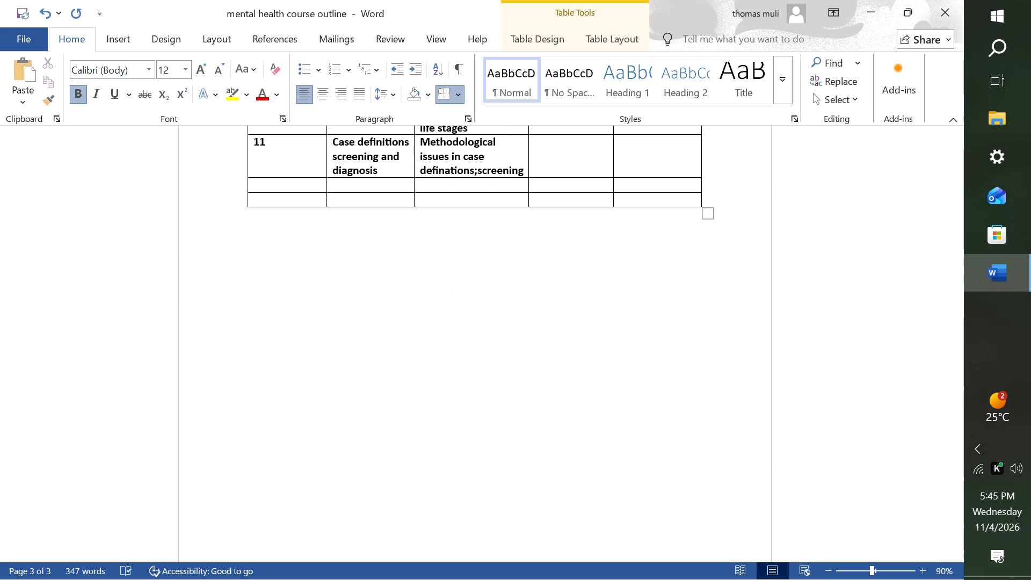
{"action": "key", "text": "semicolon"}
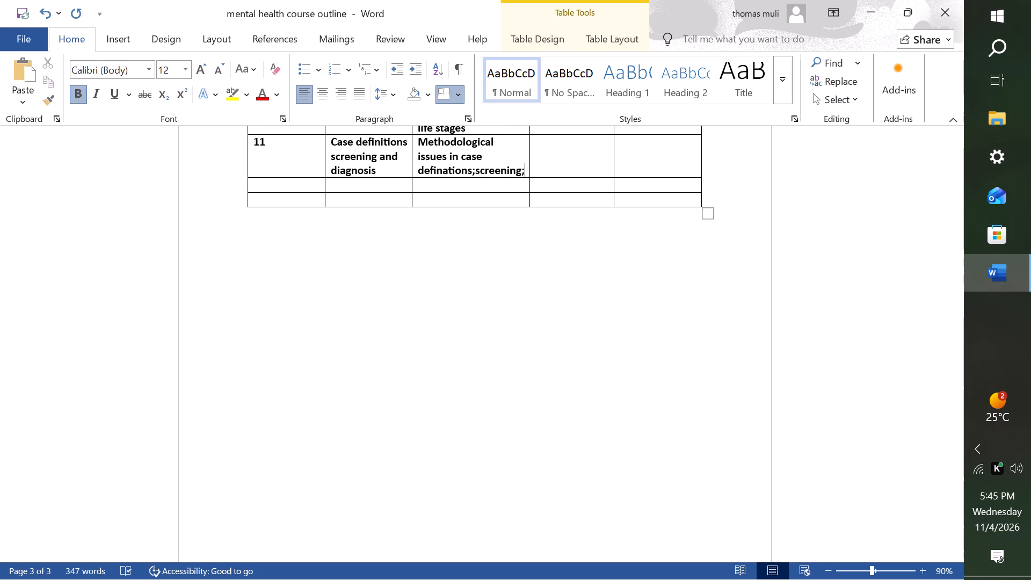
{"action": "type", "text": "dia"}
{"action": "type", "text": "gnosi"}
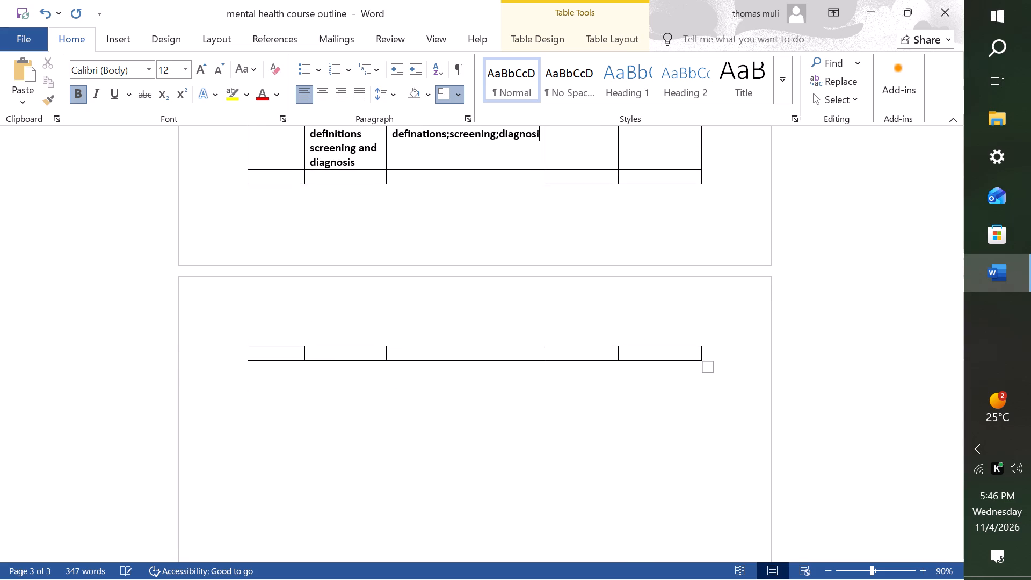
{"action": "key", "text": "s"}
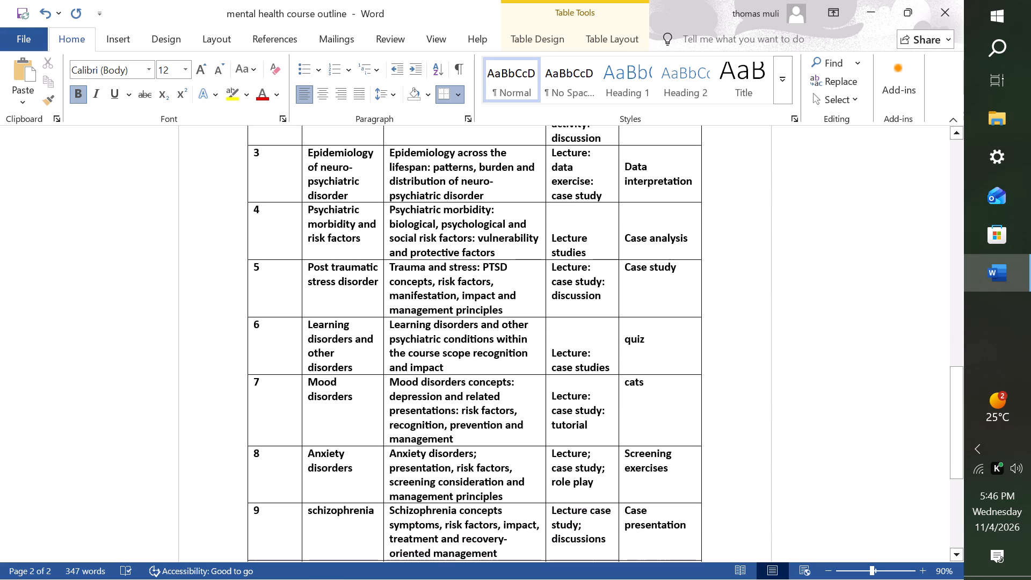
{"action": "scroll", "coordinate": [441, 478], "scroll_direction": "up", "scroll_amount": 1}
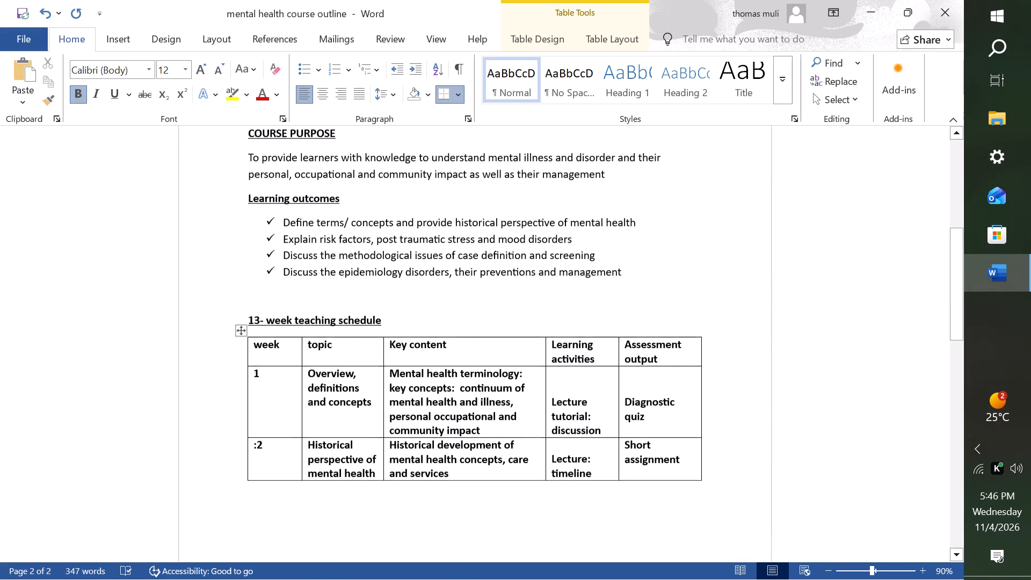
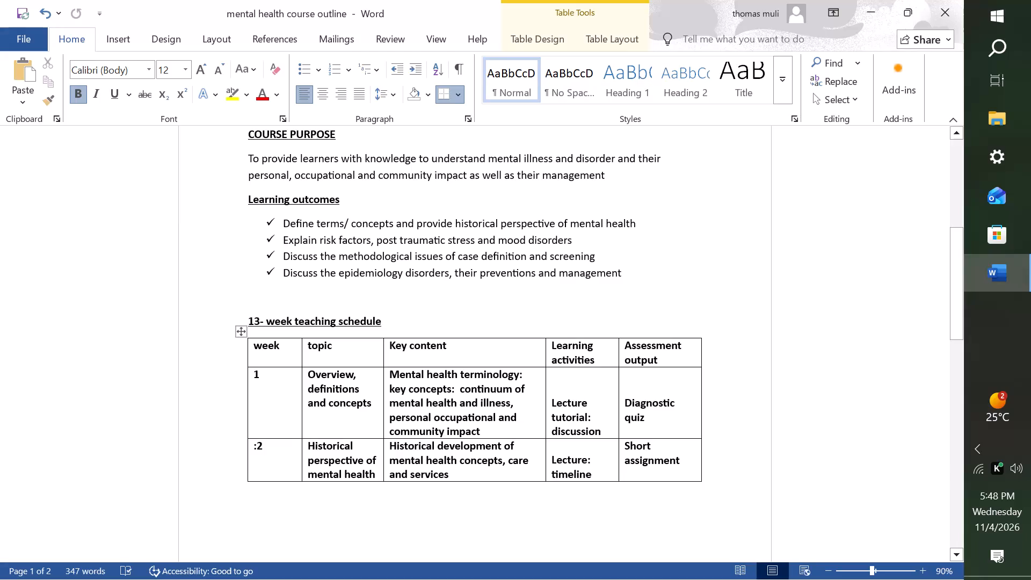
Review the 13-week teaching schedule table from the first weeks down to the week 11 row and the empty rows.
{"action": "scroll", "coordinate": [754, 457], "scroll_direction": "down", "scroll_amount": 1}
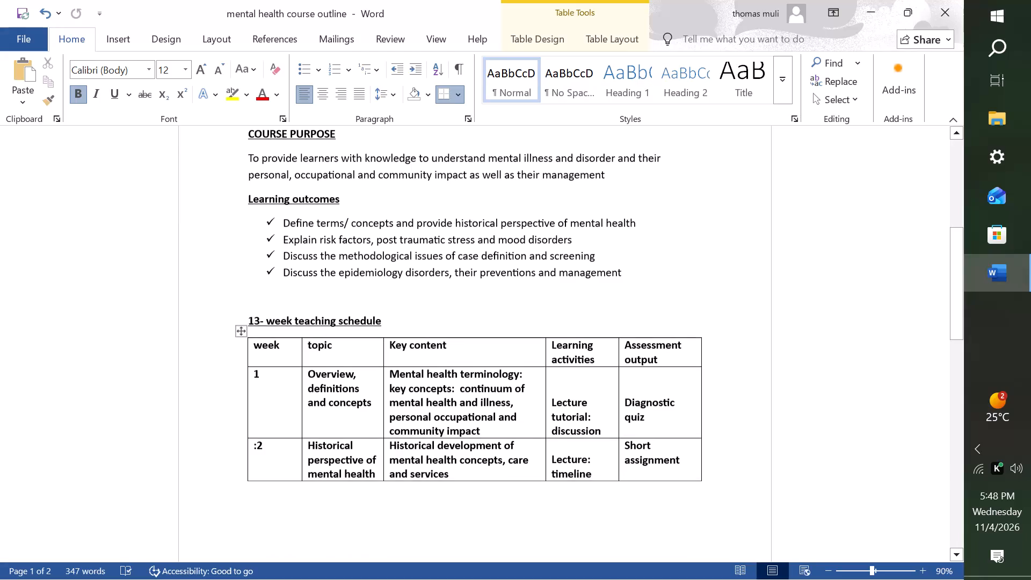
{"action": "scroll", "coordinate": [754, 457], "scroll_direction": "down", "scroll_amount": 5}
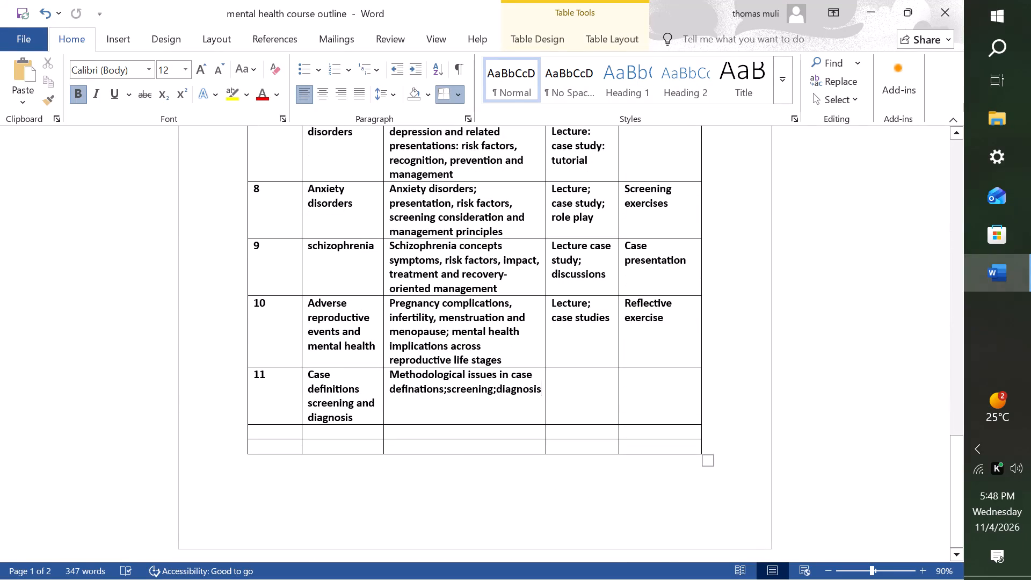
{"action": "scroll", "coordinate": [754, 457], "scroll_direction": "down", "scroll_amount": 2}
{"action": "scroll", "coordinate": [431, 414], "scroll_direction": "up", "scroll_amount": 1}
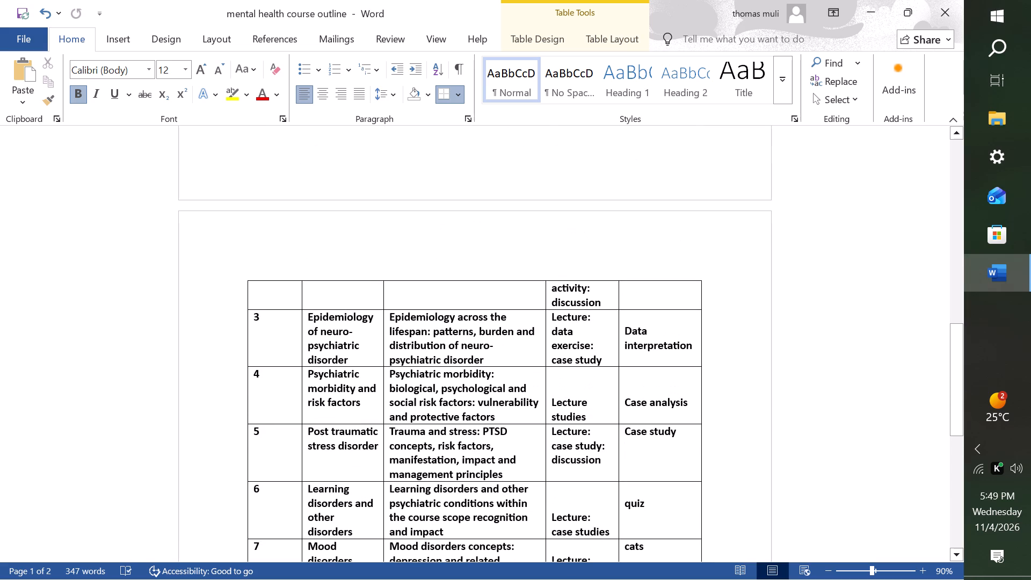
{"action": "scroll", "coordinate": [431, 414], "scroll_direction": "up", "scroll_amount": 1}
{"action": "scroll", "coordinate": [434, 469], "scroll_direction": "up", "scroll_amount": 4}
{"action": "scroll", "coordinate": [443, 494], "scroll_direction": "down", "scroll_amount": 3}
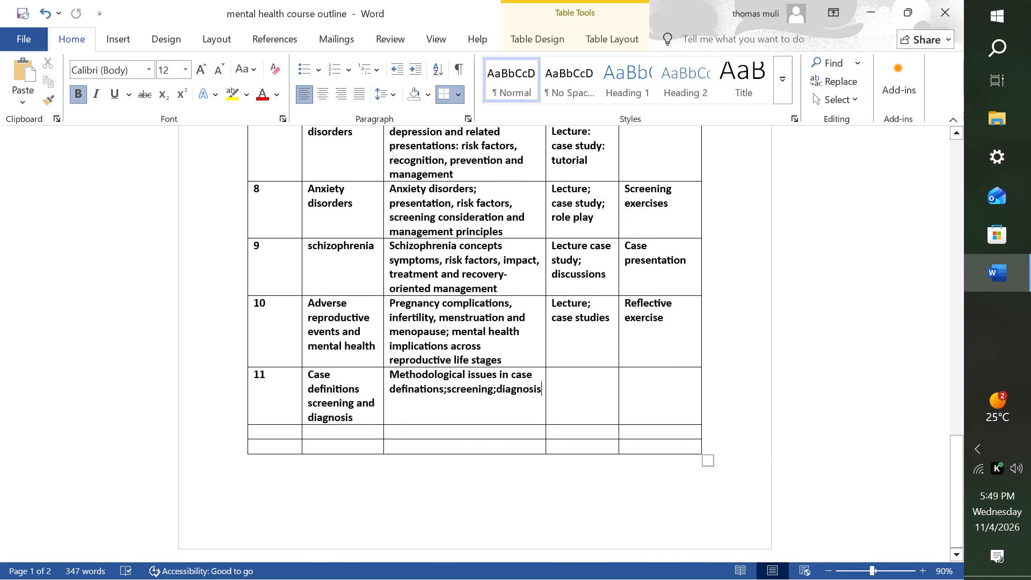
{"action": "scroll", "coordinate": [443, 494], "scroll_direction": "down", "scroll_amount": 1}
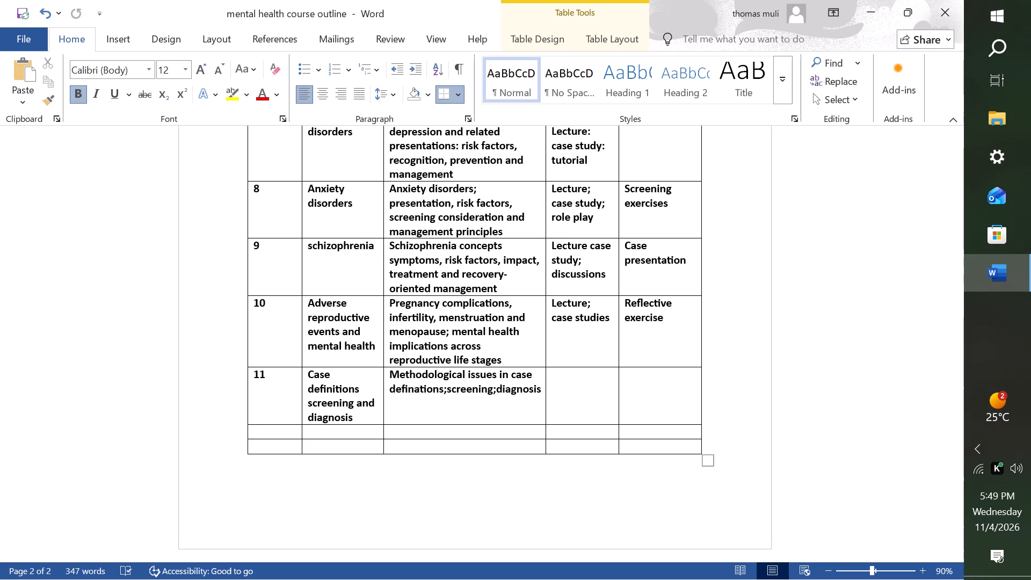
Check spelling suggestions for "definations;screening;diagnosis" in week 11's key content and ignore all occurrences of the flagged text.
{"action": "key", "text": "space"}
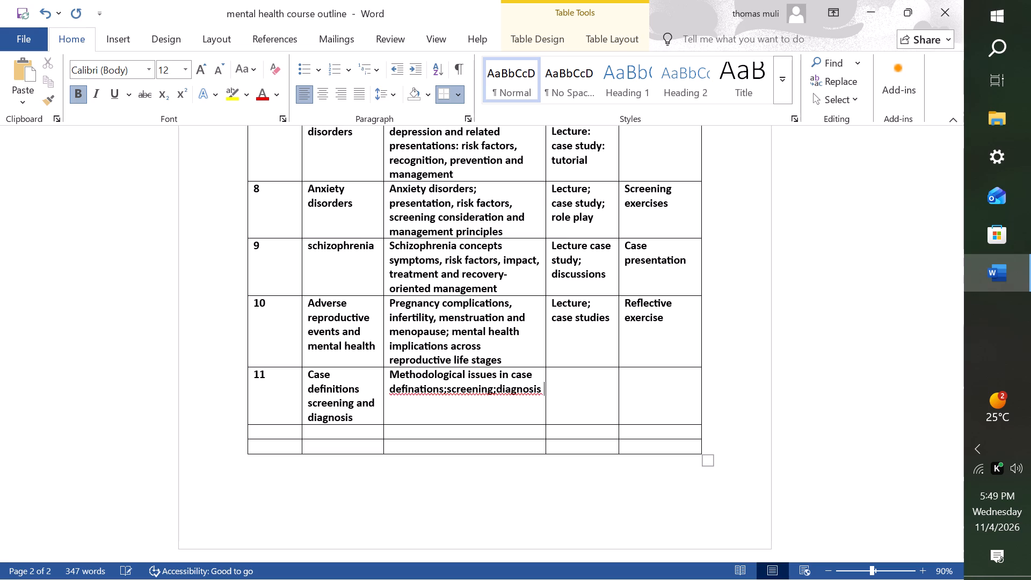
{"action": "right_click", "coordinate": [510, 390]}
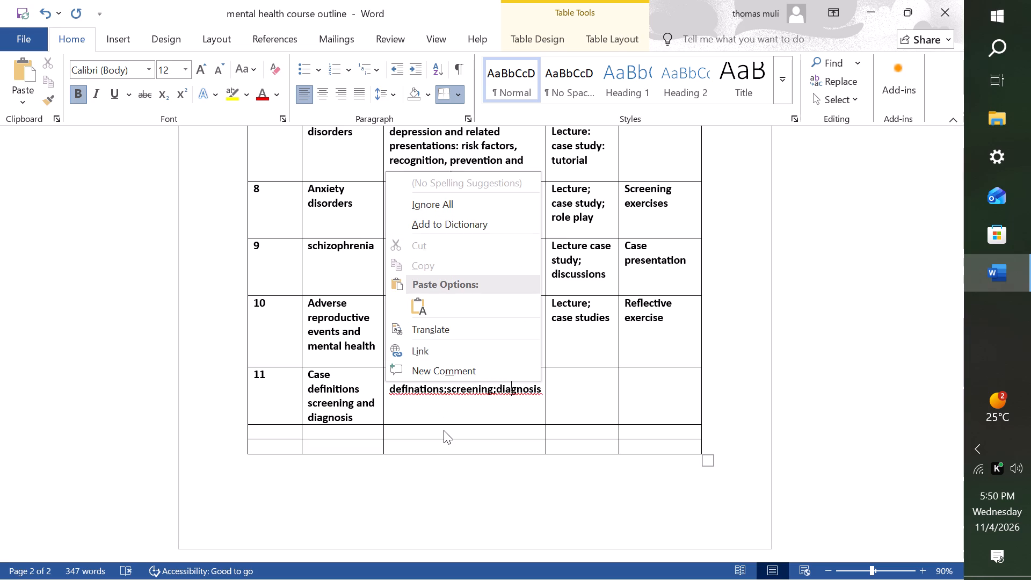
{"action": "left_click", "coordinate": [452, 399]}
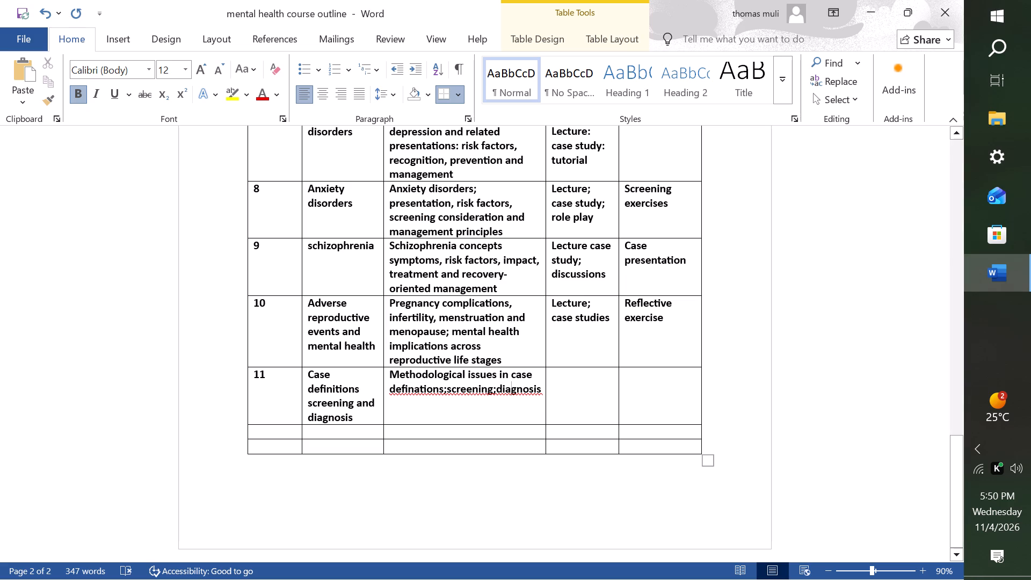
{"action": "right_click", "coordinate": [463, 391]}
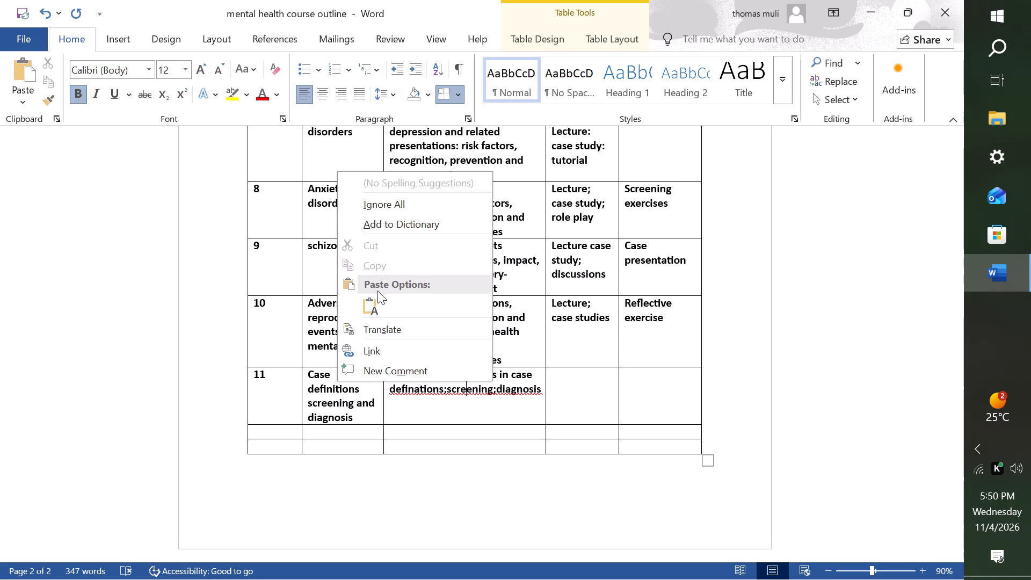
{"action": "left_click", "coordinate": [449, 396]}
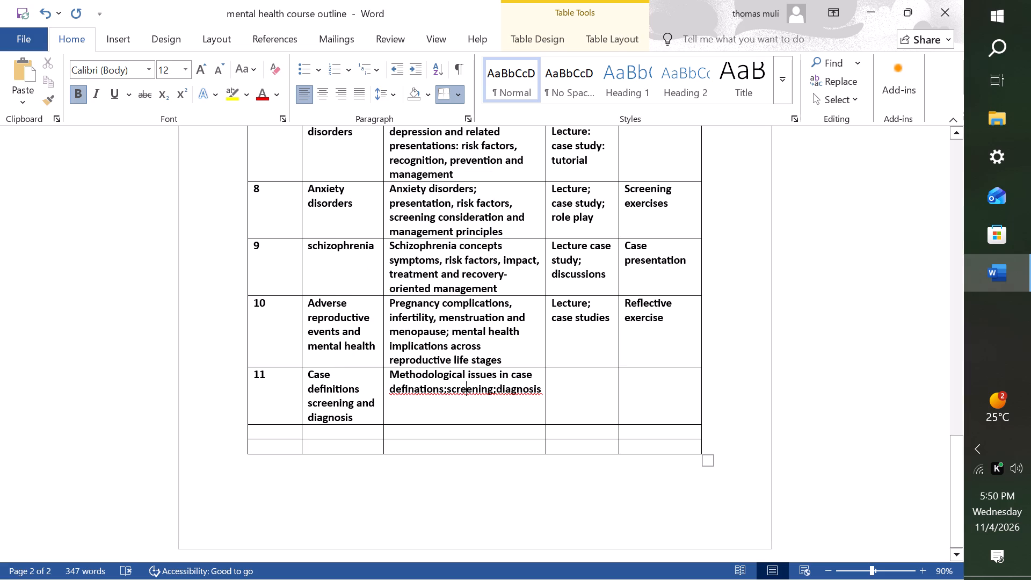
{"action": "right_click", "coordinate": [468, 391]}
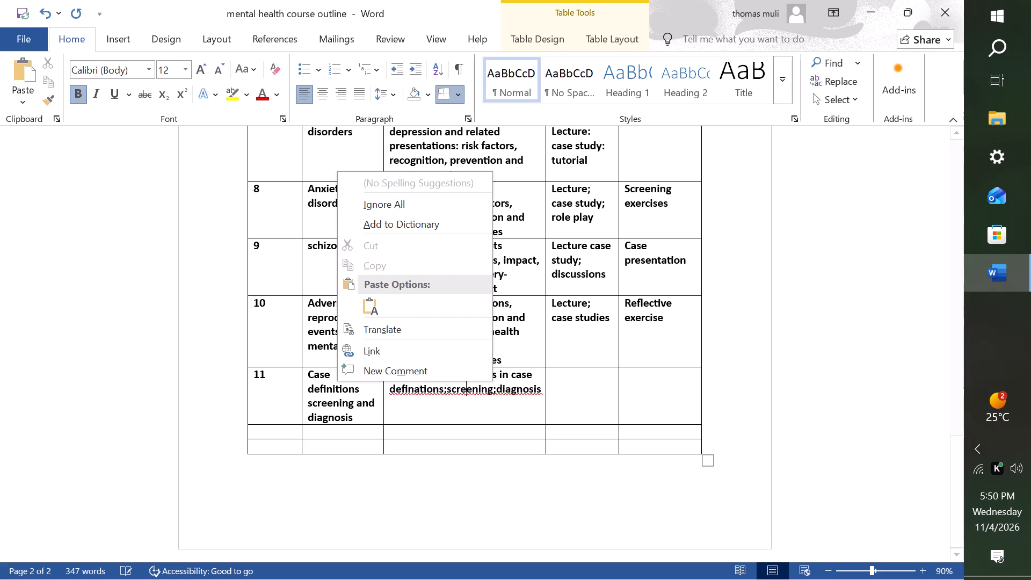
{"action": "left_click", "coordinate": [414, 197]}
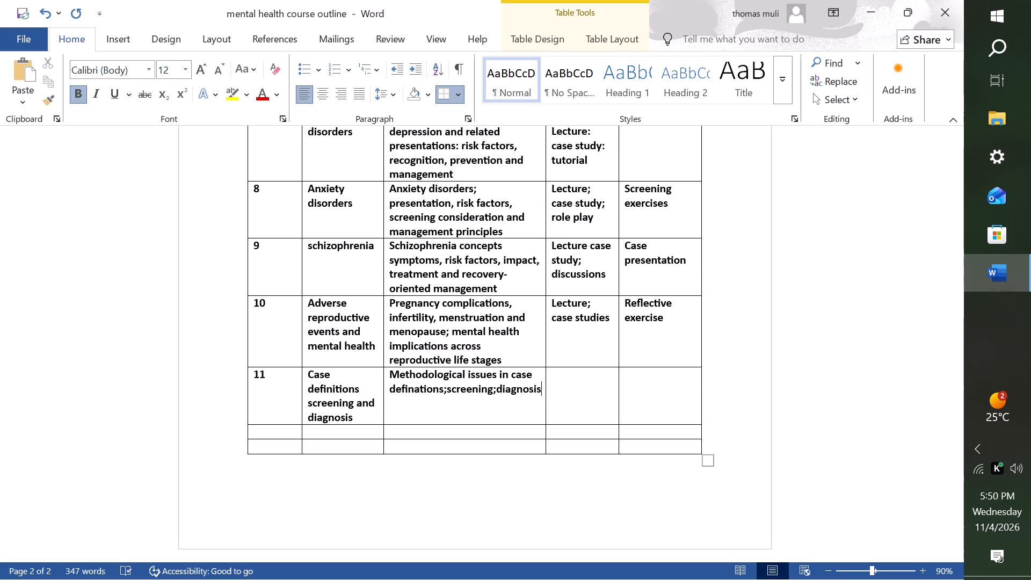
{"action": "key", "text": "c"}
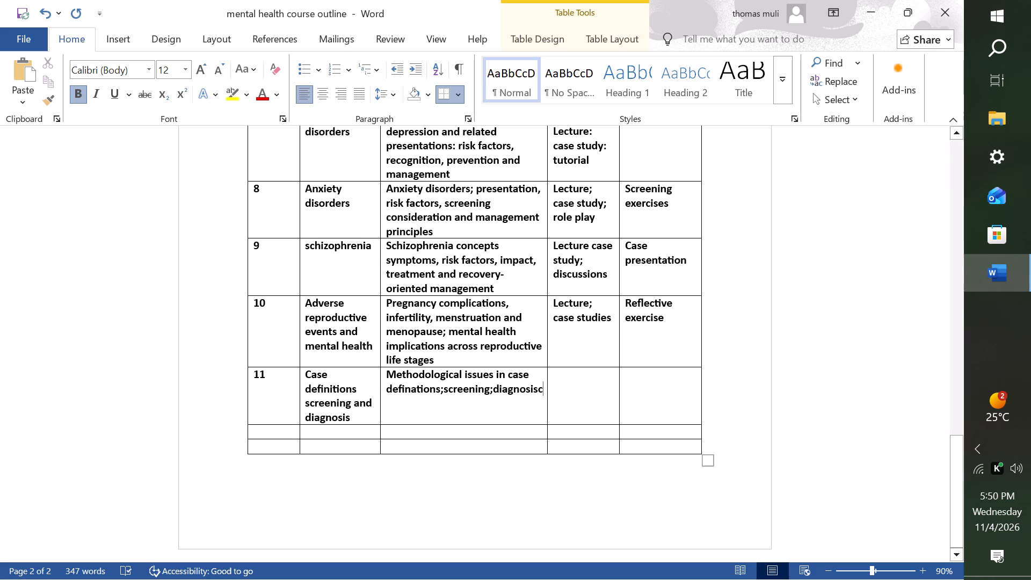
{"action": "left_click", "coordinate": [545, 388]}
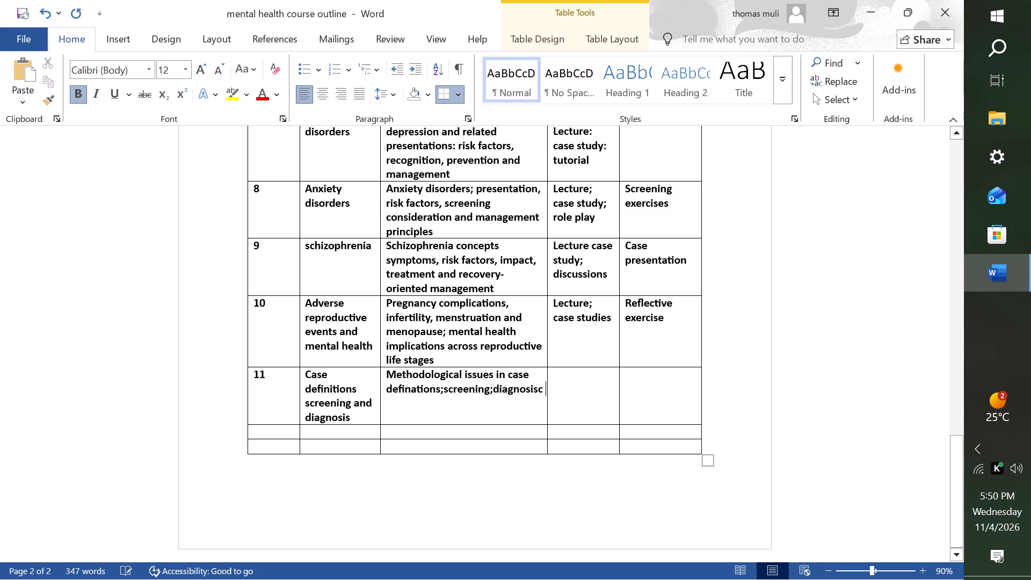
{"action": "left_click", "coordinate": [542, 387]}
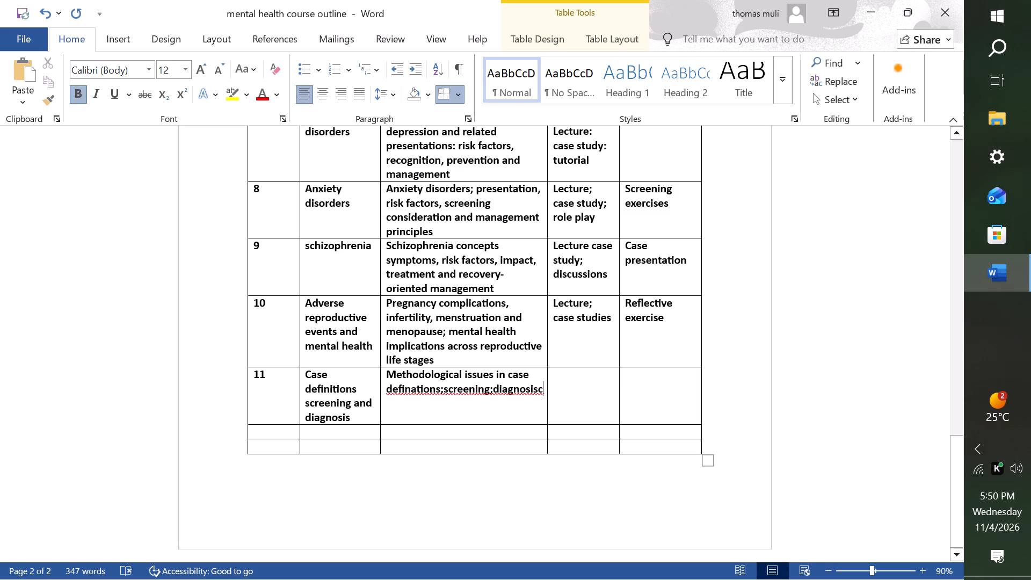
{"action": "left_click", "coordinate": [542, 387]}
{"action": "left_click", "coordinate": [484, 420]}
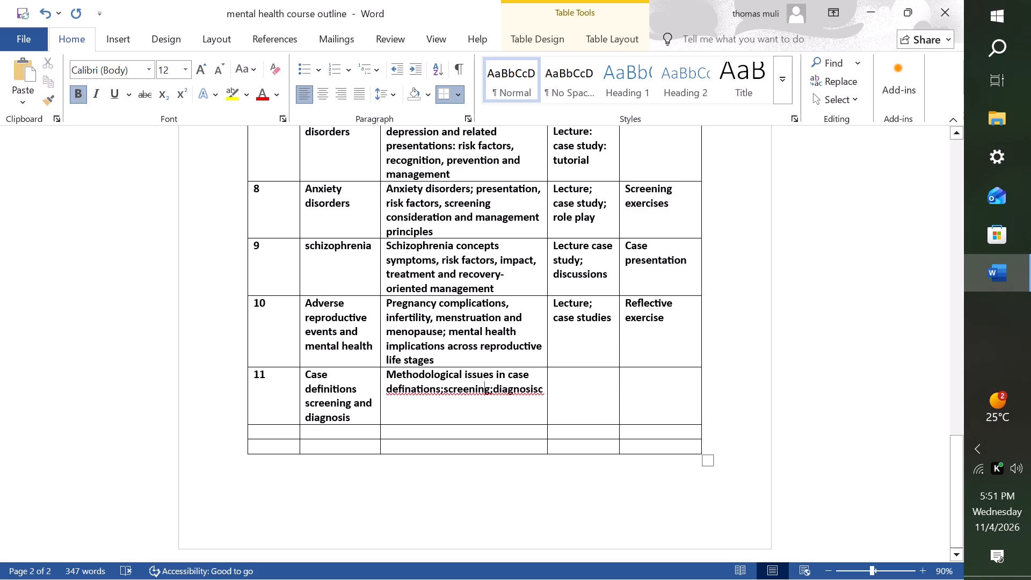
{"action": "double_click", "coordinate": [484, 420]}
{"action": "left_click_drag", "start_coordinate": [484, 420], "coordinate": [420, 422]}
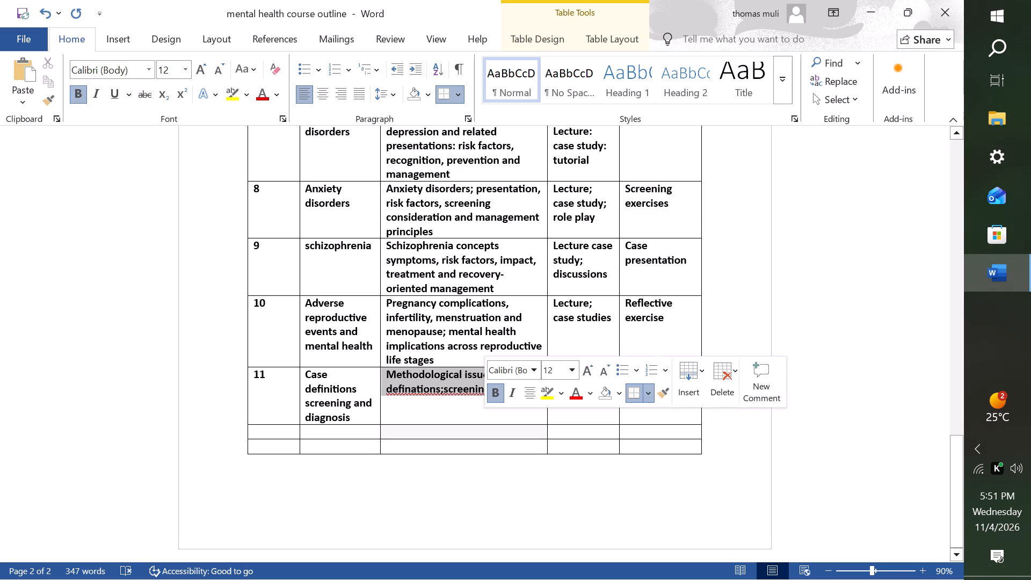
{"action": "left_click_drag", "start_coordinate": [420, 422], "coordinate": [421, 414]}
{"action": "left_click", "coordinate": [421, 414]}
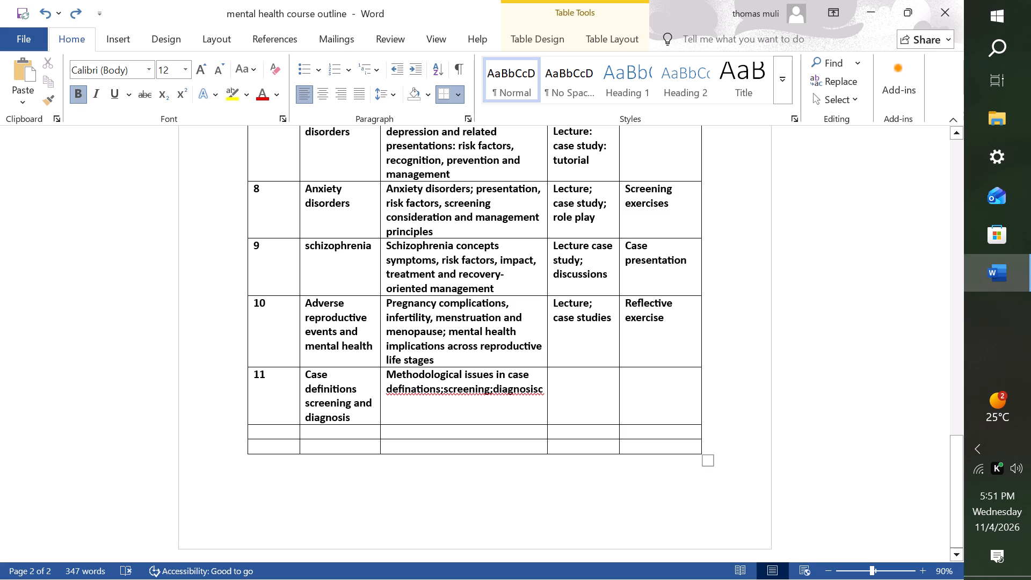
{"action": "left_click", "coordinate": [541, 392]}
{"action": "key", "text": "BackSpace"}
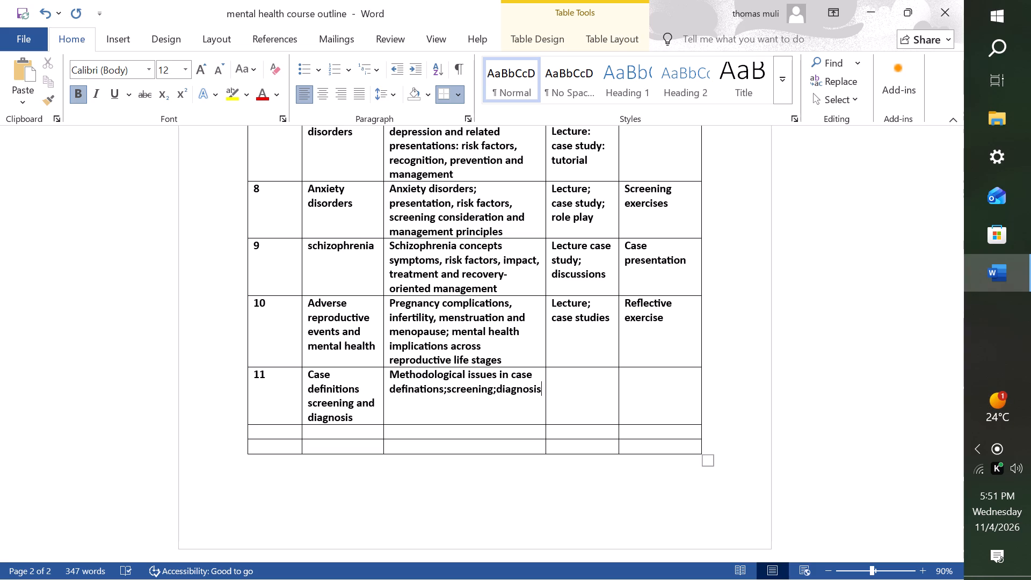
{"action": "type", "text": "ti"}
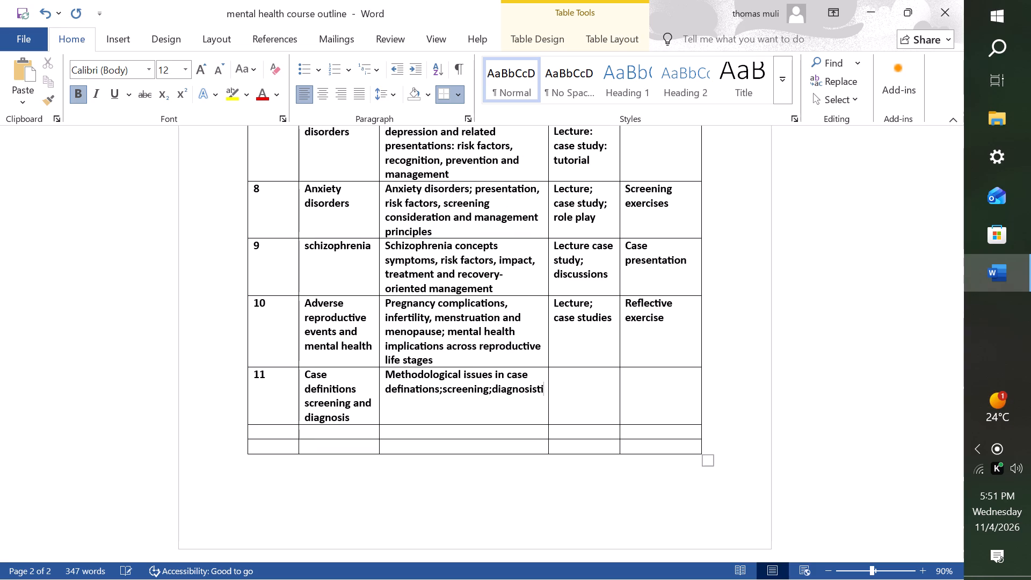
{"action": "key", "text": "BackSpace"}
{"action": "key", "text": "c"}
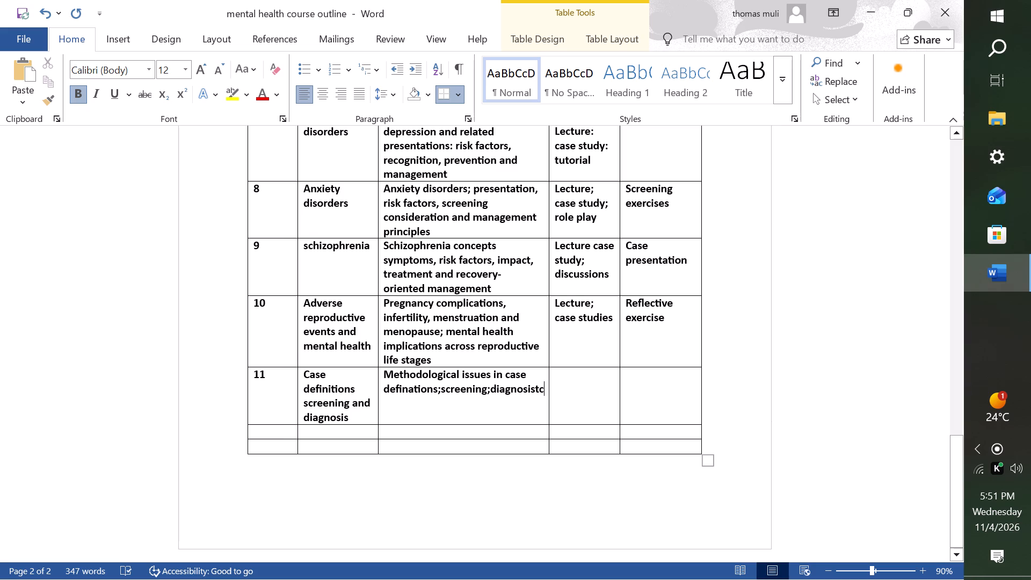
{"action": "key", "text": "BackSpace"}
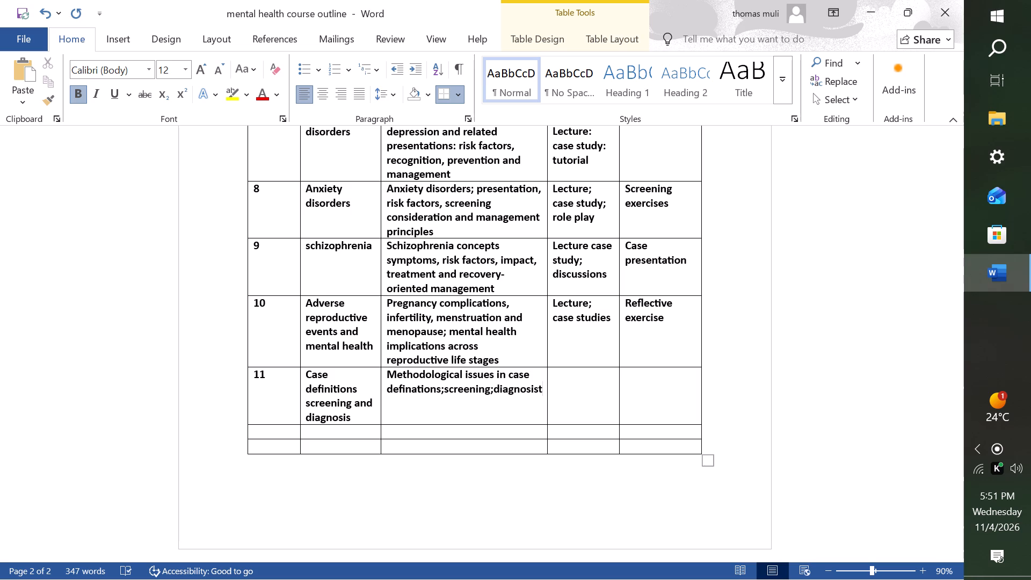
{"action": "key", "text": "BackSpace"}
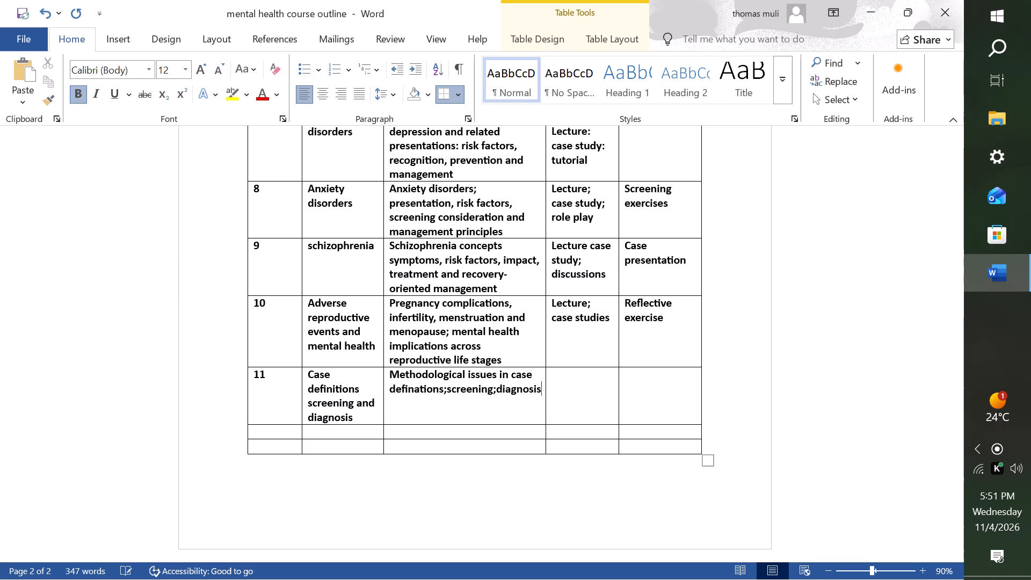
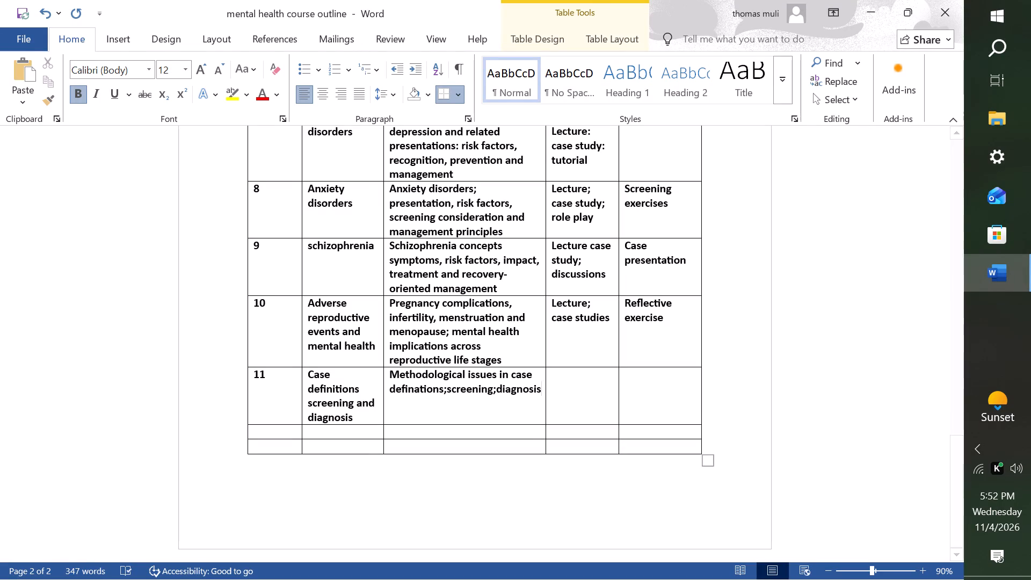
Change "diagnosis" to "diagnostic consideration" in week 11's key content and ignore all occurrences of the flagged spelling.
{"action": "key", "text": "BackSpace"}
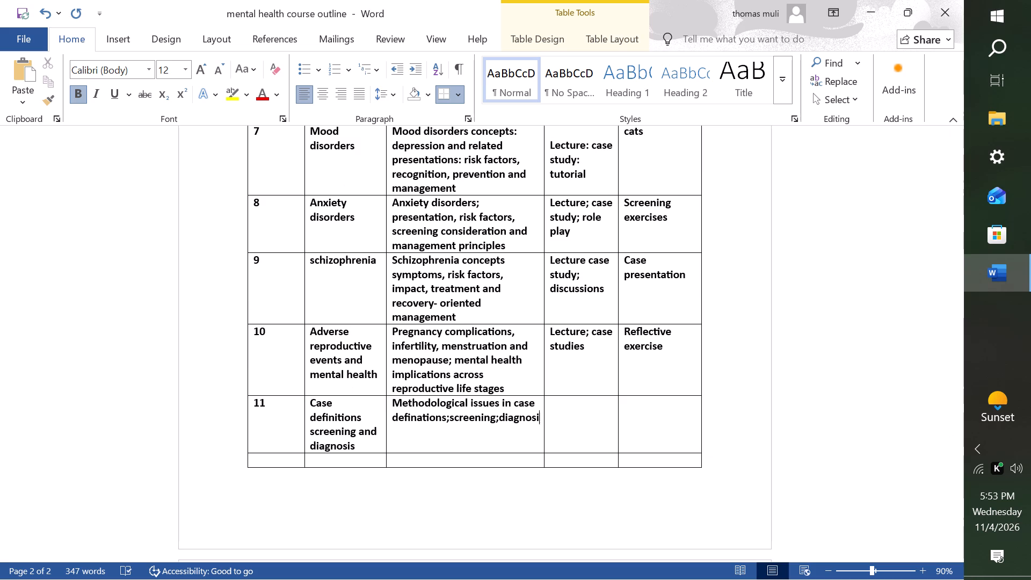
{"action": "key", "text": "BackSpace"}
{"action": "type", "text": "ti"}
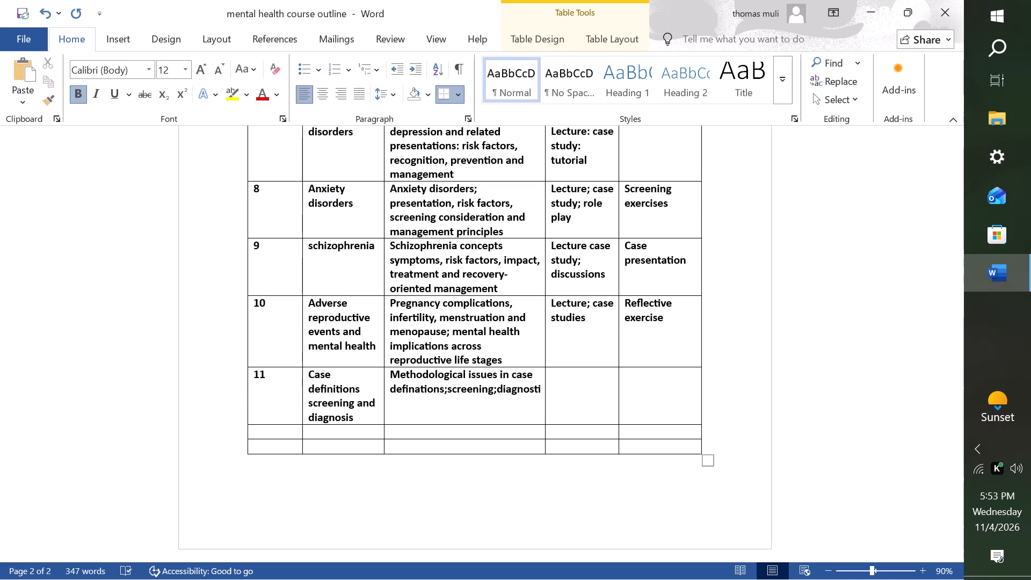
{"action": "type", "text": "c consideration"}
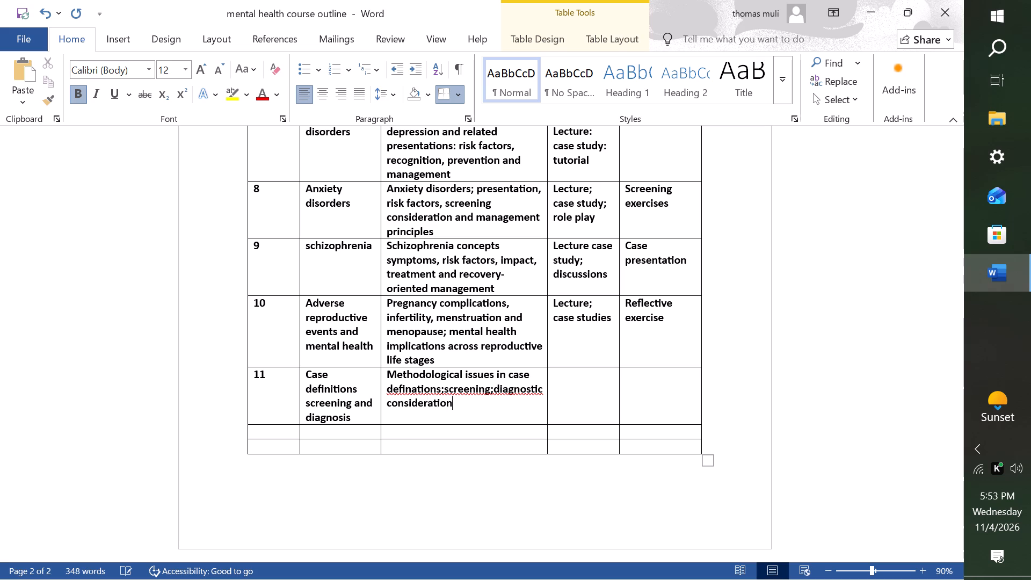
{"action": "right_click", "coordinate": [451, 393]}
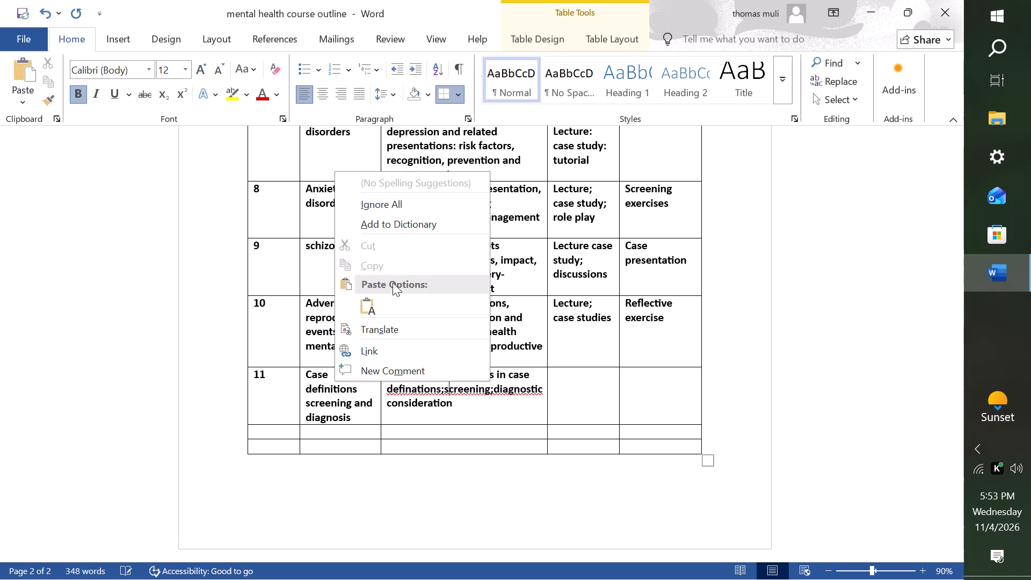
{"action": "left_click", "coordinate": [415, 203]}
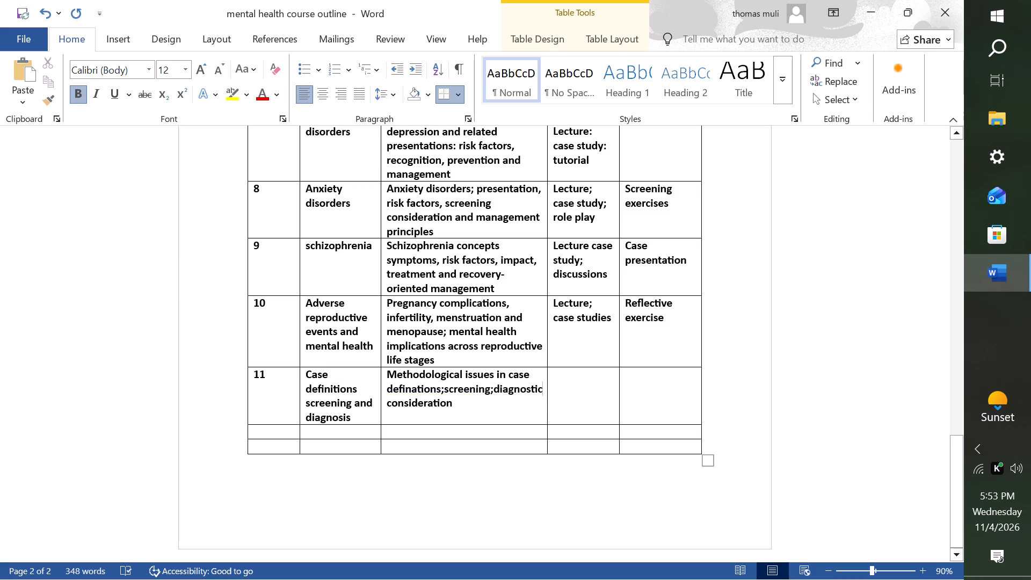
Continue week 11's key content after "consideration" with "; limitations and ethical issues", applying the suggested spelling of "limitations".
{"action": "left_click", "coordinate": [456, 409]}
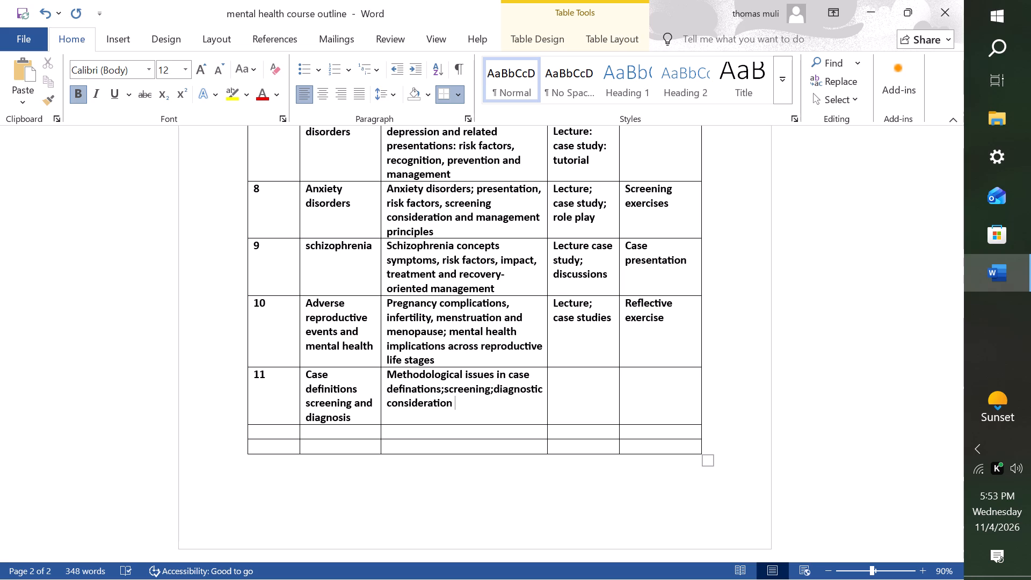
{"action": "key", "text": "BackSpace"}
{"action": "key", "text": "shift+colon"}
{"action": "key", "text": "BackSpace"}
{"action": "key", "text": "shift+colon"}
{"action": "key", "text": "BackSpace"}
{"action": "key", "text": "semicolon"}
{"action": "key", "text": "space"}
{"action": "type", "text": "limin"}
{"action": "type", "text": "tations"}
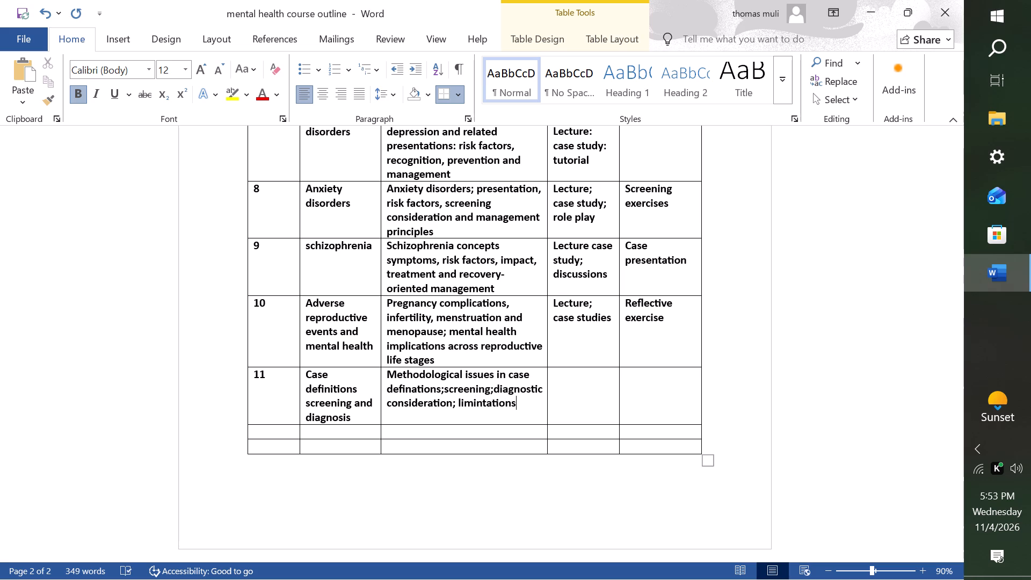
{"action": "key", "text": "space"}
{"action": "type", "text": "and ethical"}
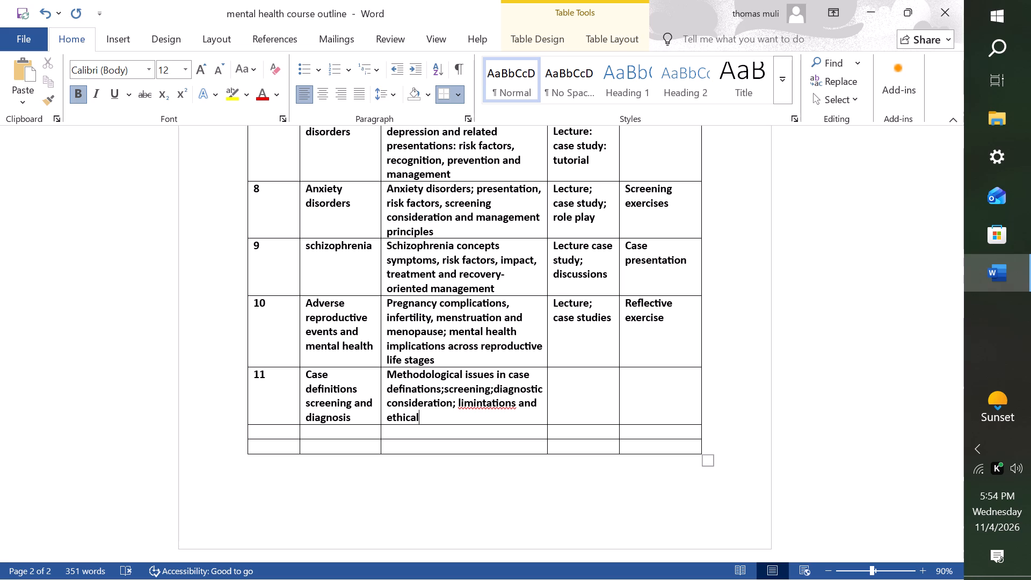
{"action": "right_click", "coordinate": [495, 406]}
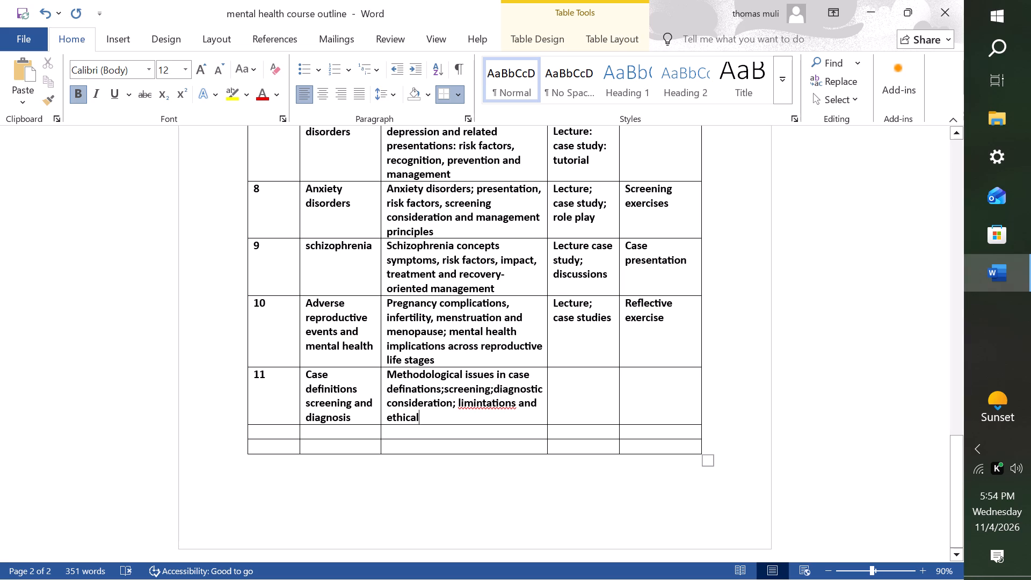
{"action": "left_click", "coordinate": [473, 99]}
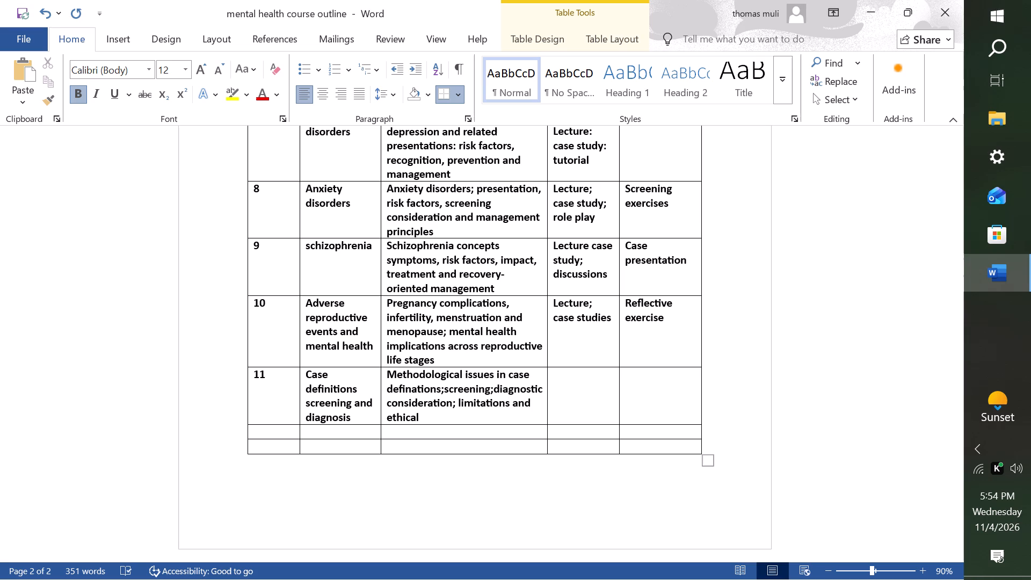
{"action": "left_click", "coordinate": [422, 417]}
{"action": "key", "text": "space"}
{"action": "type", "text": "iss"}
{"action": "type", "text": "ues"}
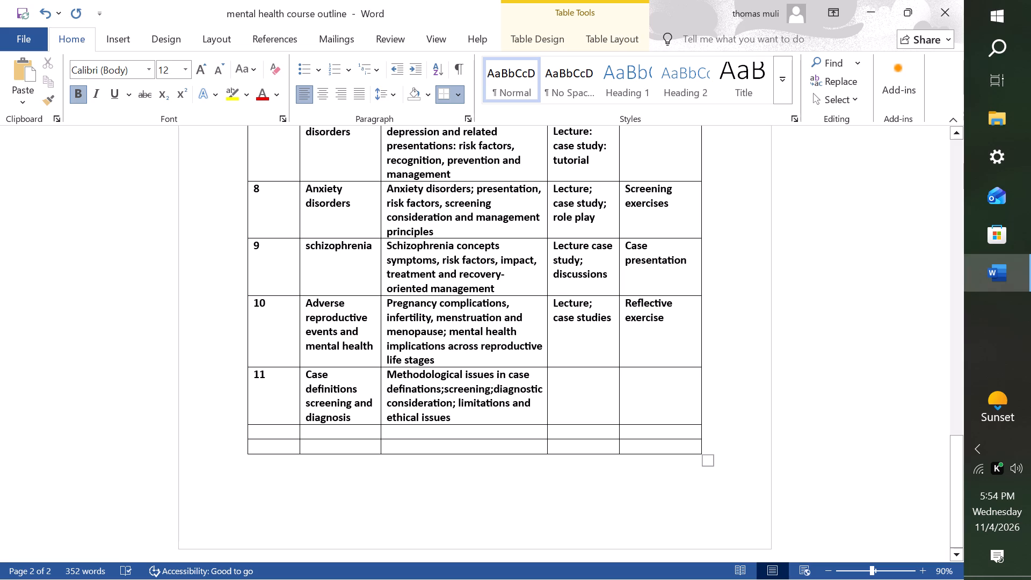
Enter "Lecture; case study;" in the fourth-column cell of the week 11 row.
{"action": "left_click", "coordinate": [571, 377]}
{"action": "type", "text": "lect"}
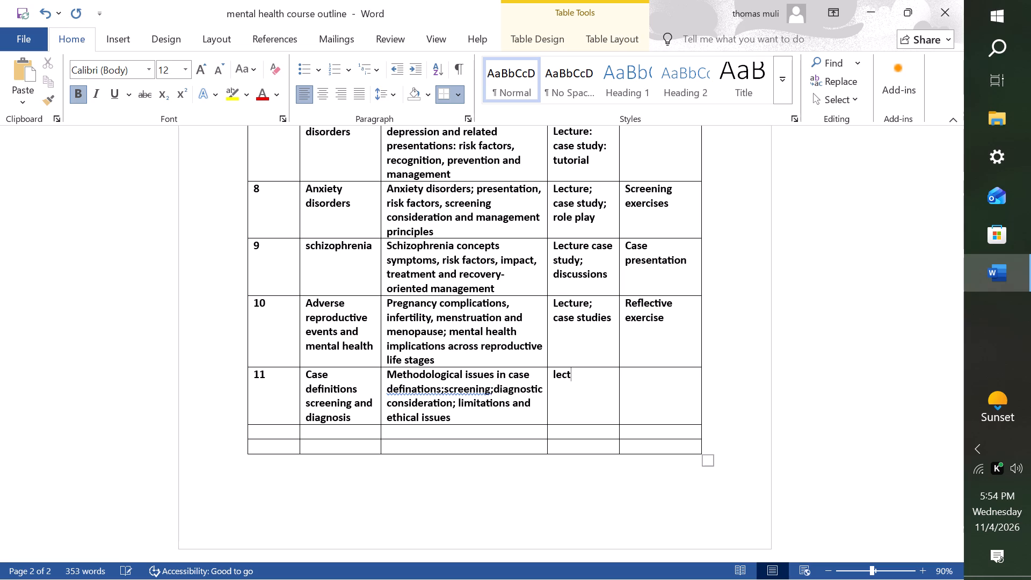
{"action": "type", "text": "ure"}
{"action": "key", "text": "semicolon"}
{"action": "key", "text": "space"}
{"action": "type", "text": "ase"}
{"action": "key", "text": "space"}
{"action": "type", "text": "study"}
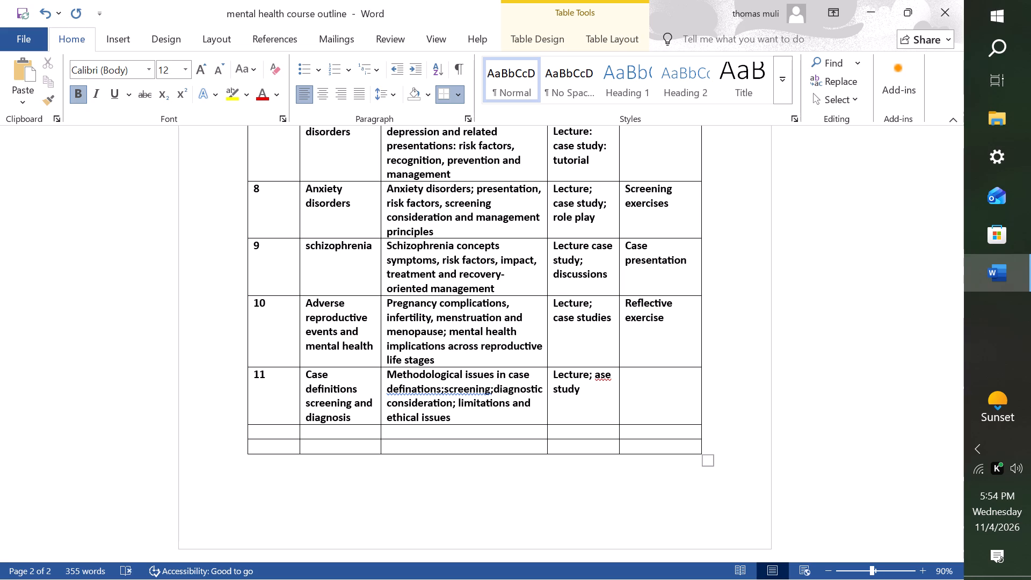
{"action": "key", "text": "shift+colon"}
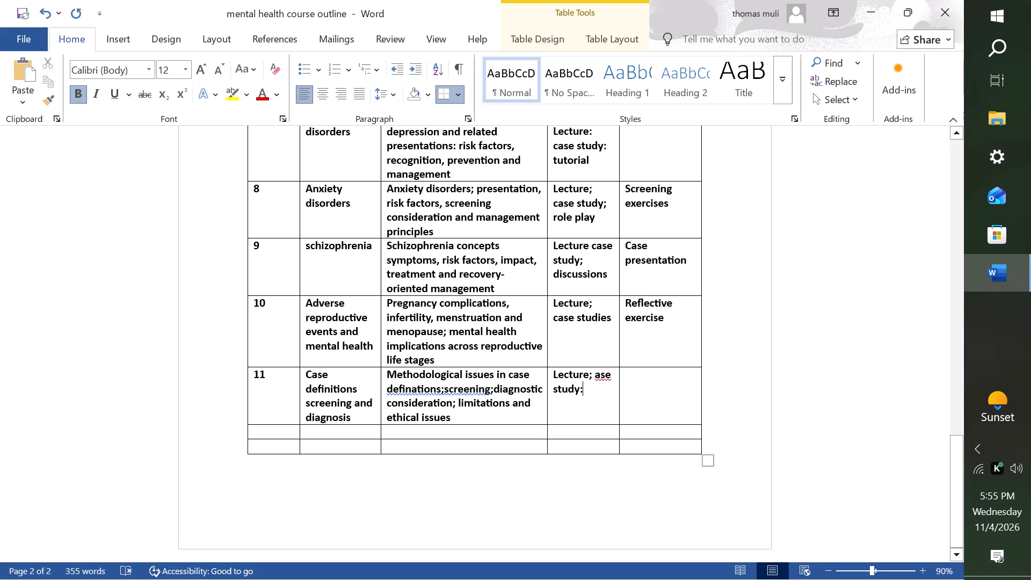
{"action": "key", "text": "BackSpace"}
{"action": "key", "text": "semicolon"}
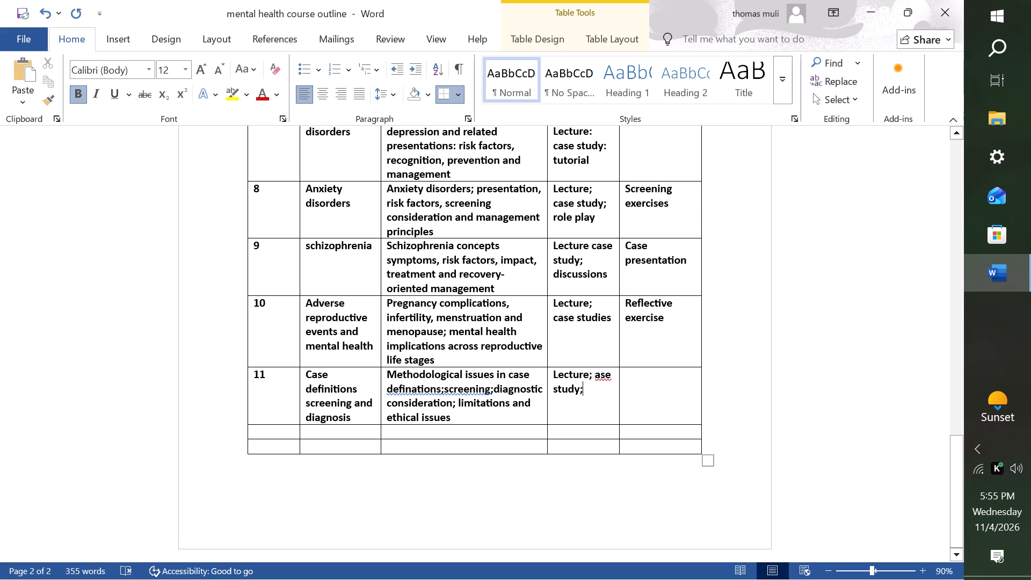
{"action": "left_click", "coordinate": [594, 374]}
{"action": "key", "text": "c"}
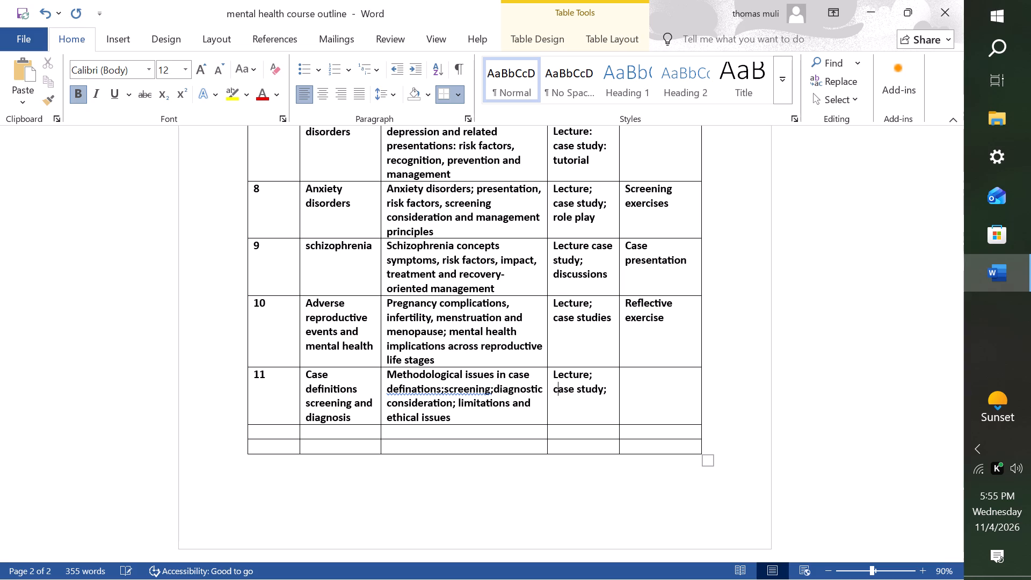
{"action": "left_click", "coordinate": [609, 391]}
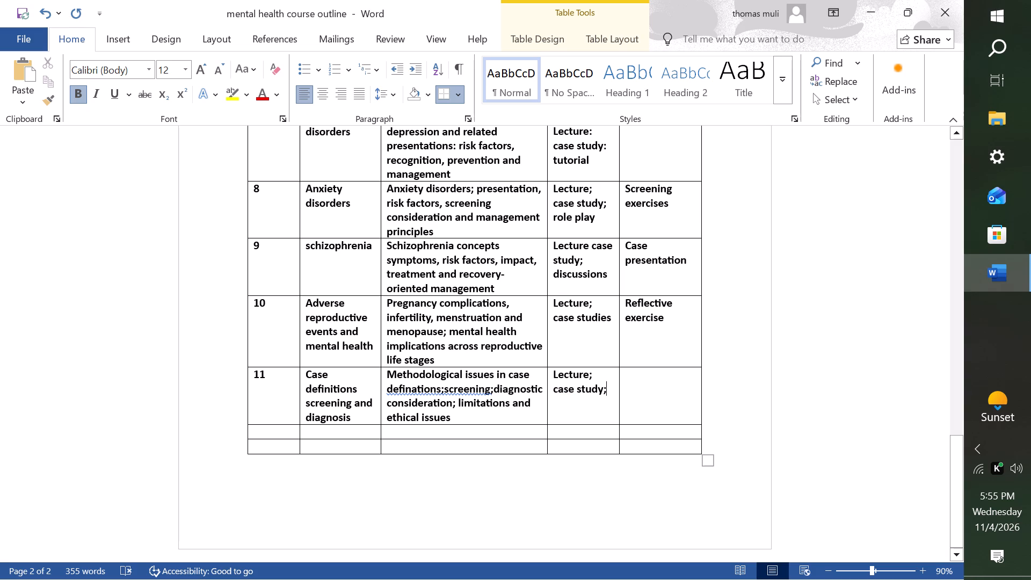
Apply the suggested spacing and spelling corrections in week 11's key content so it reads "definitions; screening; diagnostic".
{"action": "right_click", "coordinate": [445, 390]}
{"action": "left_click", "coordinate": [422, 181]}
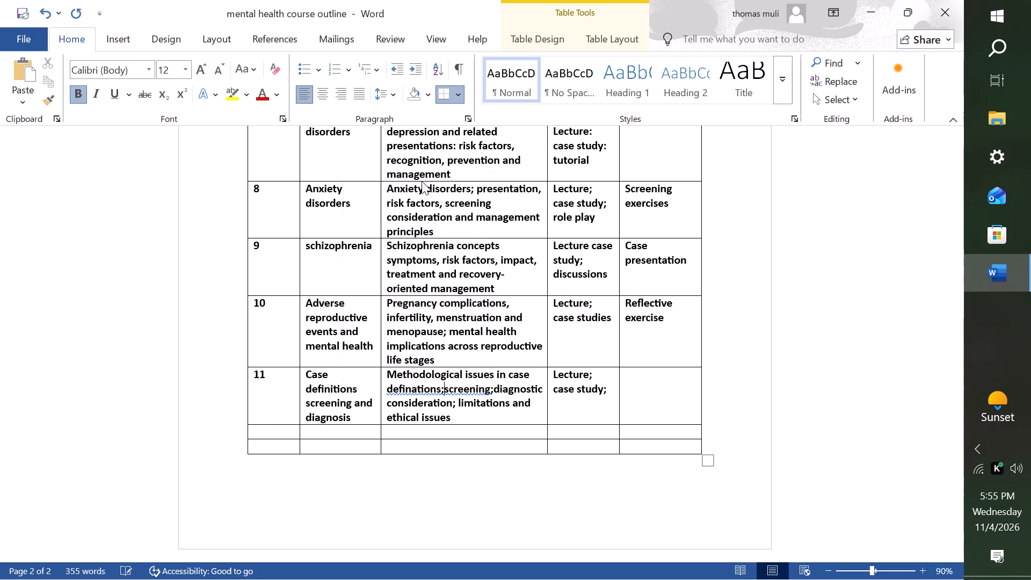
{"action": "scroll", "coordinate": [575, 468], "scroll_direction": "down", "scroll_amount": 3}
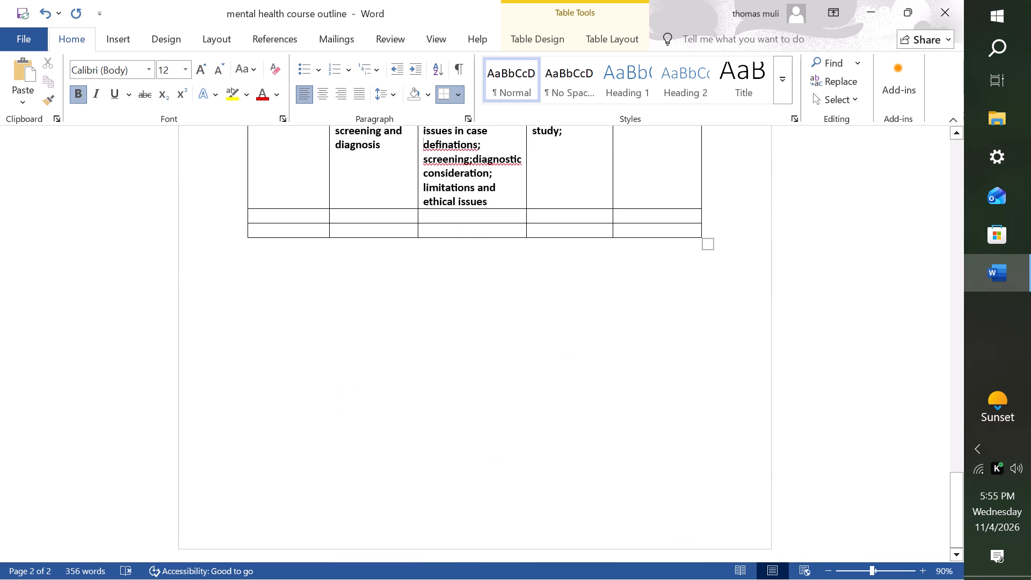
{"action": "right_click", "coordinate": [451, 150]}
{"action": "left_click", "coordinate": [434, 166]}
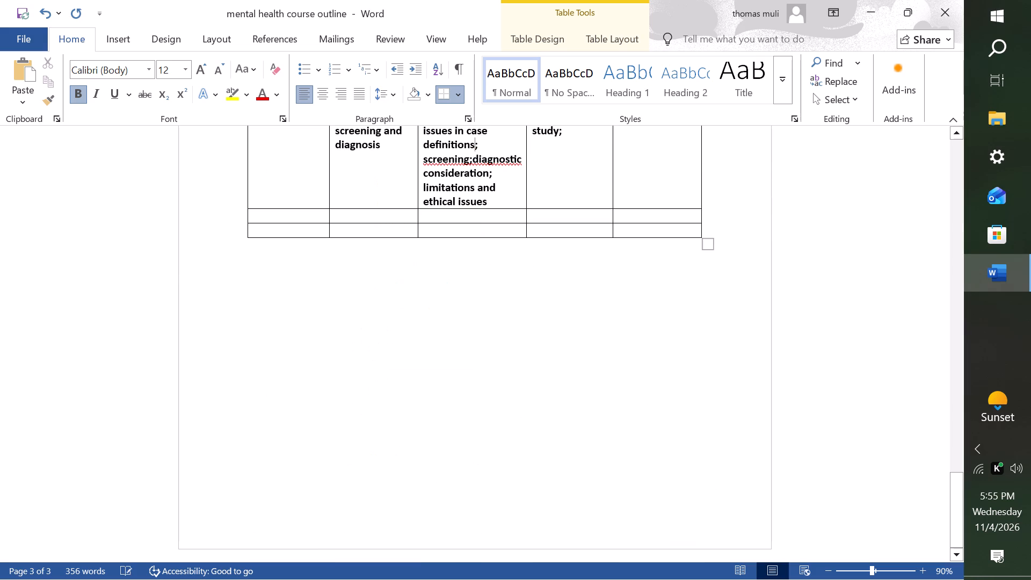
{"action": "right_click", "coordinate": [449, 161]}
{"action": "left_click", "coordinate": [427, 175]}
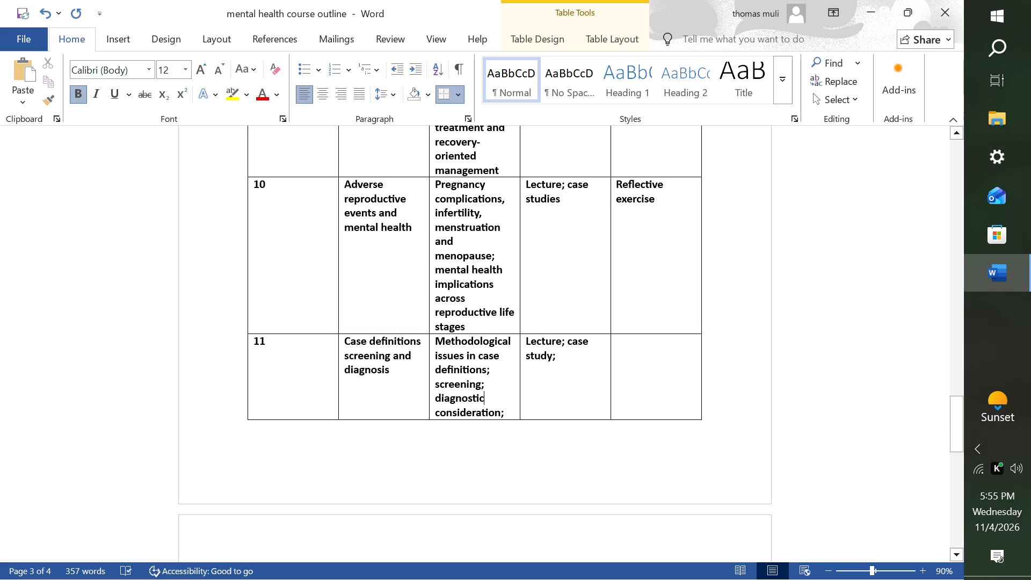
{"action": "scroll", "coordinate": [556, 382], "scroll_direction": "up", "scroll_amount": 1}
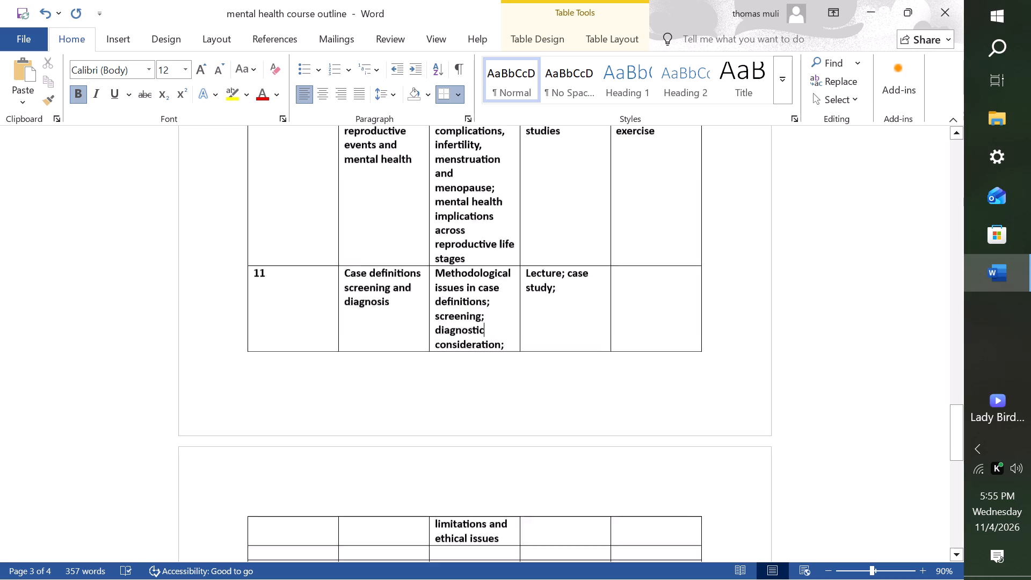
Replace "case study;" in week 11's fourth-column cell so the cell reads "Lecture; demonstration; tutorial".
{"action": "scroll", "coordinate": [556, 382], "scroll_direction": "up", "scroll_amount": 1}
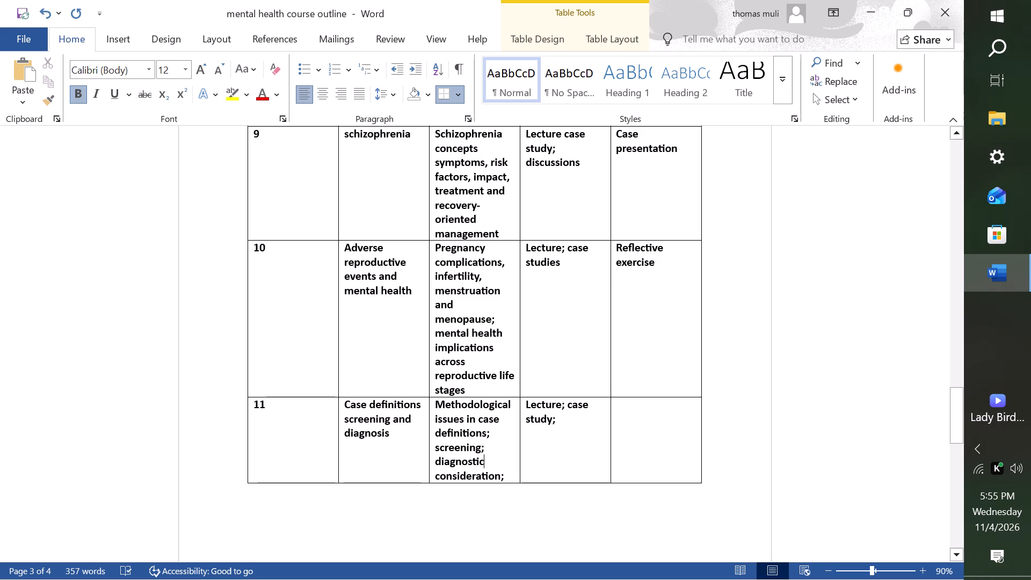
{"action": "left_click", "coordinate": [564, 428]}
{"action": "key", "text": "BackSpace"}
{"action": "key", "text": "BackSpace"}
{"action": "key", "text": "BackSpace"}
{"action": "key", "text": "BackSpace"}
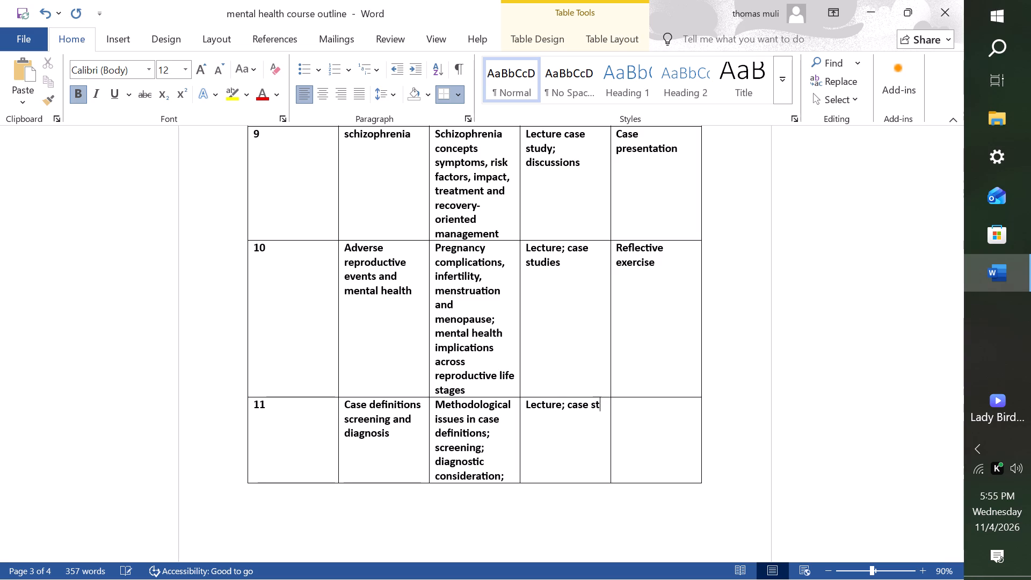
{"action": "key", "text": "BackSpace"}
{"action": "key", "text": "BackSpace"}
{"action": "key", "text": "BackSpace"}
{"action": "key", "text": "BackSpace"}
{"action": "key", "text": "BackSpace"}
{"action": "key", "text": "BackSpace"}
{"action": "key", "text": "BackSpace"}
{"action": "type", "text": "demonst"}
{"action": "type", "text": "ratio"}
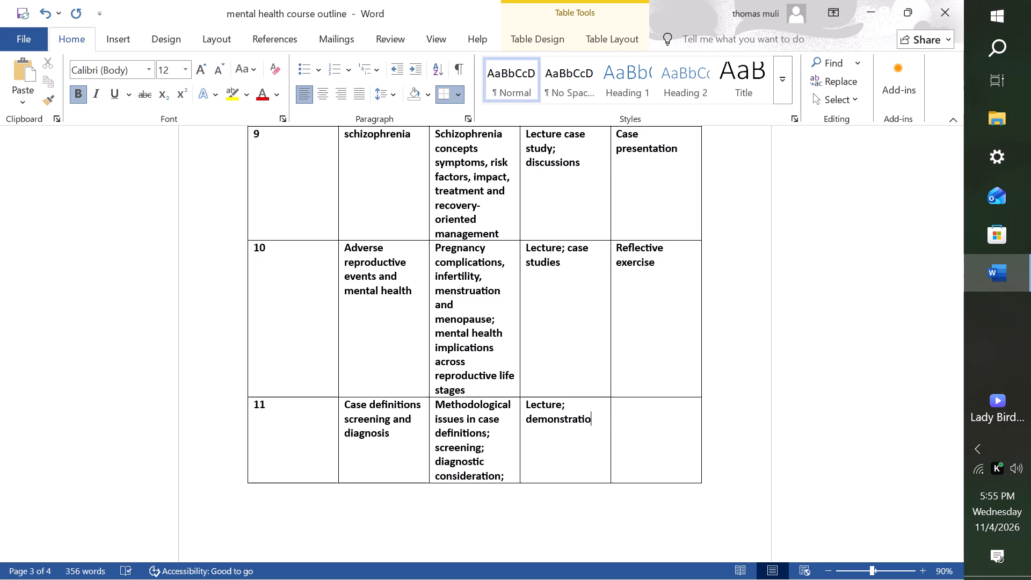
{"action": "key", "text": "n"}
{"action": "type", "text": "; tu"}
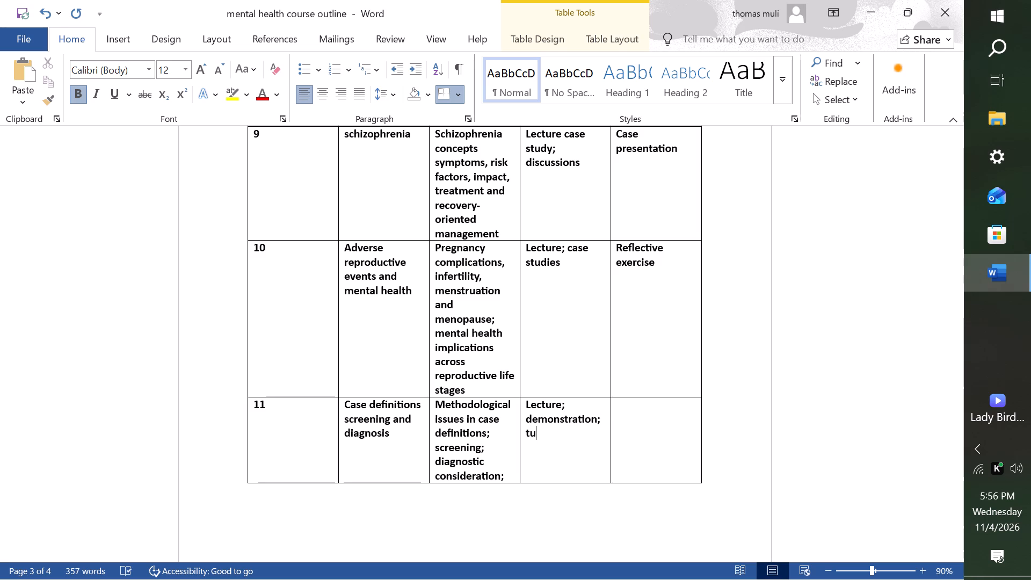
{"action": "type", "text": "torial"}
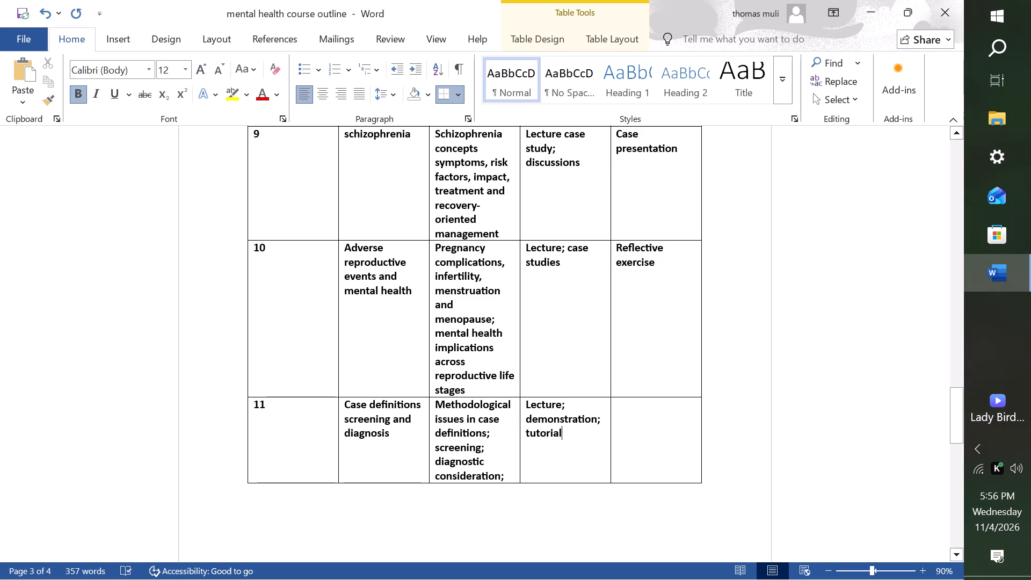
Enter "Screening/ case exercise" in the last-column cell of the week 11 row.
{"action": "left_click", "coordinate": [637, 418]}
{"action": "type", "text": "scree"}
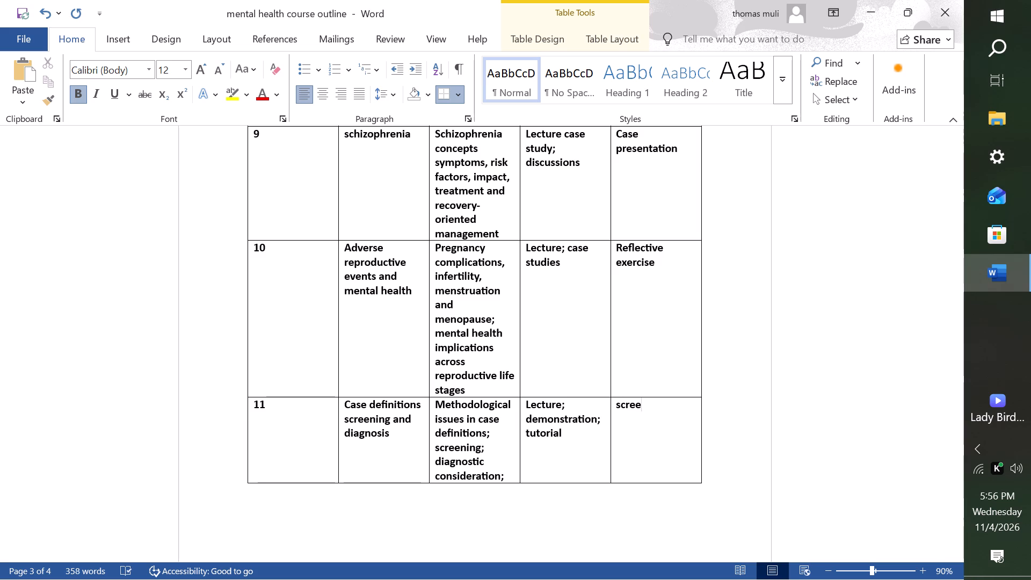
{"action": "type", "text": "nin"}
{"action": "key", "text": "g"}
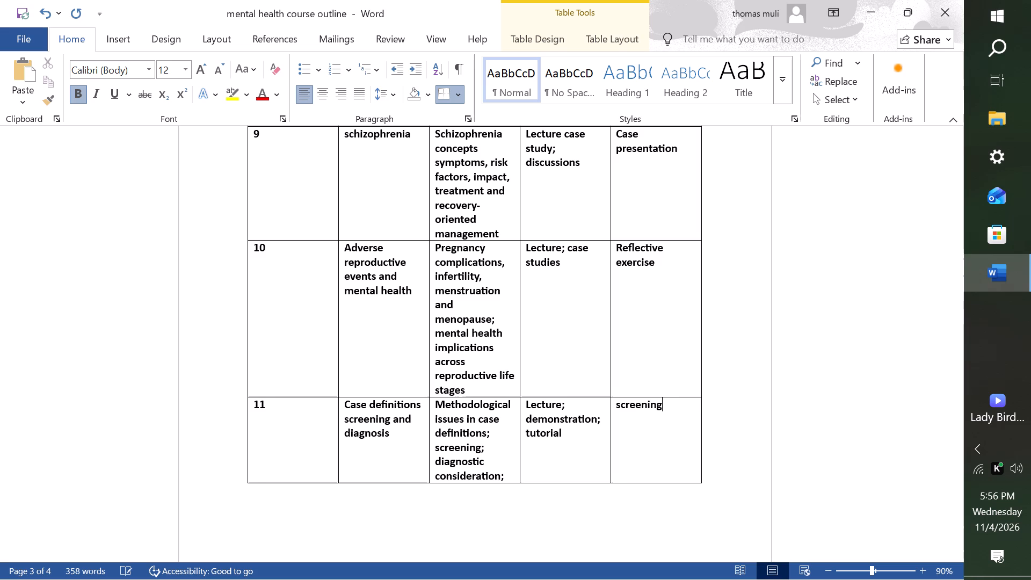
{"action": "key", "text": "slash"}
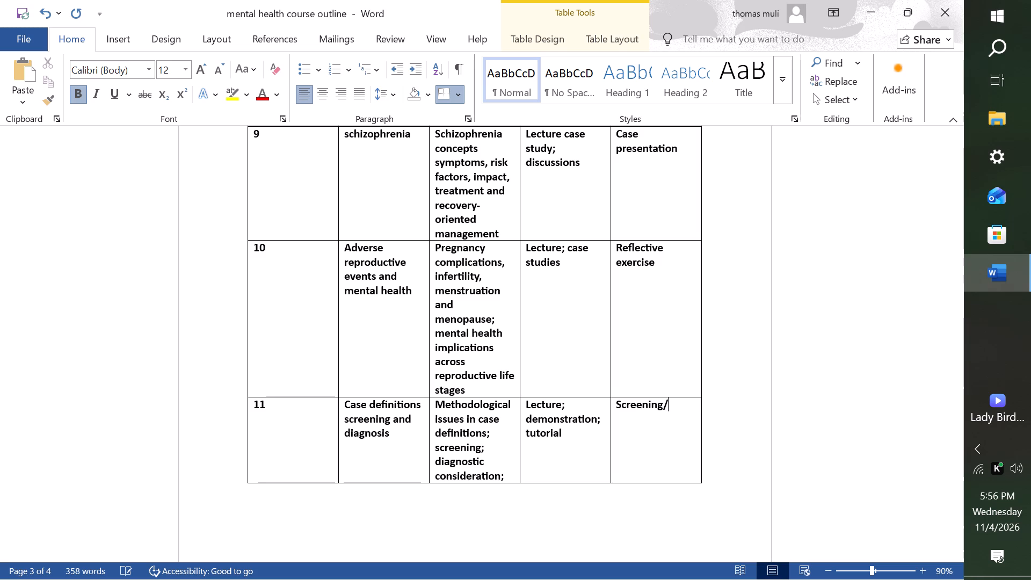
{"action": "key", "text": "space"}
{"action": "type", "text": "case"}
{"action": "key", "text": "space"}
{"action": "key", "text": "e"}
{"action": "type", "text": "xers"}
{"action": "key", "text": "BackSpace"}
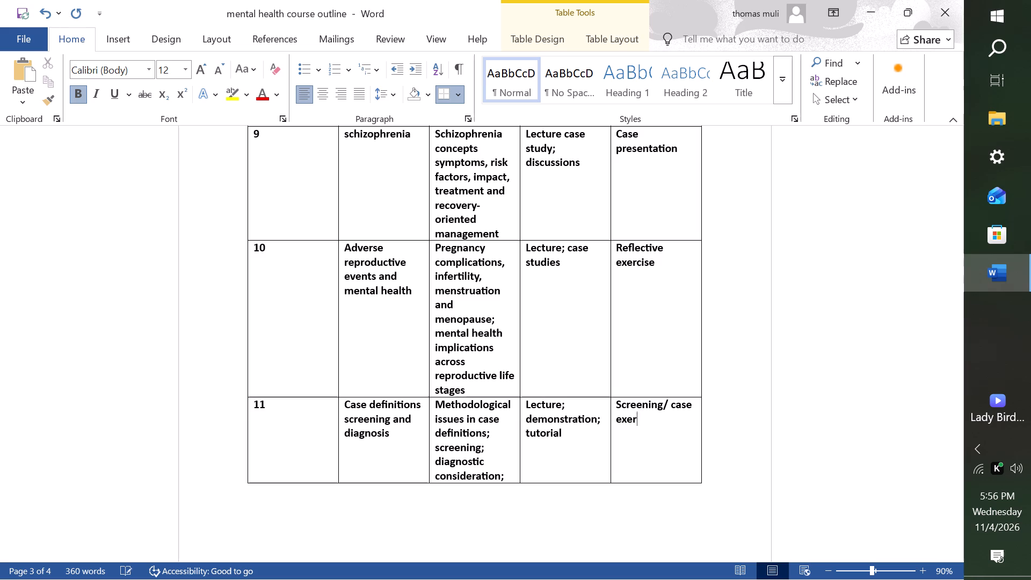
{"action": "type", "text": "cise"}
Start the row below week 11 with week number 12 and the topic "Treatment and management of mental disorders".
{"action": "scroll", "coordinate": [584, 444], "scroll_direction": "down", "scroll_amount": 1}
{"action": "scroll", "coordinate": [584, 444], "scroll_direction": "left", "scroll_amount": 1}
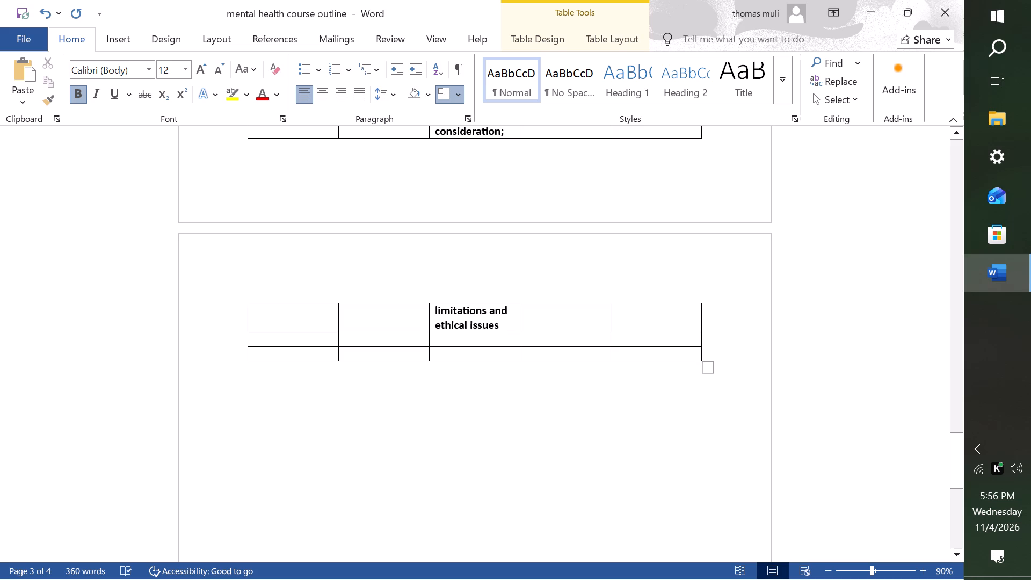
{"action": "scroll", "coordinate": [584, 444], "scroll_direction": "left", "scroll_amount": 1}
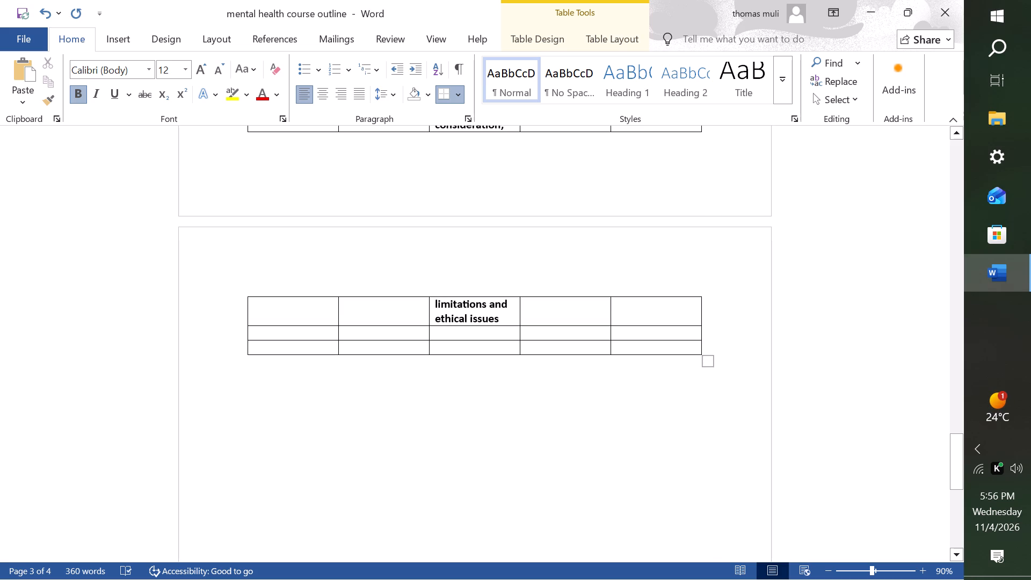
{"action": "left_click", "coordinate": [269, 336]}
{"action": "type", "text": "12"}
{"action": "left_click", "coordinate": [358, 336]}
{"action": "type", "text": "treat"}
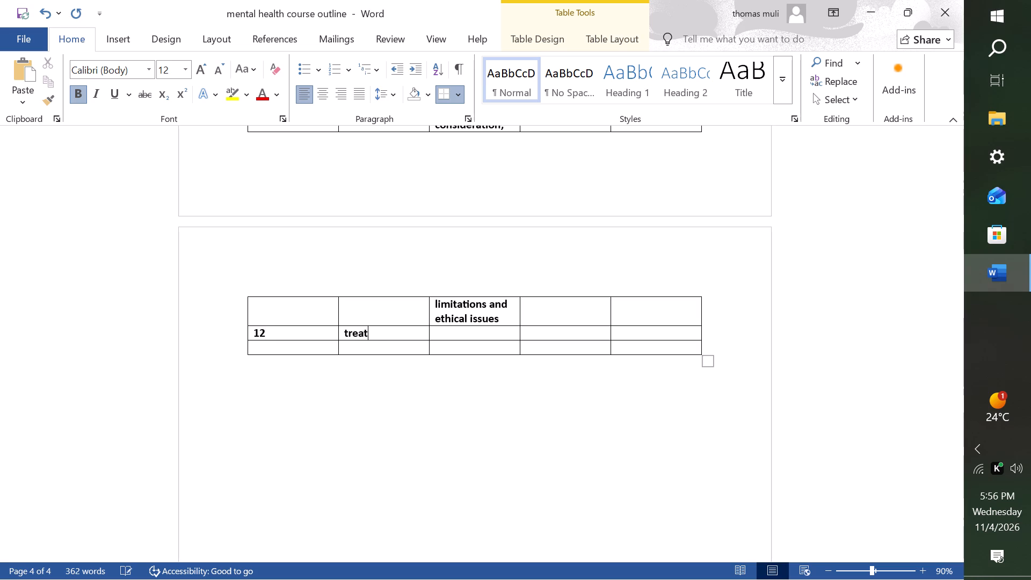
{"action": "type", "text": "ment"}
{"action": "key", "text": "space"}
{"action": "type", "text": "and manageme"}
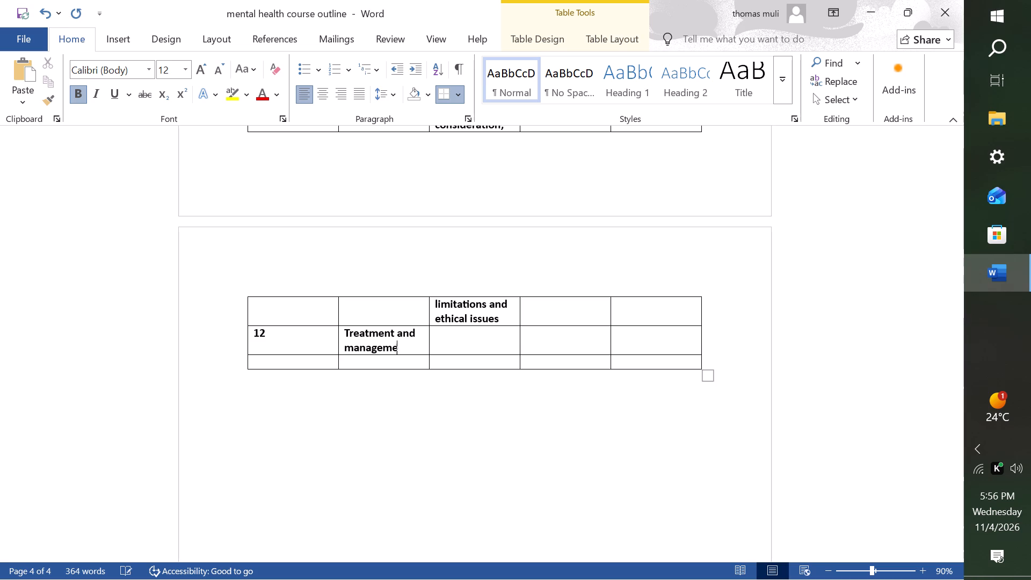
{"action": "type", "text": "nt"}
{"action": "key", "text": "space"}
{"action": "type", "text": "of"}
{"action": "key", "text": "space"}
{"action": "type", "text": "mental"}
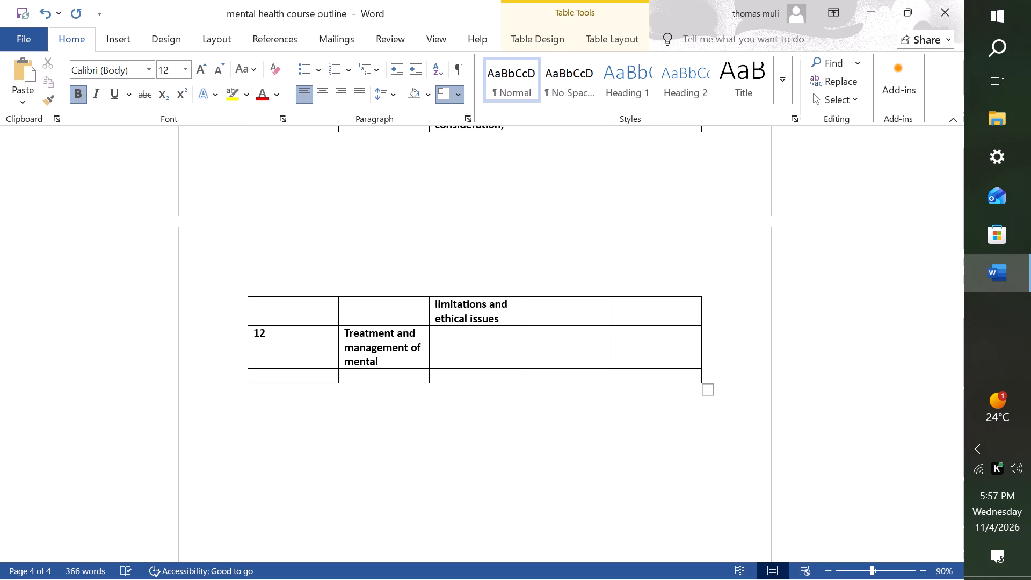
{"action": "key", "text": "space"}
{"action": "type", "text": "diso"}
{"action": "key", "text": "r"}
{"action": "type", "text": "ders"}
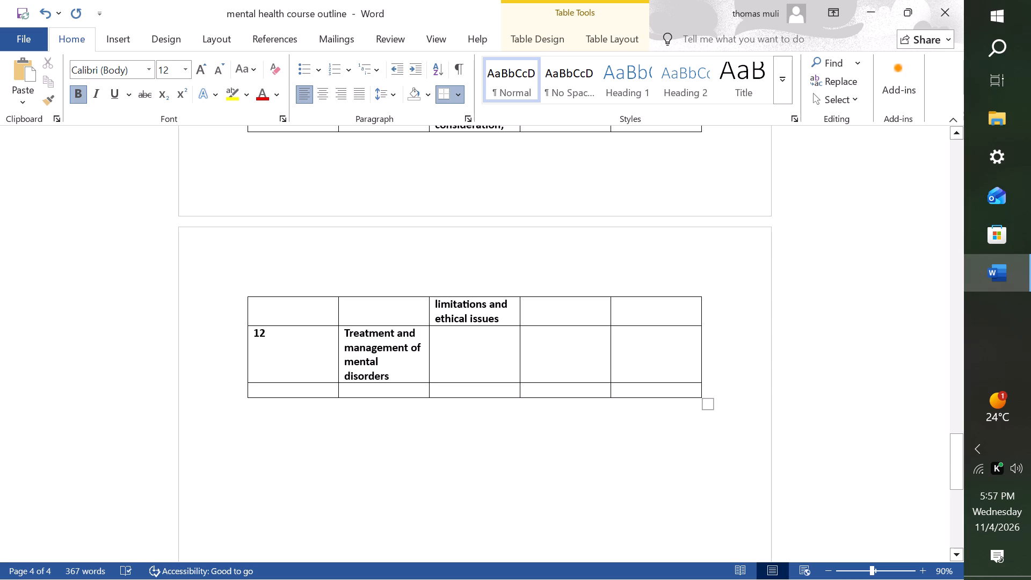
Enter "Principles of treatment and management;" in the key content cell of the week 12 row.
{"action": "left_click", "coordinate": [459, 341]}
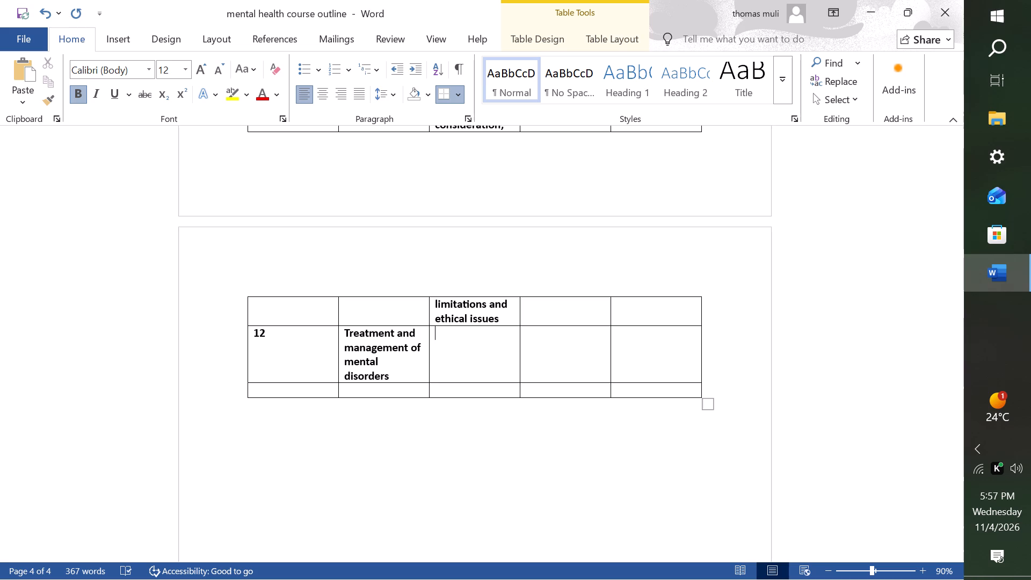
{"action": "type", "text": "principles"}
{"action": "key", "text": "space"}
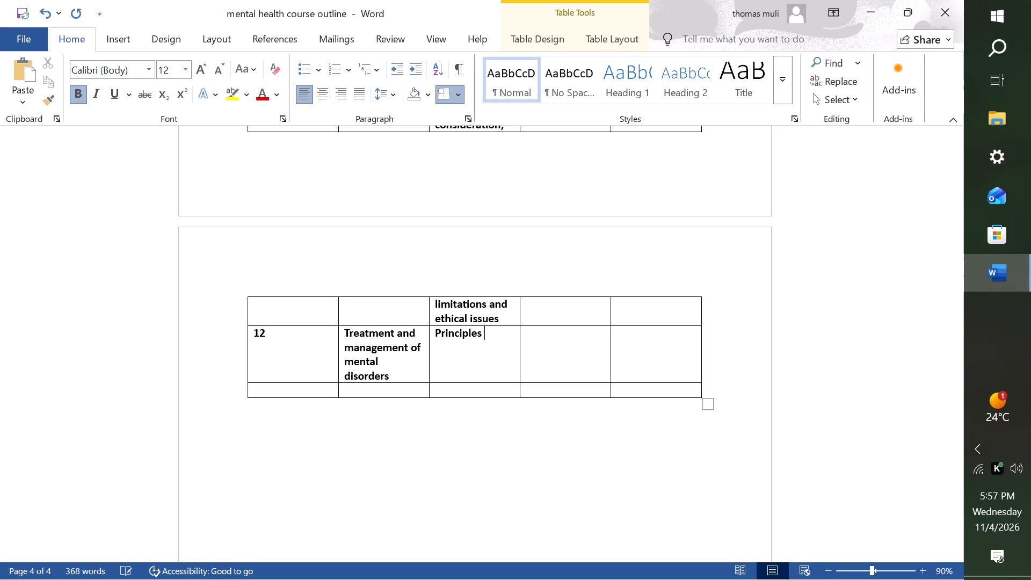
{"action": "type", "text": "o"}
{"action": "type", "text": "f treatmenr"}
{"action": "key", "text": "BackSpace"}
{"action": "key", "text": "t"}
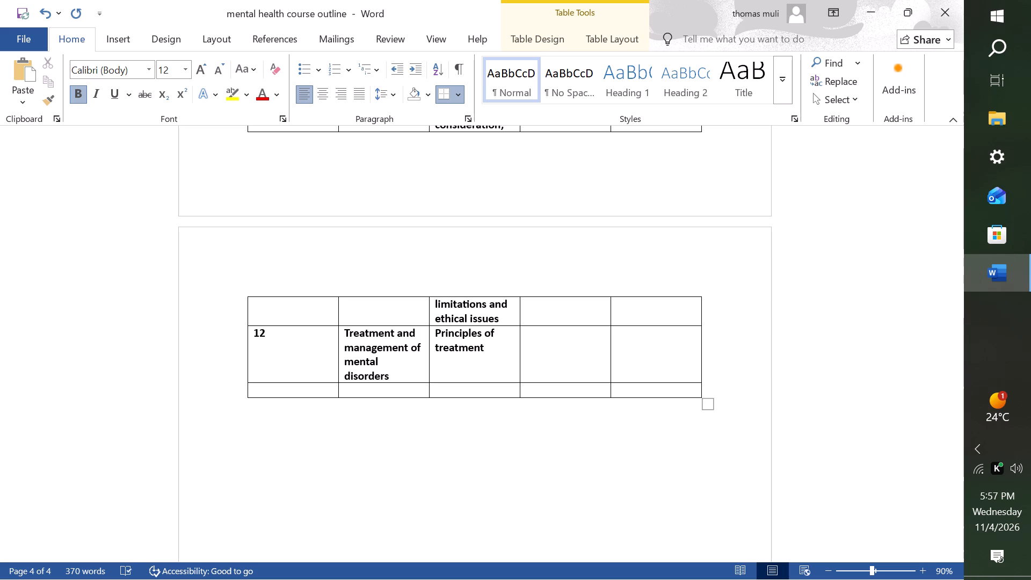
{"action": "key", "text": "space"}
{"action": "type", "text": "and management"}
{"action": "key", "text": "semicolon"}
Append "multidiscliplinary care;" directly after "management;" in week 12's key content cell.
{"action": "scroll", "coordinate": [501, 284], "scroll_direction": "up", "scroll_amount": 2}
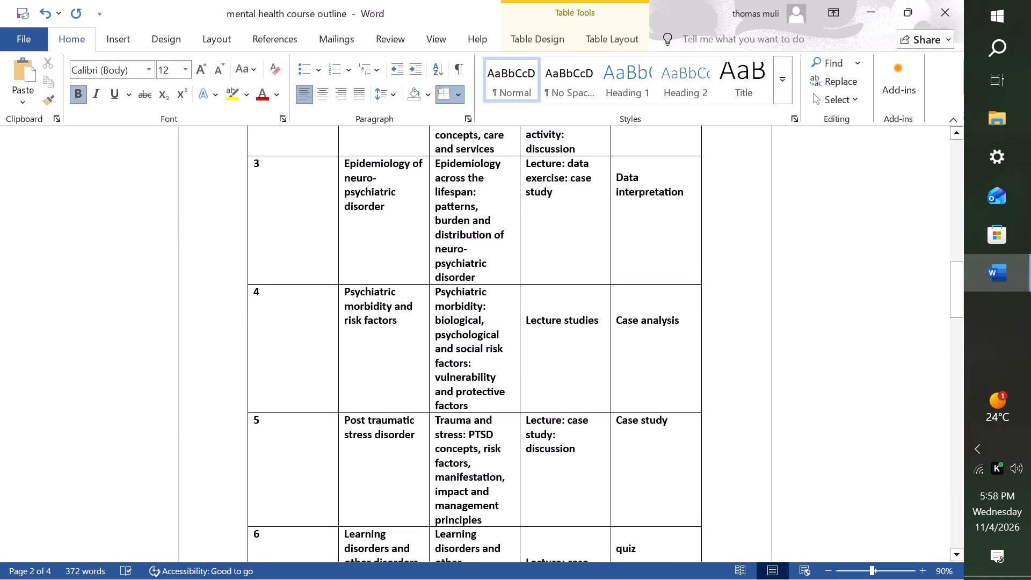
{"action": "scroll", "coordinate": [501, 284], "scroll_direction": "up", "scroll_amount": 4}
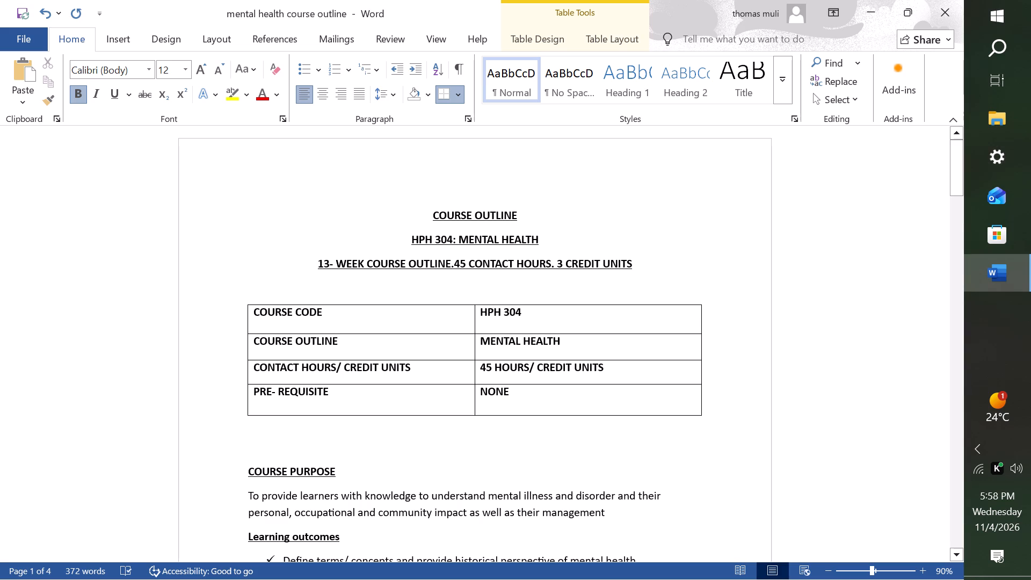
{"action": "scroll", "coordinate": [582, 346], "scroll_direction": "down", "scroll_amount": 6}
{"action": "scroll", "coordinate": [582, 346], "scroll_direction": "up", "scroll_amount": 1}
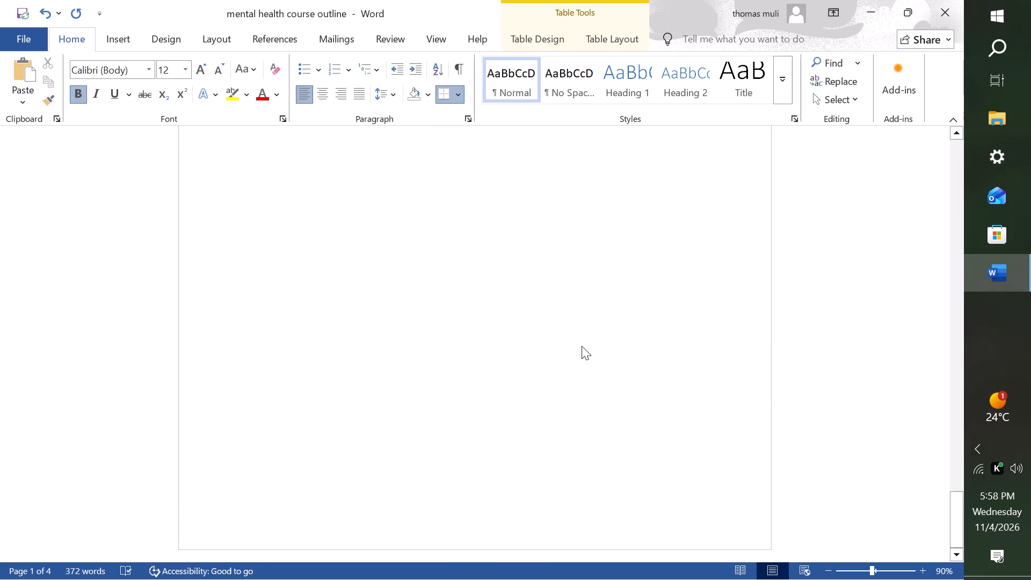
{"action": "scroll", "coordinate": [582, 346], "scroll_direction": "up", "scroll_amount": 1}
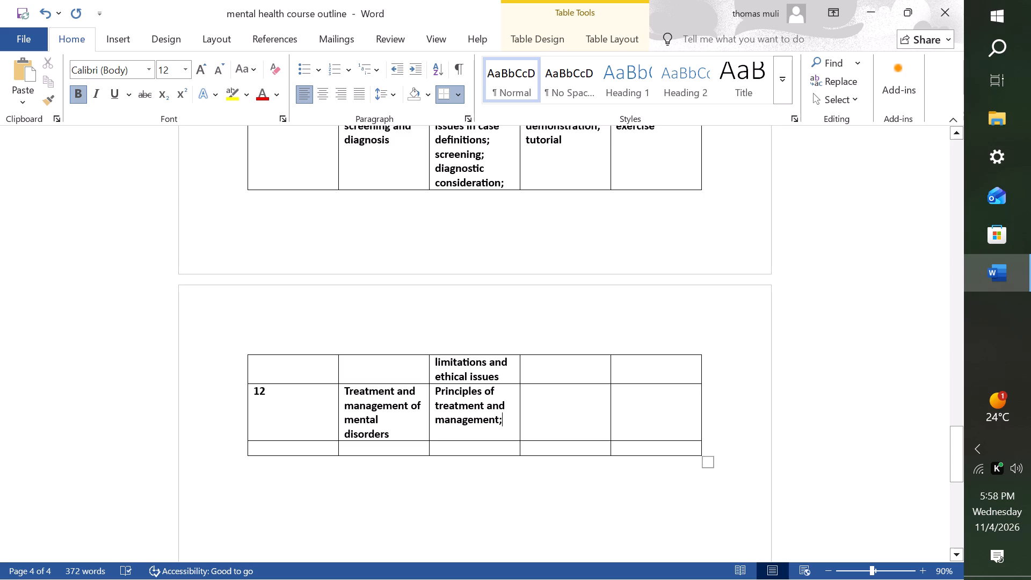
{"action": "type", "text": "mu;"}
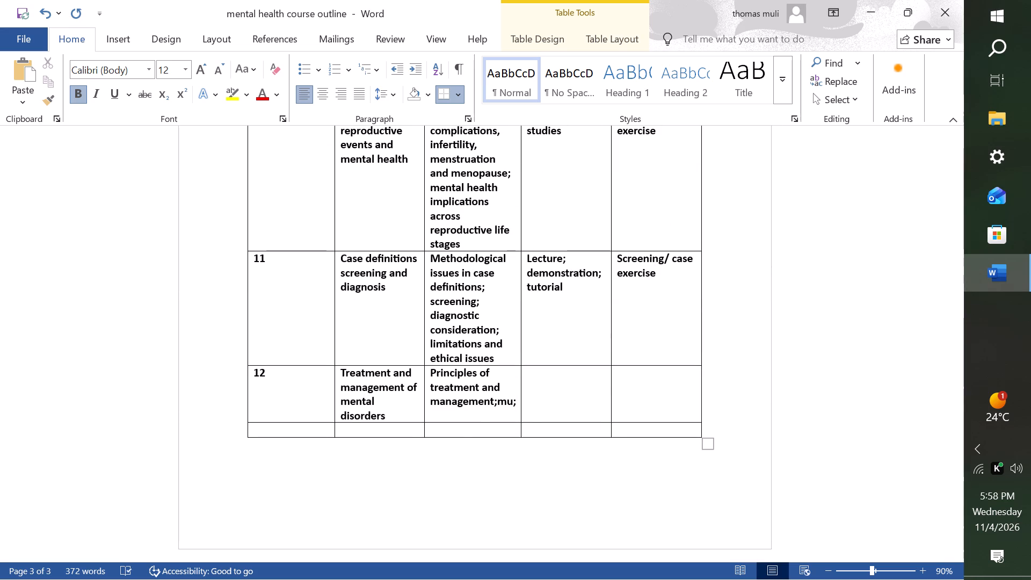
{"action": "key", "text": "BackSpace"}
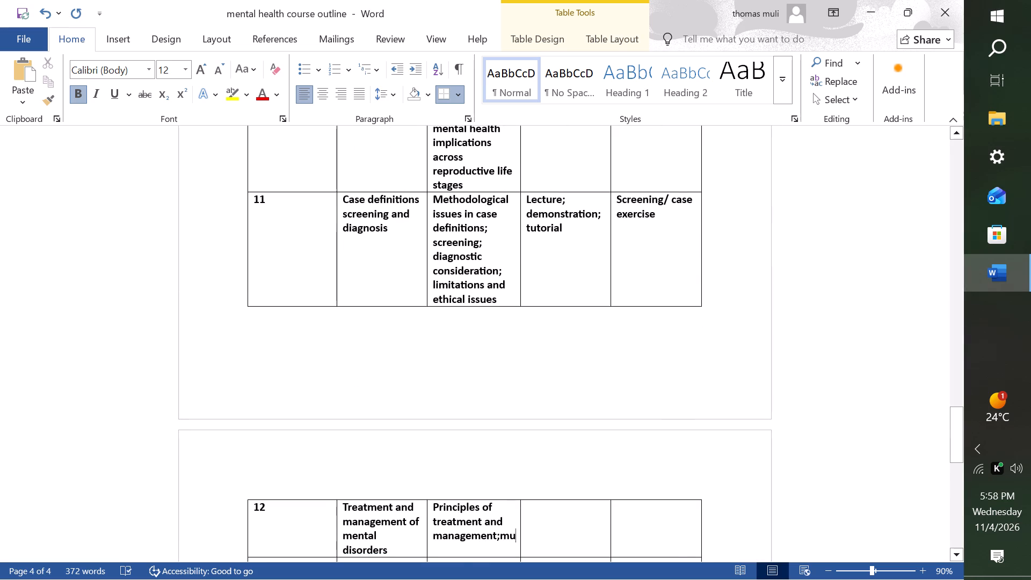
{"action": "scroll", "coordinate": [529, 433], "scroll_direction": "down", "scroll_amount": 1}
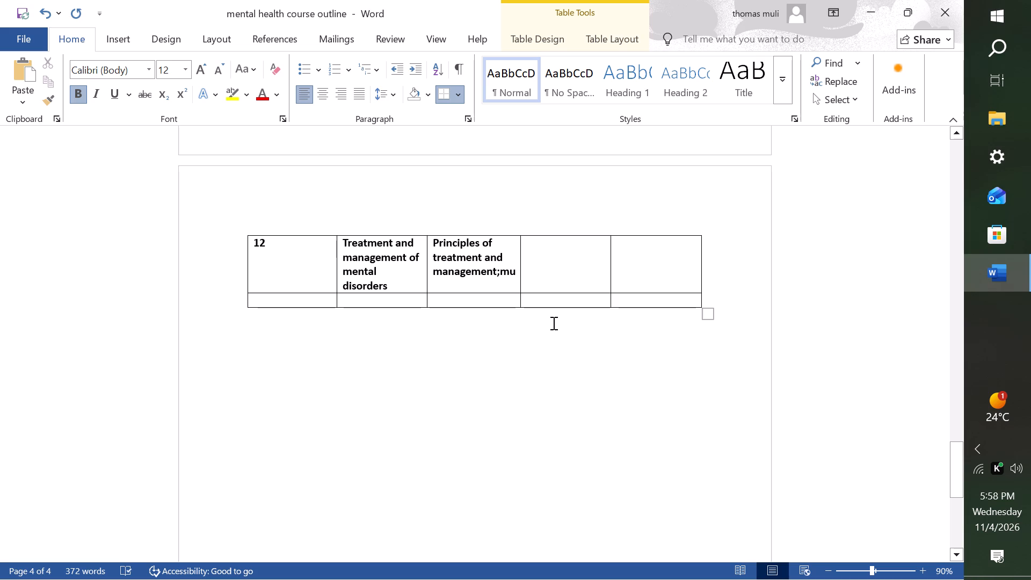
{"action": "key", "text": "l"}
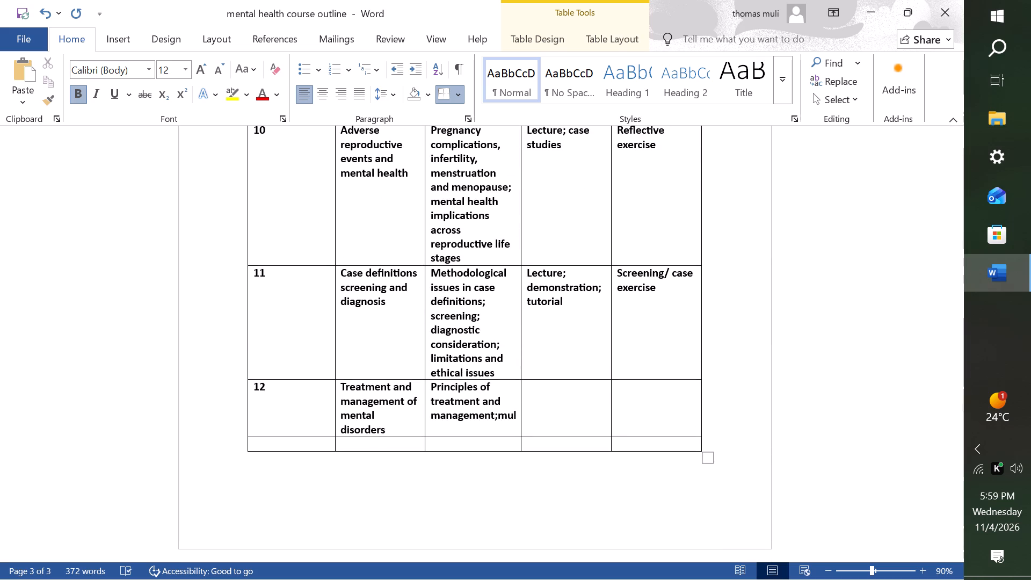
{"action": "type", "text": "ti"}
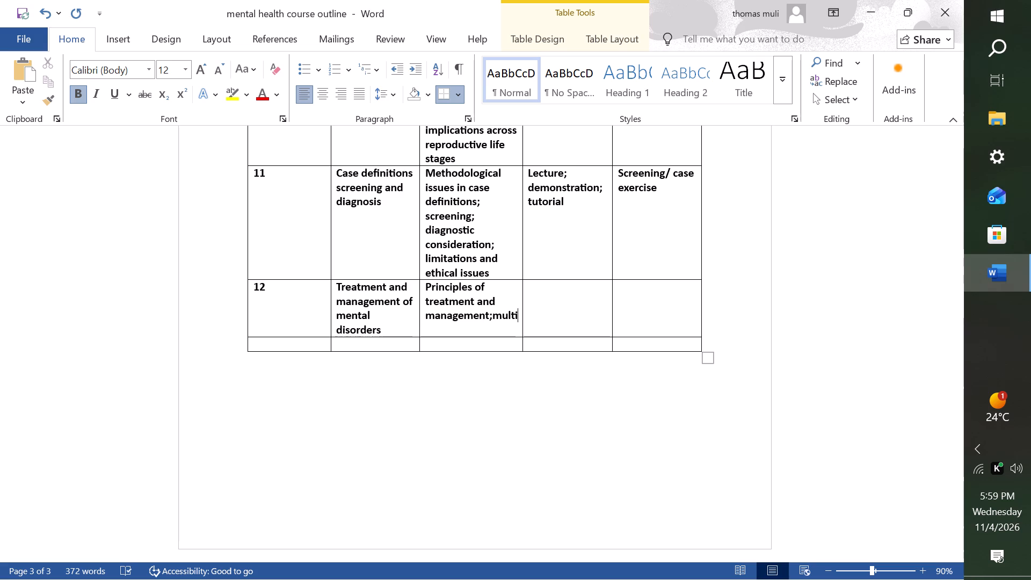
{"action": "type", "text": "dis"}
{"action": "type", "text": "cli"}
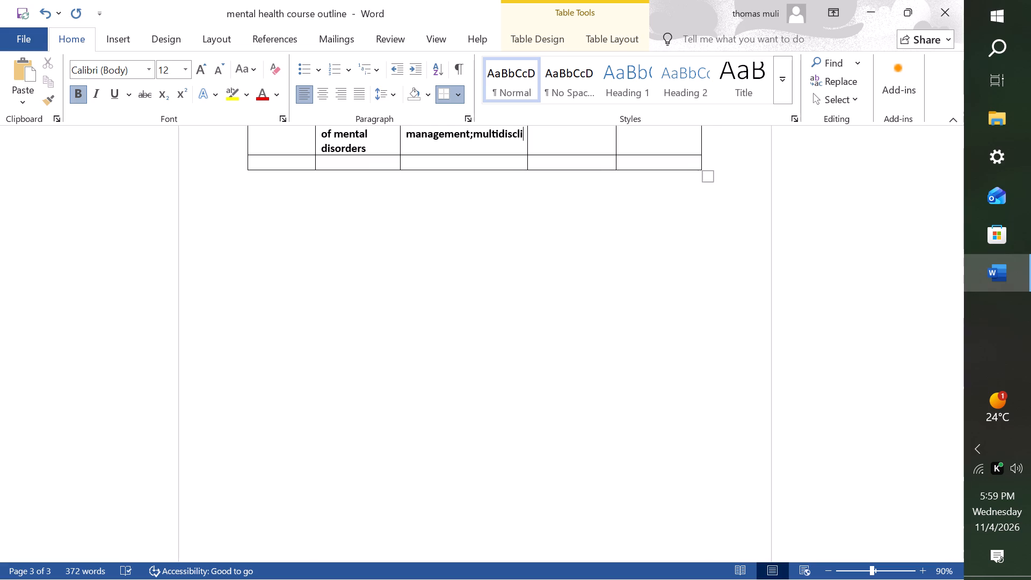
{"action": "type", "text": "plin"}
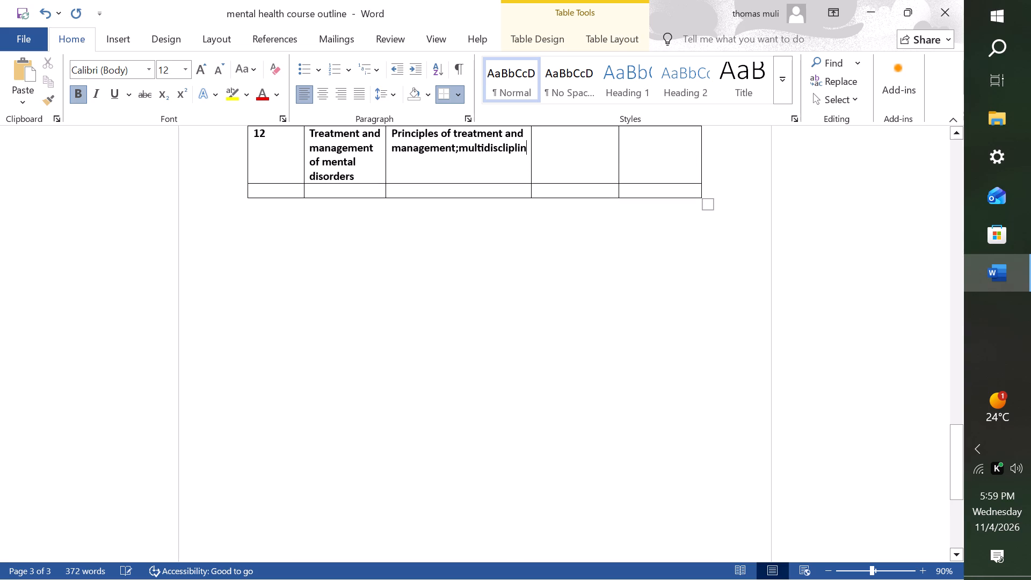
{"action": "type", "text": "ary"}
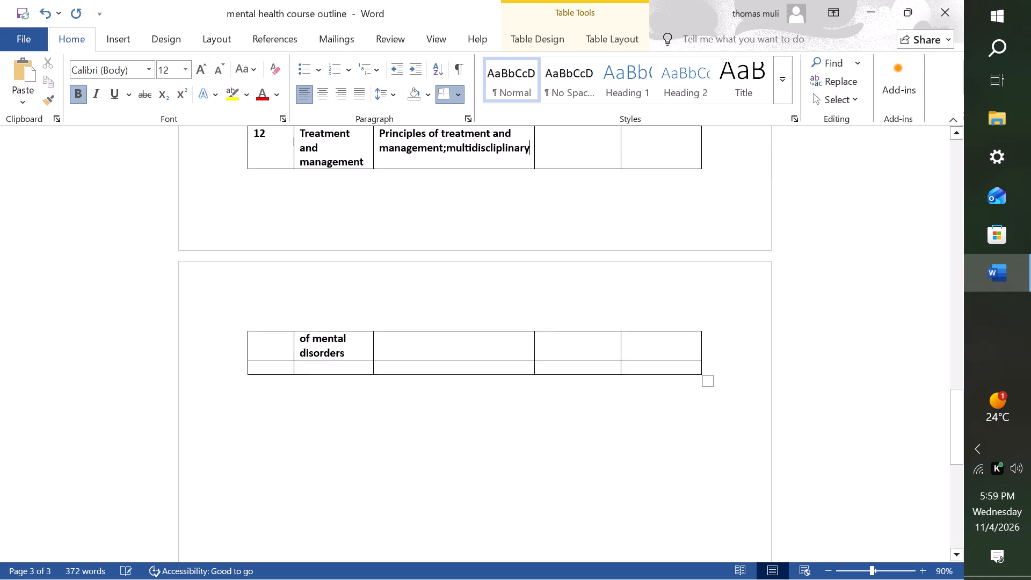
{"action": "key", "text": "space"}
{"action": "type", "text": "care"}
{"action": "key", "text": "semicolon"}
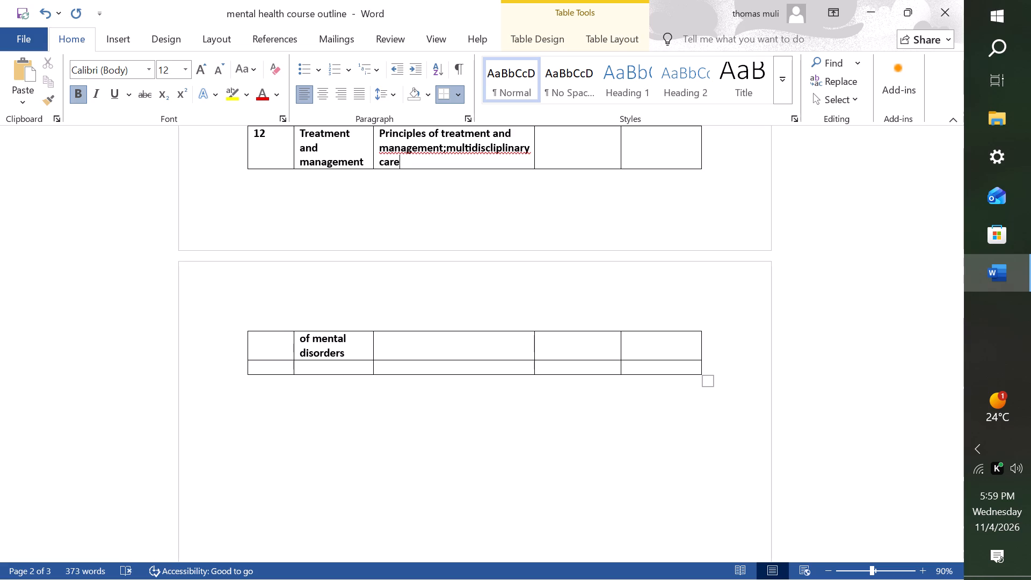
Ignore all spelling flags for "management;multidiscliplinary" in week 12's key content.
{"action": "right_click", "coordinate": [463, 151]}
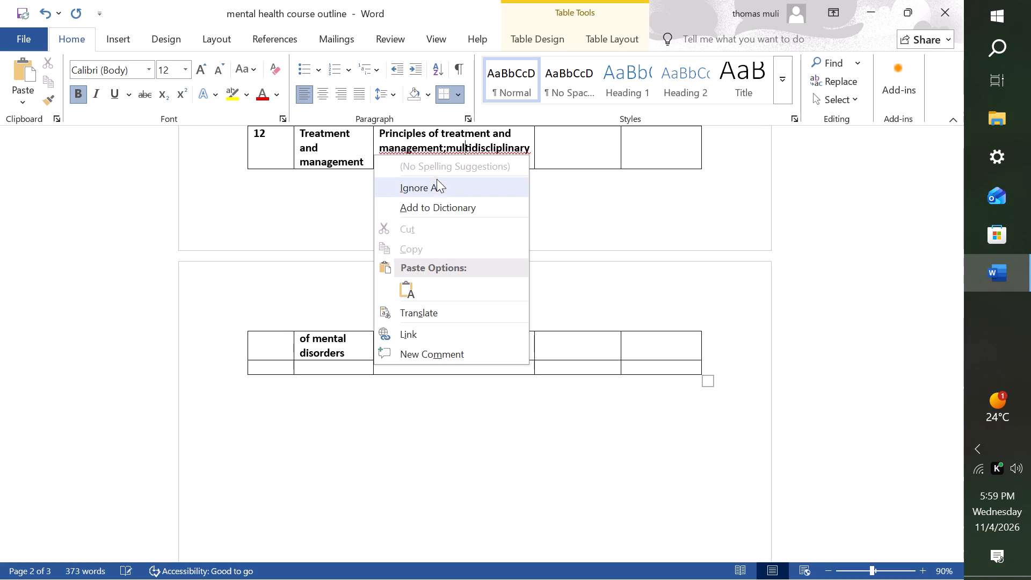
{"action": "left_click", "coordinate": [435, 188]}
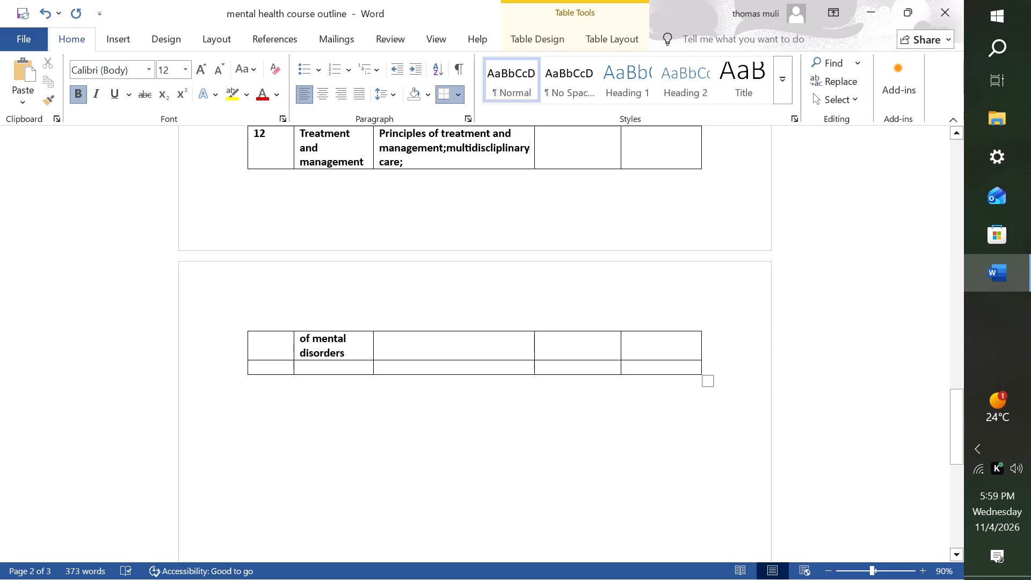
Look back through the course outline, from its title and course details down the weekly schedule rows to week 12.
{"action": "scroll", "coordinate": [413, 163], "scroll_direction": "up", "scroll_amount": 1}
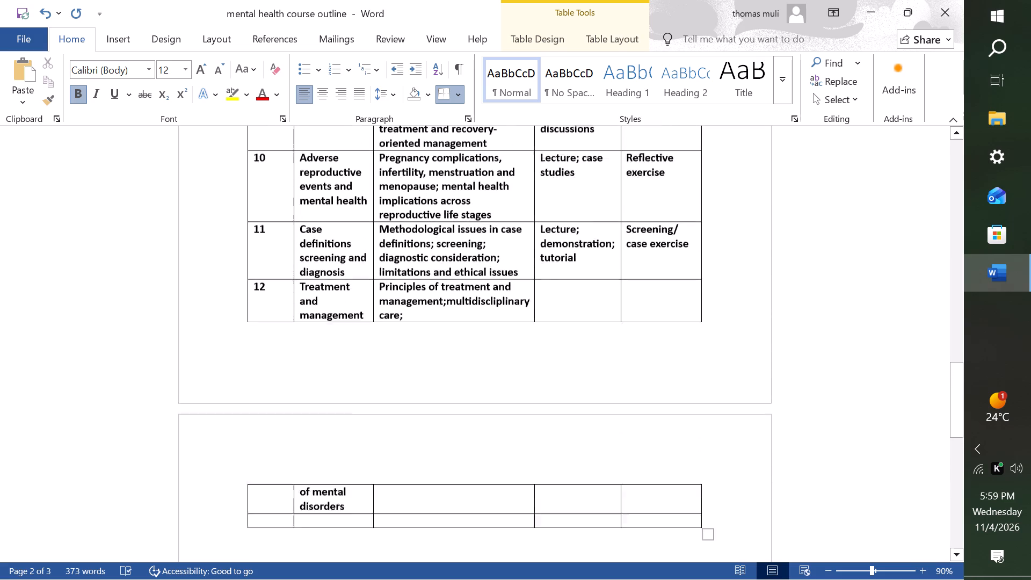
{"action": "scroll", "coordinate": [413, 163], "scroll_direction": "up", "scroll_amount": 2}
{"action": "scroll", "coordinate": [406, 193], "scroll_direction": "down", "scroll_amount": 1}
{"action": "scroll", "coordinate": [406, 193], "scroll_direction": "up", "scroll_amount": 1}
{"action": "scroll", "coordinate": [406, 193], "scroll_direction": "right", "scroll_amount": 1}
{"action": "scroll", "coordinate": [406, 193], "scroll_direction": "up", "scroll_amount": 3}
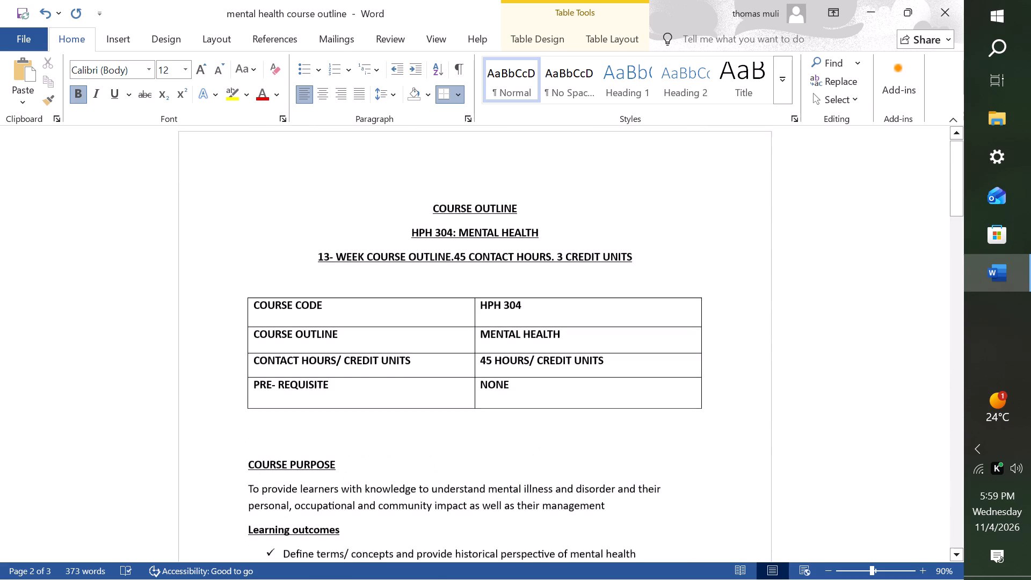
{"action": "scroll", "coordinate": [406, 193], "scroll_direction": "up", "scroll_amount": 2}
{"action": "scroll", "coordinate": [406, 193], "scroll_direction": "down", "scroll_amount": 3}
{"action": "scroll", "coordinate": [406, 193], "scroll_direction": "left", "scroll_amount": 1}
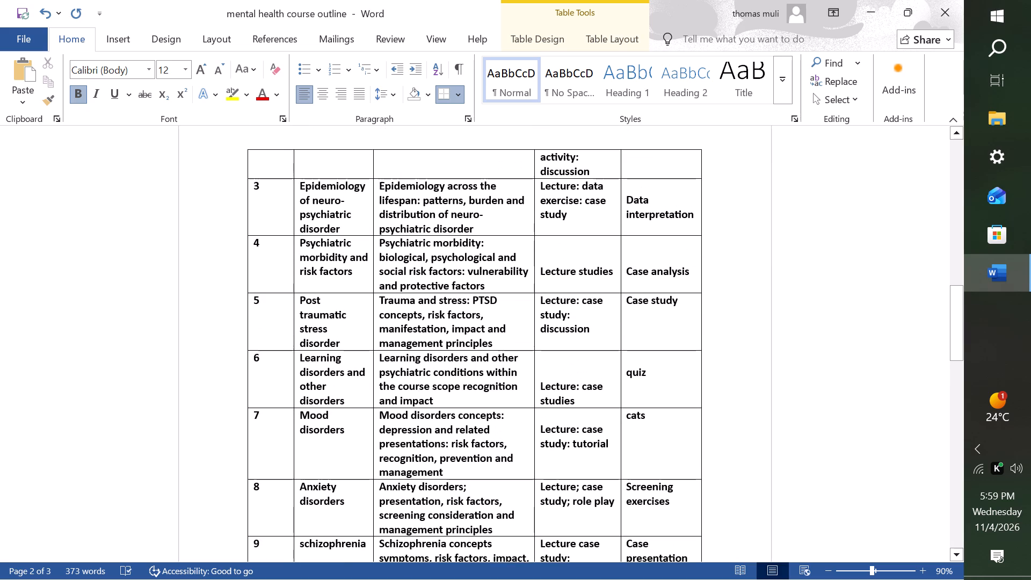
{"action": "scroll", "coordinate": [406, 193], "scroll_direction": "down", "scroll_amount": 1}
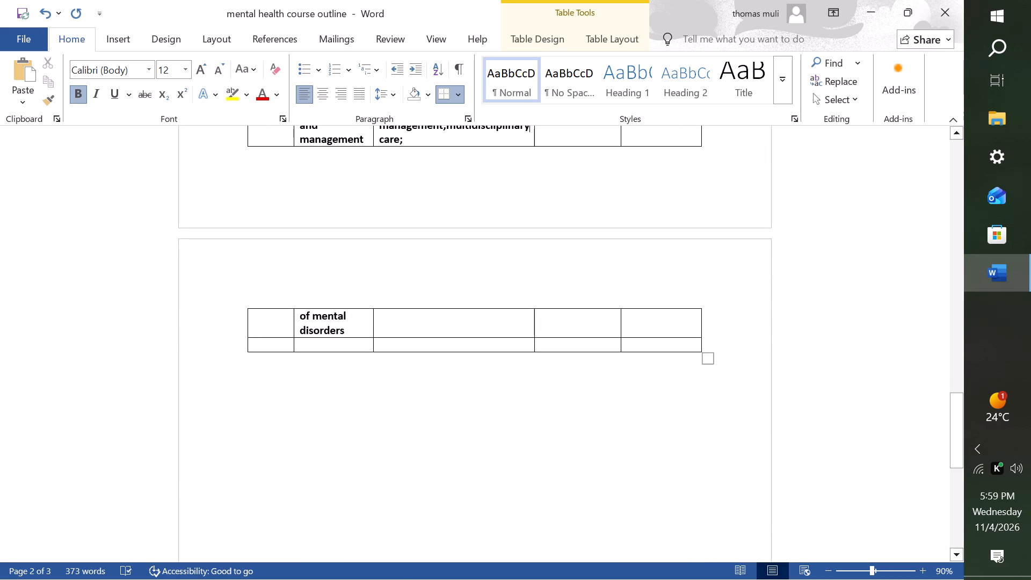
{"action": "scroll", "coordinate": [406, 193], "scroll_direction": "up", "scroll_amount": 1}
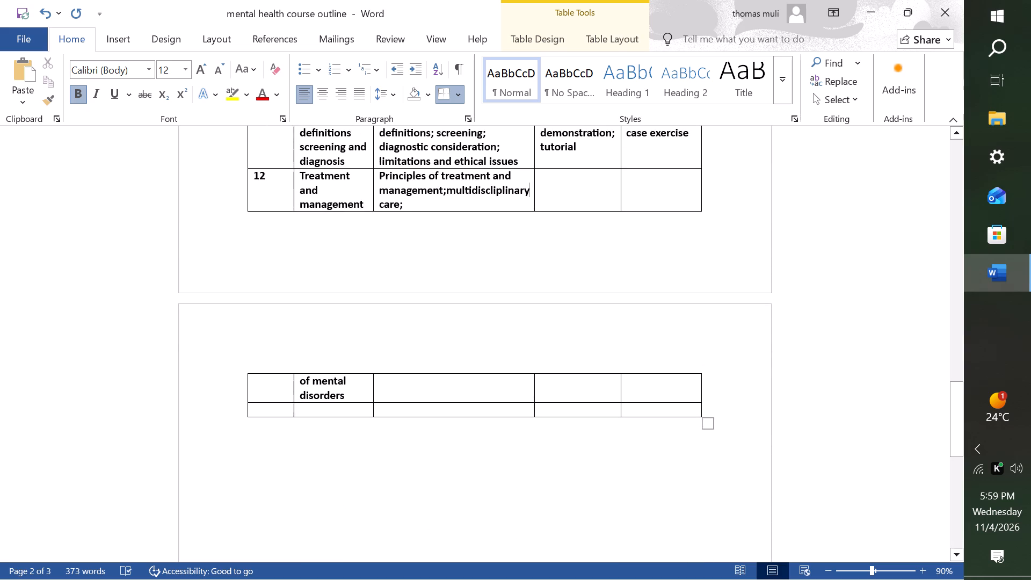
Enter "lecture" in the fourth-column cell of the week 12 row.
{"action": "left_click", "coordinate": [406, 203]}
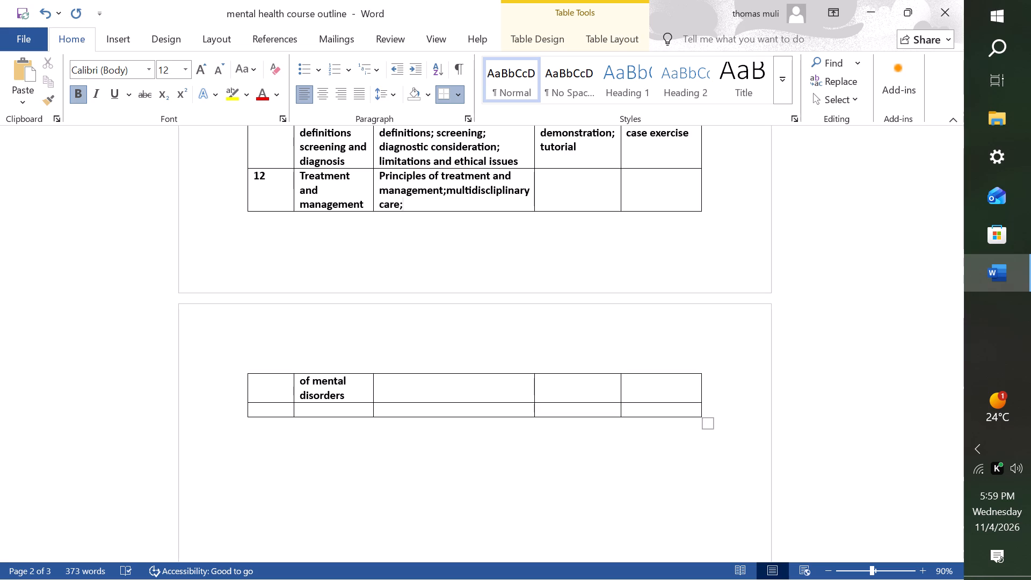
{"action": "left_click", "coordinate": [557, 187]}
{"action": "type", "text": "lecture"}
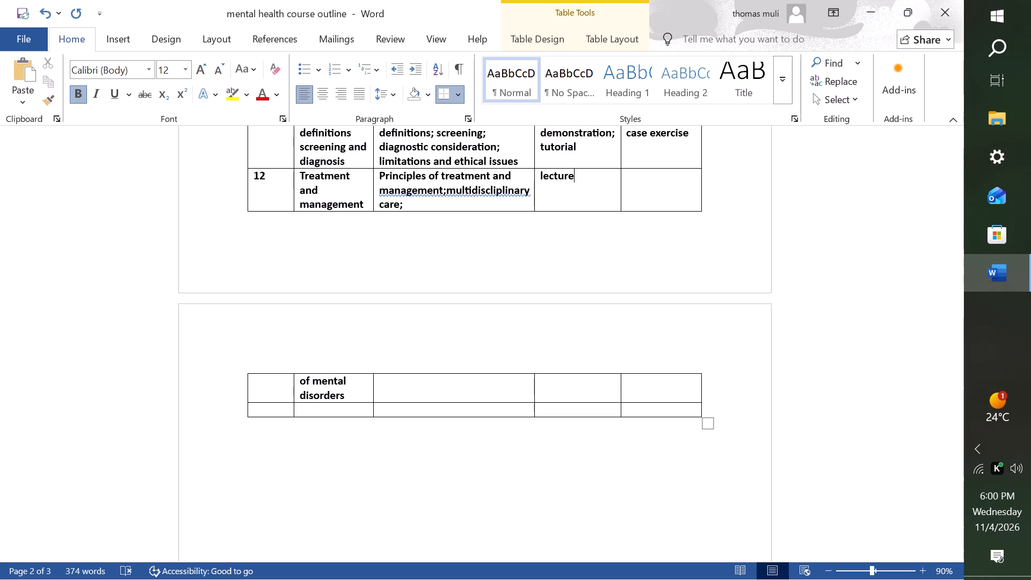